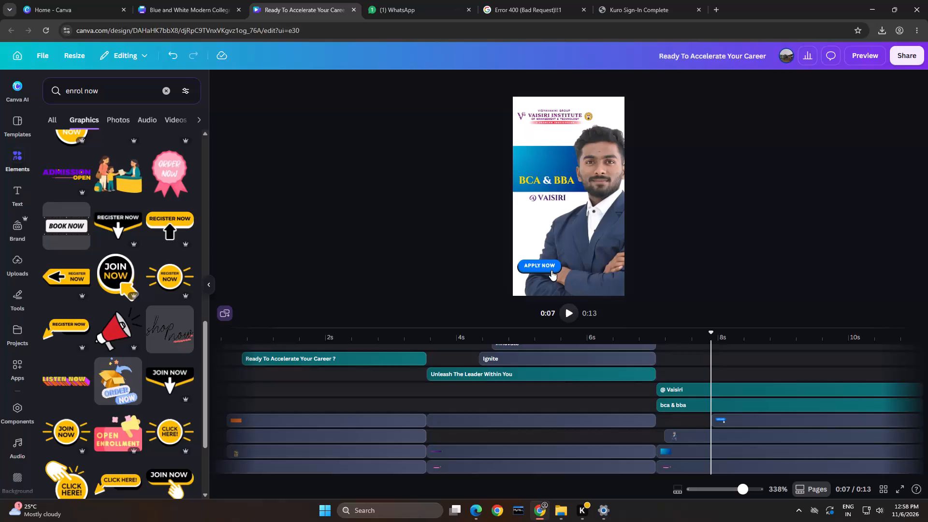
Close the WhatsApp browser tab.
{"action": "left_click", "coordinate": [469, 8]}
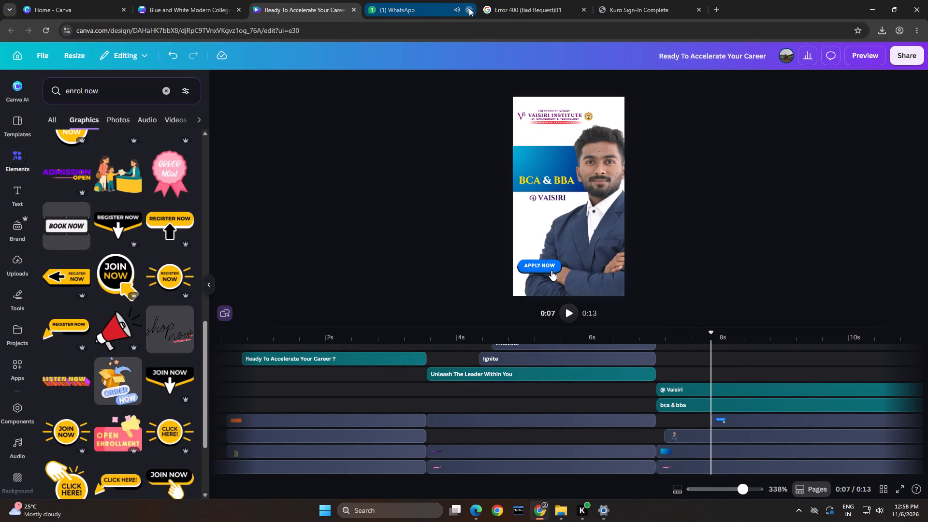
{"action": "scroll", "coordinate": [534, 224], "scroll_direction": "up", "scroll_amount": 1}
Show the hidden icons in the system tray.
{"action": "left_click", "coordinate": [795, 506]}
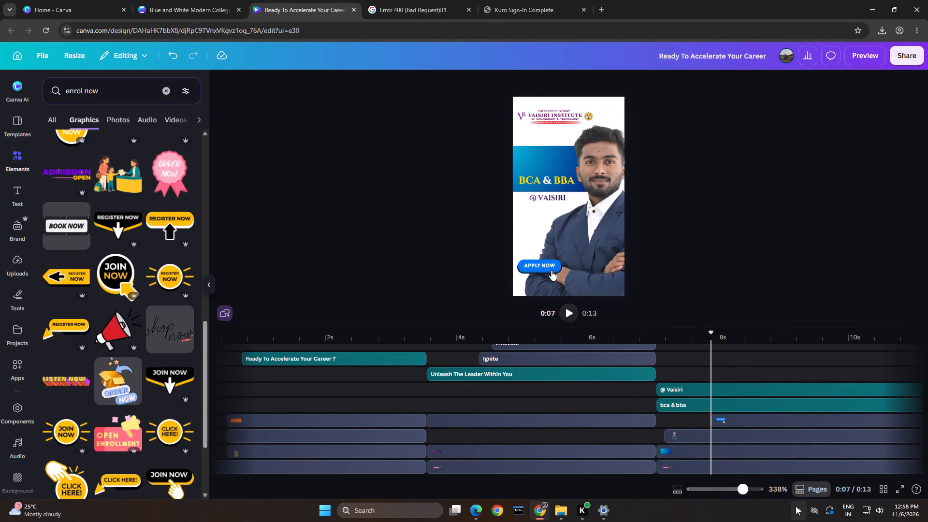
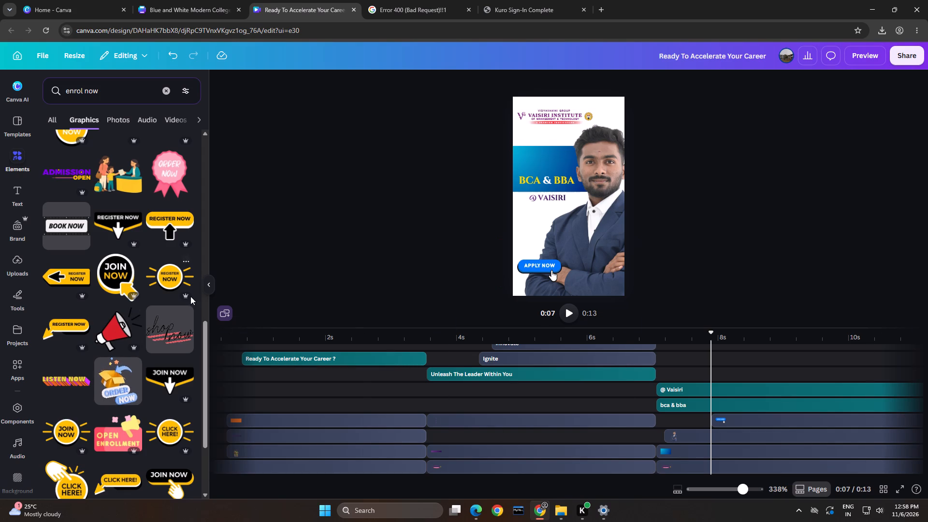
Shrink the "@ Vaisiri" text below "BCA & BBA" to about font size 44.8.
{"action": "left_click", "coordinate": [209, 291]}
{"action": "double_click", "coordinate": [742, 192]}
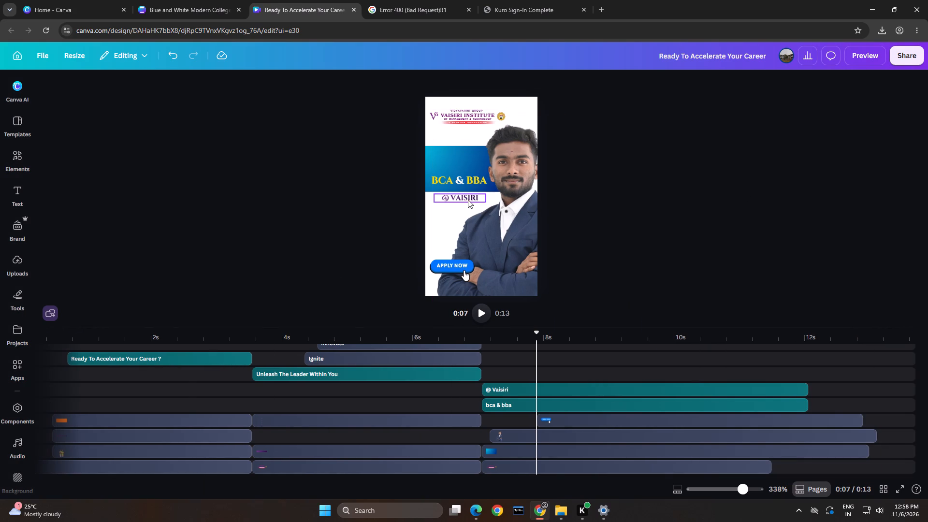
{"action": "left_click", "coordinate": [463, 198]}
{"action": "left_click_drag", "start_coordinate": [433, 194], "coordinate": [435, 195]}
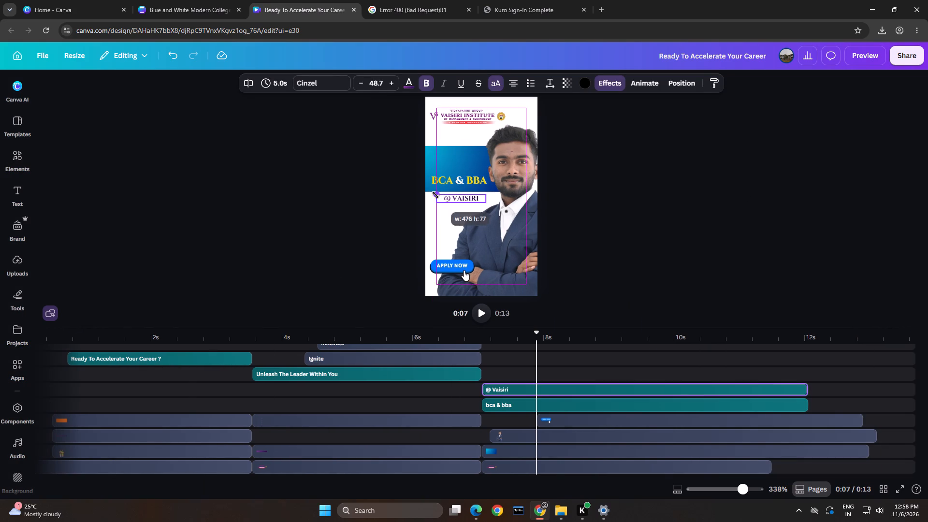
{"action": "left_click_drag", "start_coordinate": [435, 195], "coordinate": [439, 196]}
{"action": "left_click", "coordinate": [653, 217]}
{"action": "left_click", "coordinate": [656, 216]}
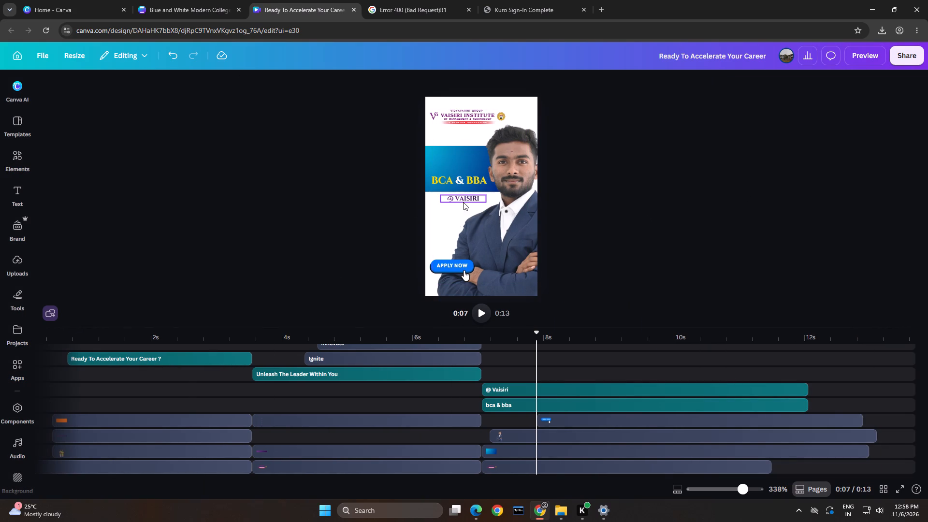
{"action": "left_click", "coordinate": [466, 201]}
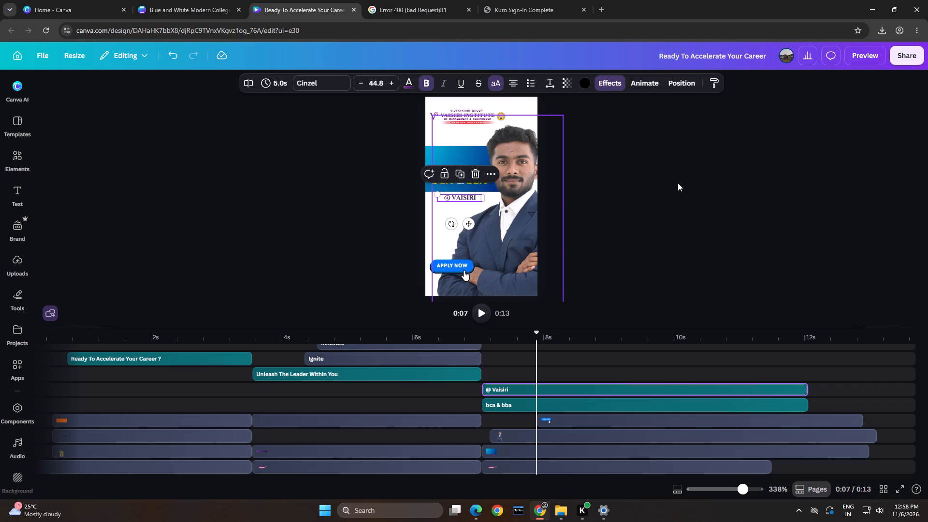
{"action": "double_click", "coordinate": [678, 183]}
{"action": "left_click", "coordinate": [678, 183]}
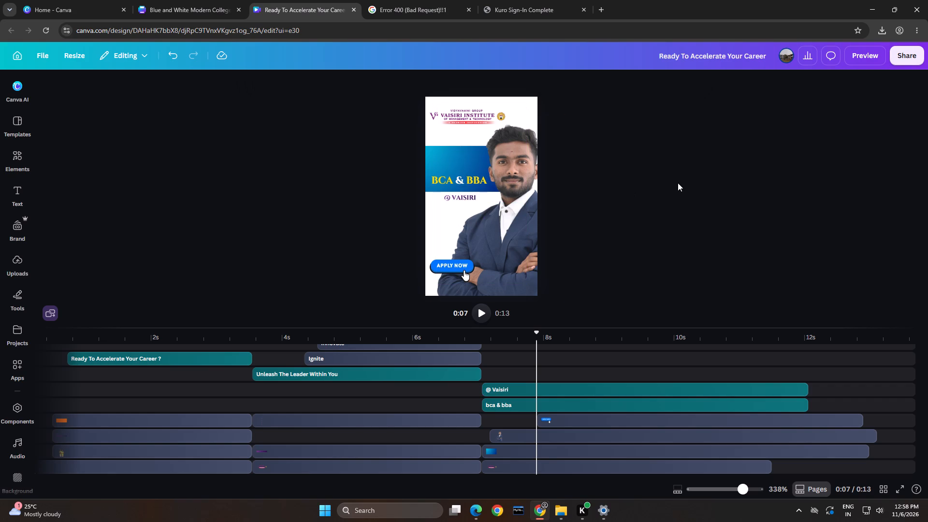
{"action": "left_click", "coordinate": [676, 188]}
Add a new text box reading "study" at the current playhead position.
{"action": "left_click", "coordinate": [19, 194]}
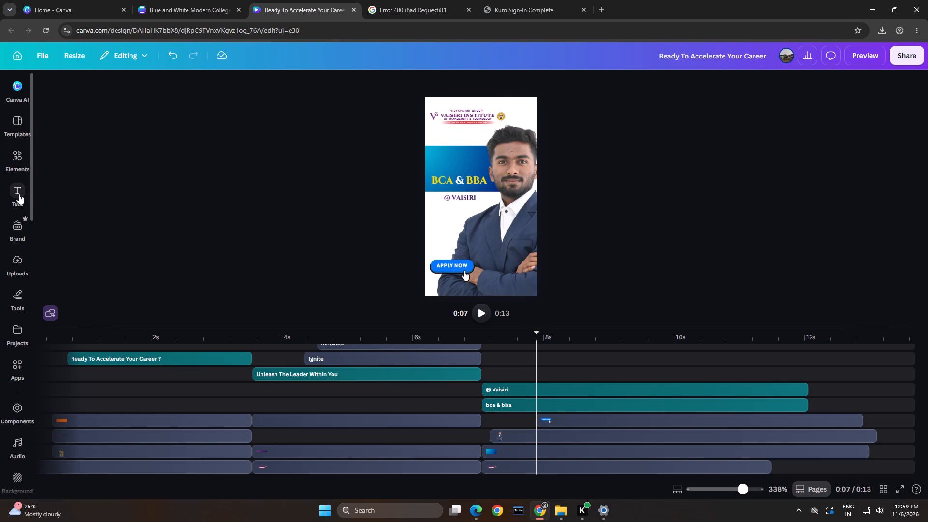
{"action": "left_click", "coordinate": [144, 119]}
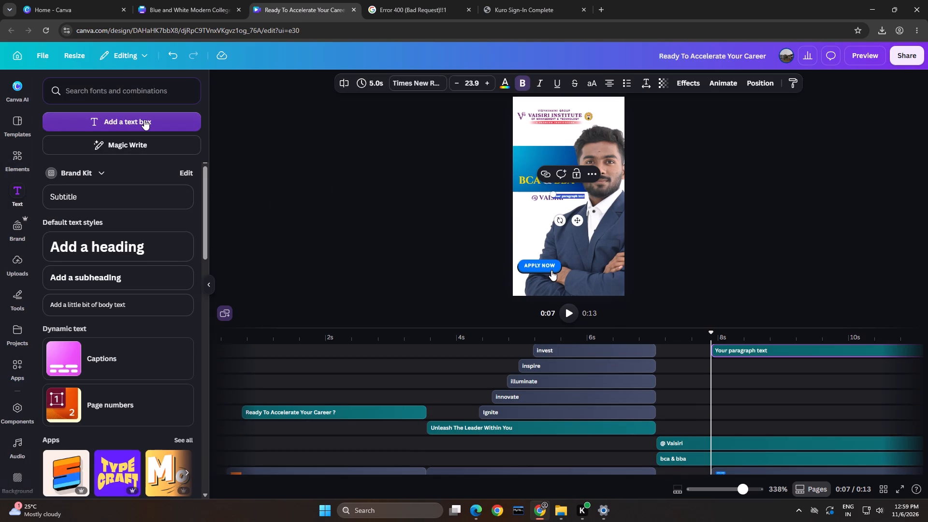
{"action": "type", "text": "stuf"}
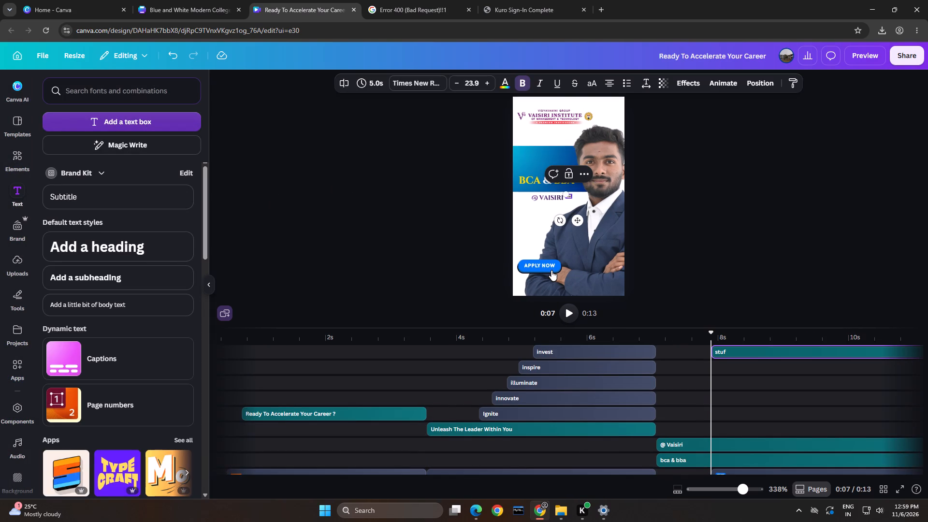
{"action": "key", "text": "BackSpace"}
{"action": "type", "text": "dy"}
Enlarge the "study" text to about size 147 and place it above "BCA & BBA" on the blue band.
{"action": "left_click_drag", "start_coordinate": [563, 195], "coordinate": [538, 188]}
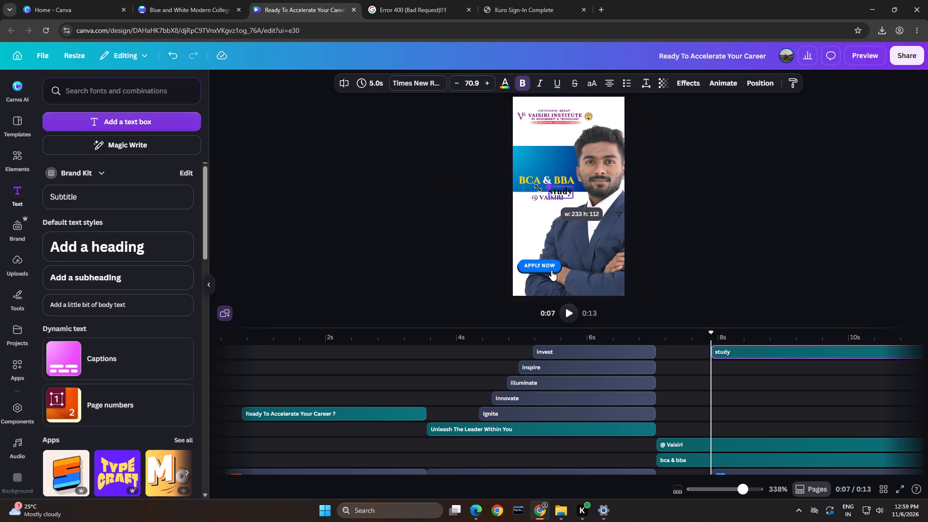
{"action": "left_click_drag", "start_coordinate": [538, 188], "coordinate": [518, 181]}
{"action": "left_click_drag", "start_coordinate": [561, 187], "coordinate": [557, 163]}
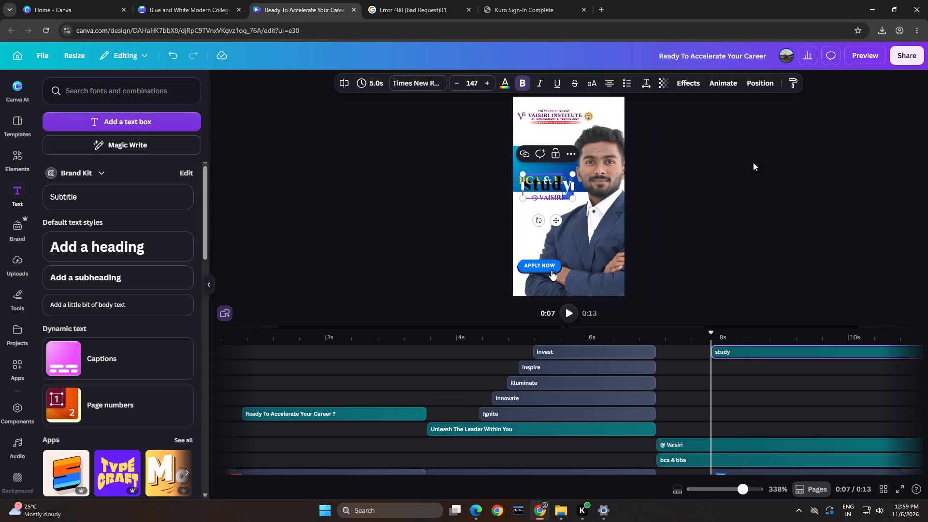
{"action": "left_click", "coordinate": [765, 164]}
{"action": "left_click", "coordinate": [768, 162]}
{"action": "left_click_drag", "start_coordinate": [550, 185], "coordinate": [549, 160]}
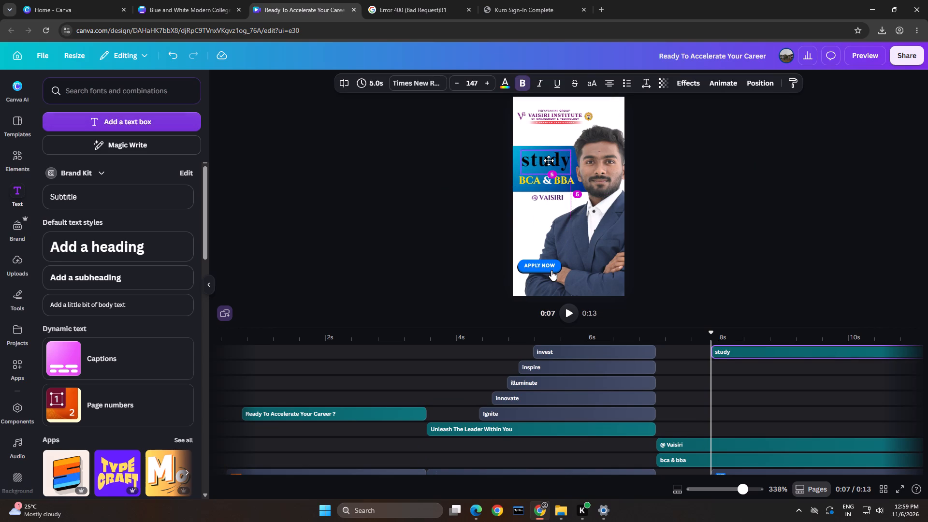
{"action": "left_click_drag", "start_coordinate": [549, 160], "coordinate": [552, 160]}
Switch the "study" text to uppercase and widen its box so the word fits on one line.
{"action": "left_click", "coordinate": [419, 84]}
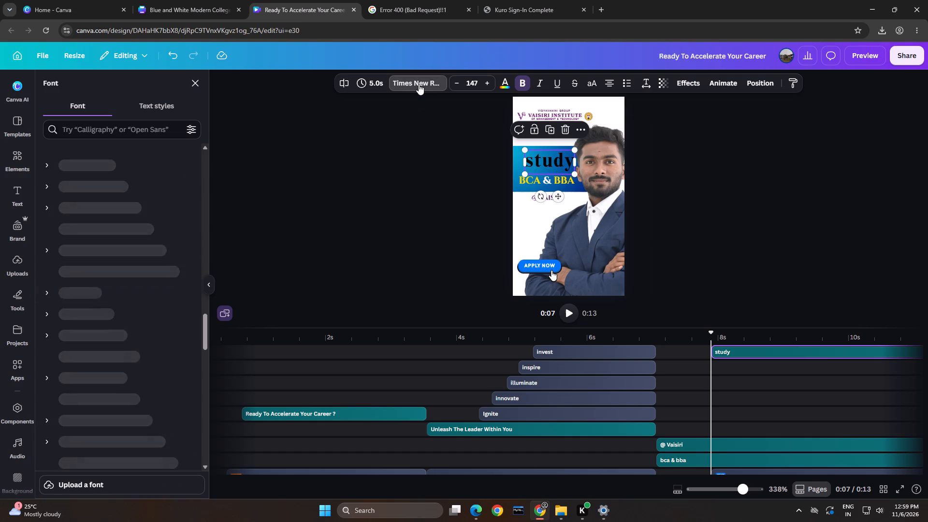
{"action": "left_click", "coordinate": [88, 295]}
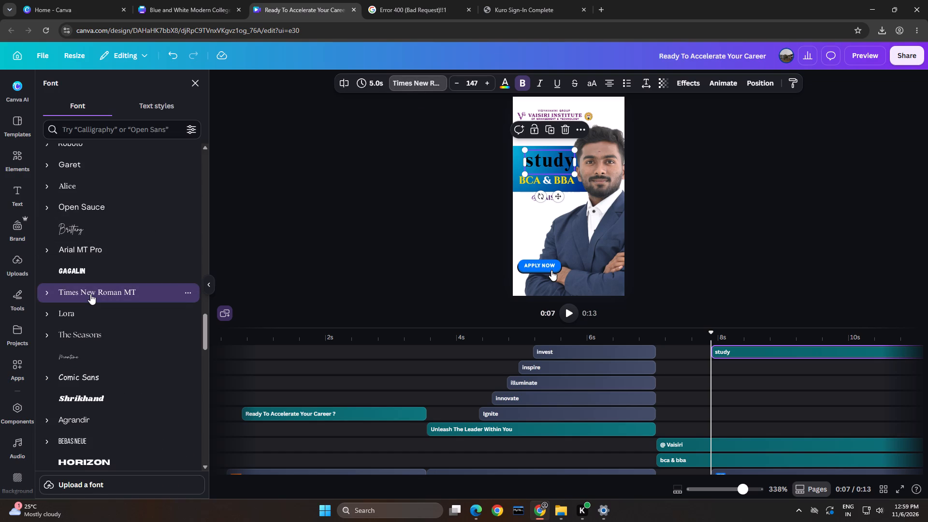
{"action": "left_click", "coordinate": [593, 83]}
{"action": "left_click_drag", "start_coordinate": [591, 175], "coordinate": [603, 175]}
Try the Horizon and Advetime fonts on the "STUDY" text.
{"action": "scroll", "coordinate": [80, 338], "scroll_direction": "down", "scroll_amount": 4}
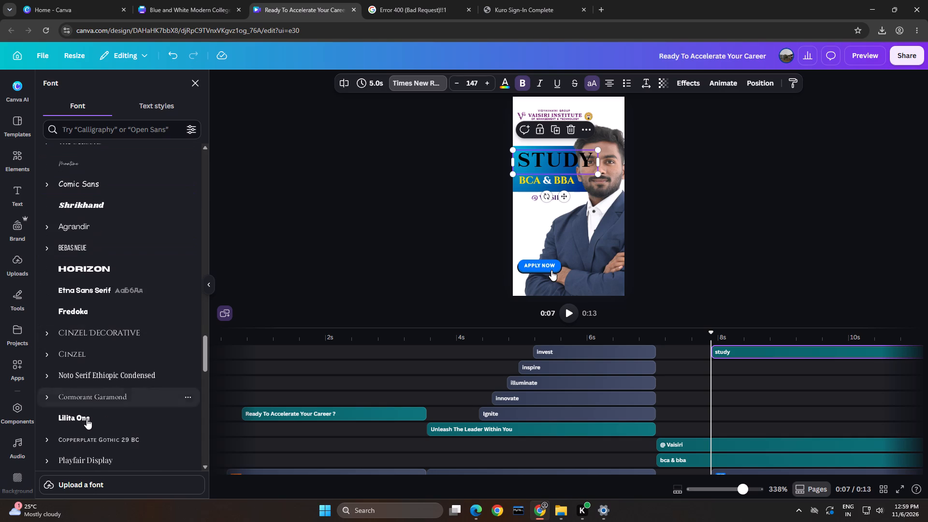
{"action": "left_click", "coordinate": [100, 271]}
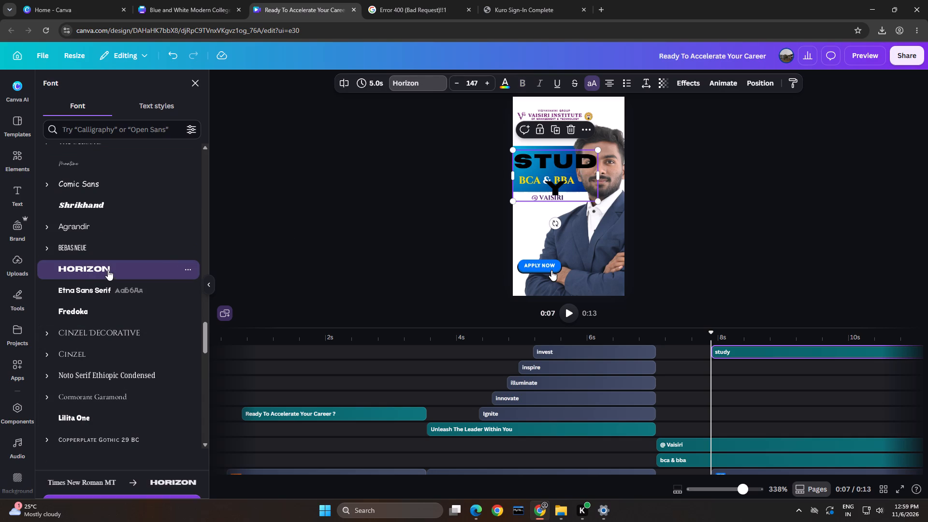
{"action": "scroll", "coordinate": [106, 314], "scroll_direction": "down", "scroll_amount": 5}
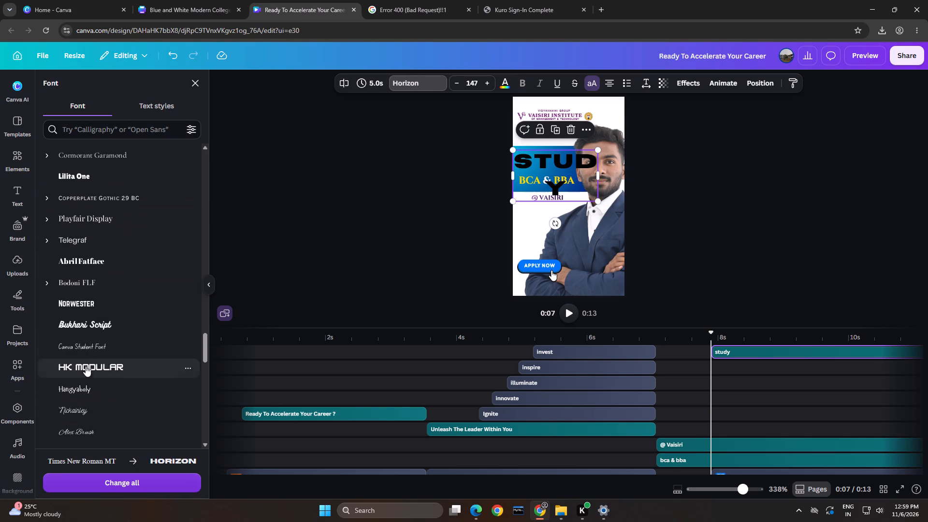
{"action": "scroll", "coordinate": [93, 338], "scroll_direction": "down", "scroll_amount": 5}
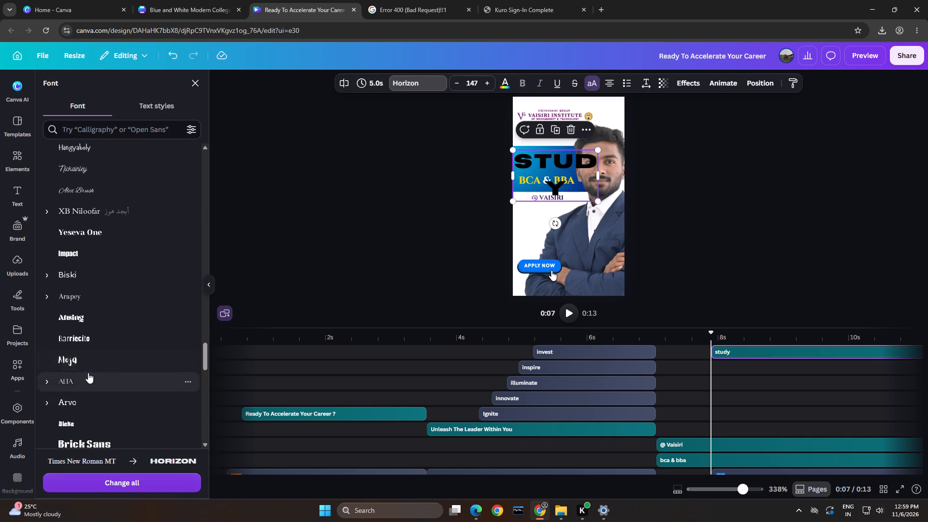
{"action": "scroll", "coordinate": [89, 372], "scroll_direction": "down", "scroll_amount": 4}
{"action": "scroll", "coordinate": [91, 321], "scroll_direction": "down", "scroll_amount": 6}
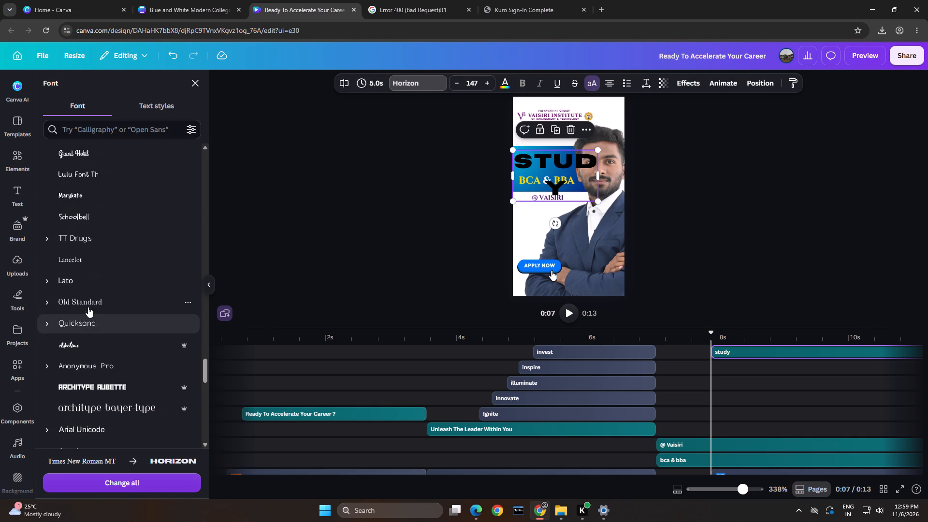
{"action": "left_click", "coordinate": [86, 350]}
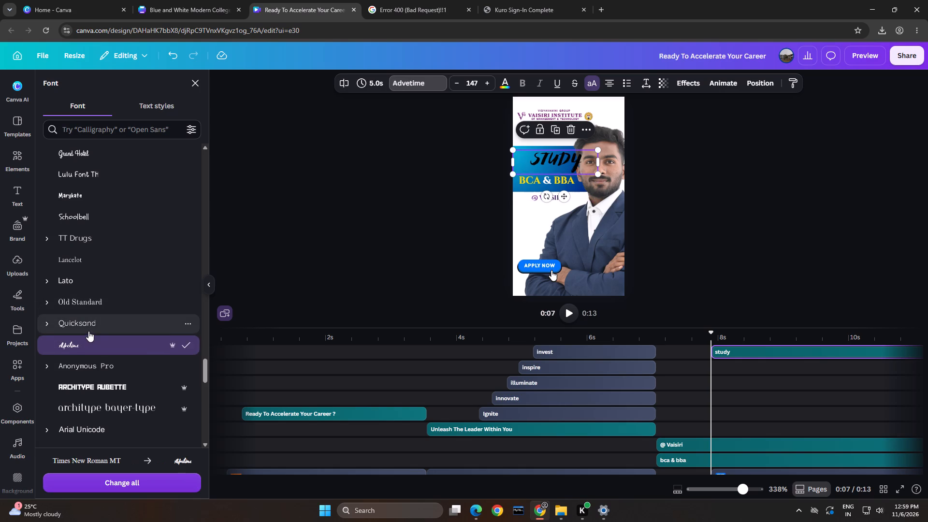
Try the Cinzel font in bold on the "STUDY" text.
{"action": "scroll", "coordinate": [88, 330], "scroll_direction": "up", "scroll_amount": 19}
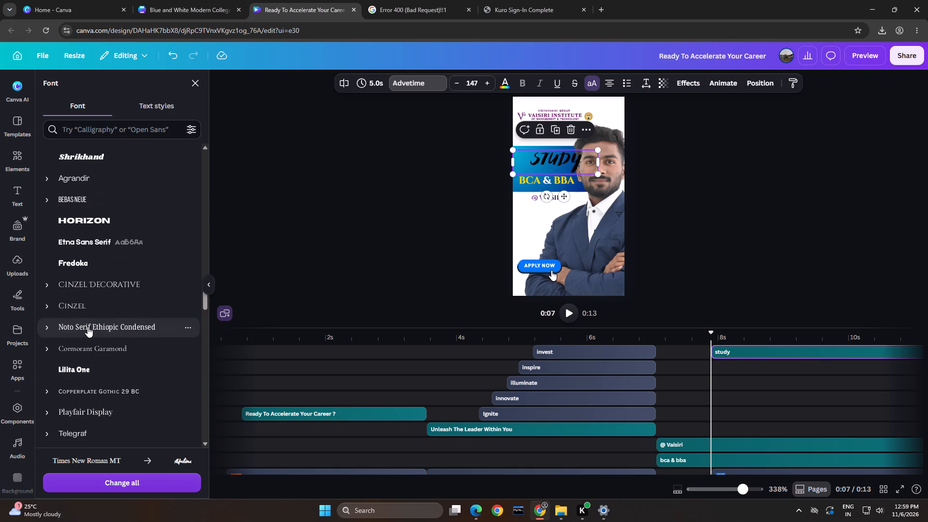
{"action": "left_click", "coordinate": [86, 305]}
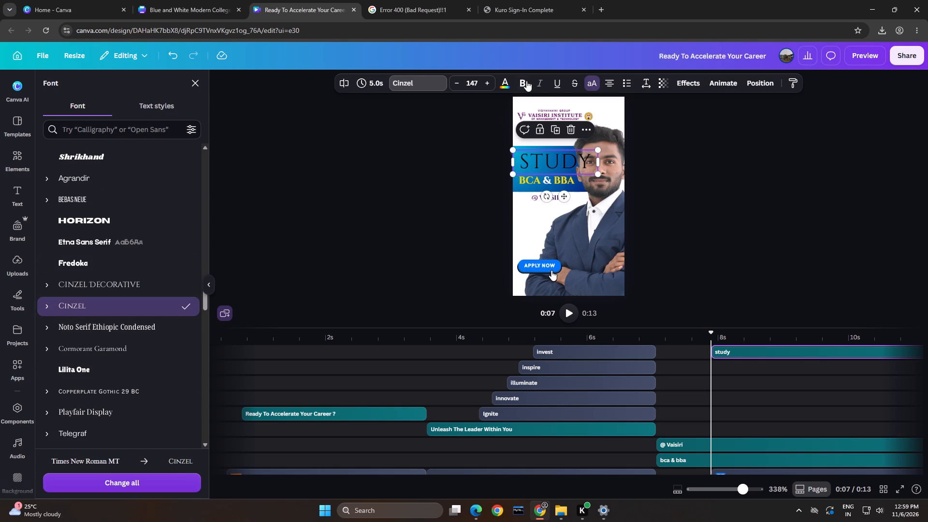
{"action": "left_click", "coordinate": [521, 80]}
Shrink the "STUDY" text to about size 104 and align it just above "BCA & BBA".
{"action": "left_click_drag", "start_coordinate": [599, 177], "coordinate": [574, 178]}
{"action": "left_click", "coordinate": [557, 155]}
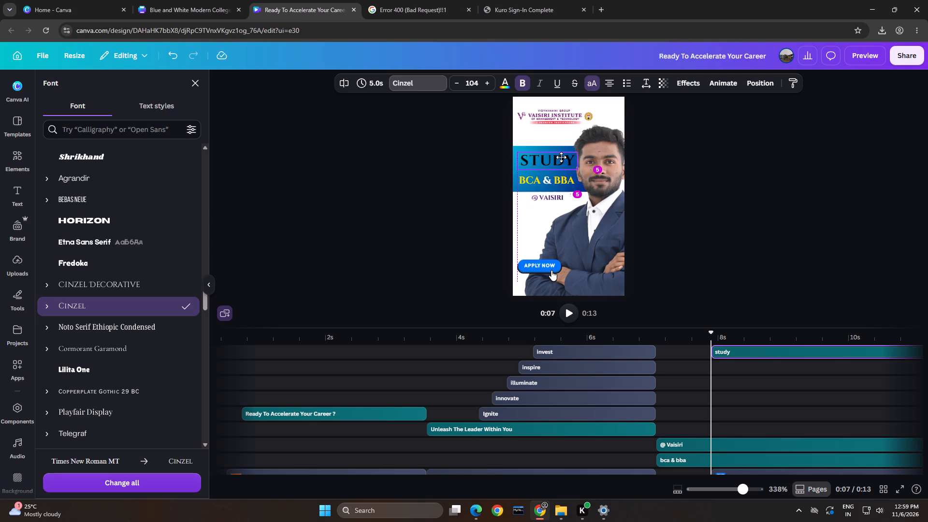
{"action": "double_click", "coordinate": [800, 155]}
Set the font of the "STUDY" text to Times New Roman MT.
{"action": "left_click", "coordinate": [576, 157]}
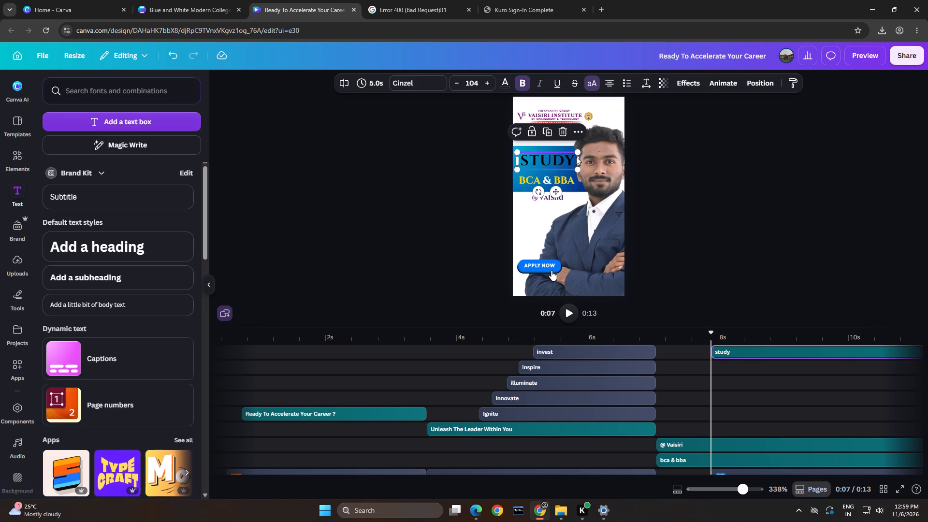
{"action": "left_click", "coordinate": [405, 81]}
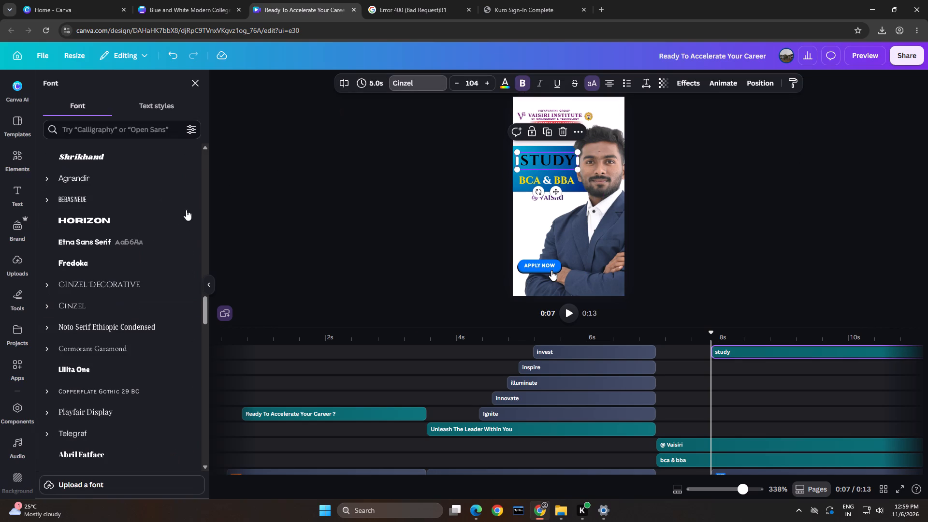
{"action": "scroll", "coordinate": [131, 231], "scroll_direction": "up", "scroll_amount": 6}
{"action": "left_click", "coordinate": [107, 344]}
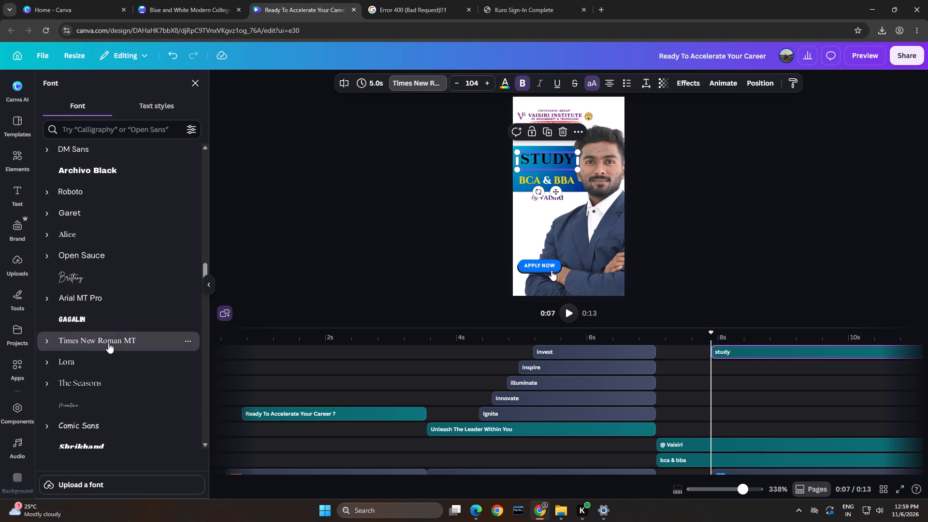
{"action": "double_click", "coordinate": [828, 177]}
{"action": "left_click", "coordinate": [821, 177]}
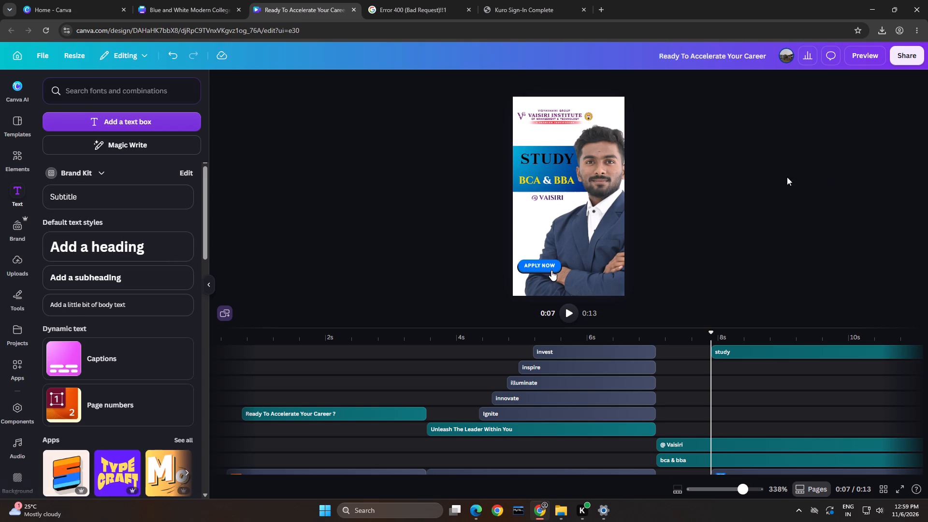
{"action": "double_click", "coordinate": [761, 164]}
Move the "BCA & BBA" text slightly up and break it so "BBA" sits on a second line.
{"action": "left_click_drag", "start_coordinate": [561, 181], "coordinate": [561, 181]}
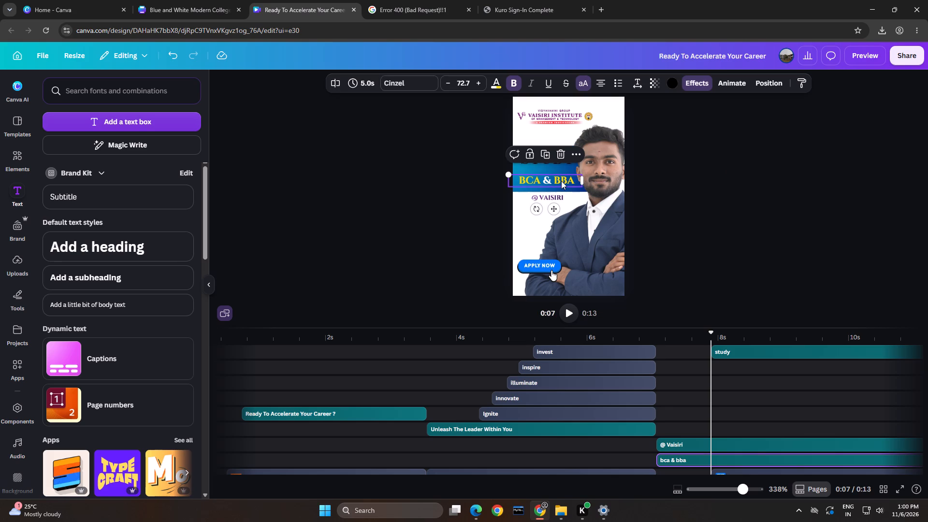
{"action": "left_click_drag", "start_coordinate": [561, 181], "coordinate": [561, 177]}
{"action": "left_click", "coordinate": [551, 174]}
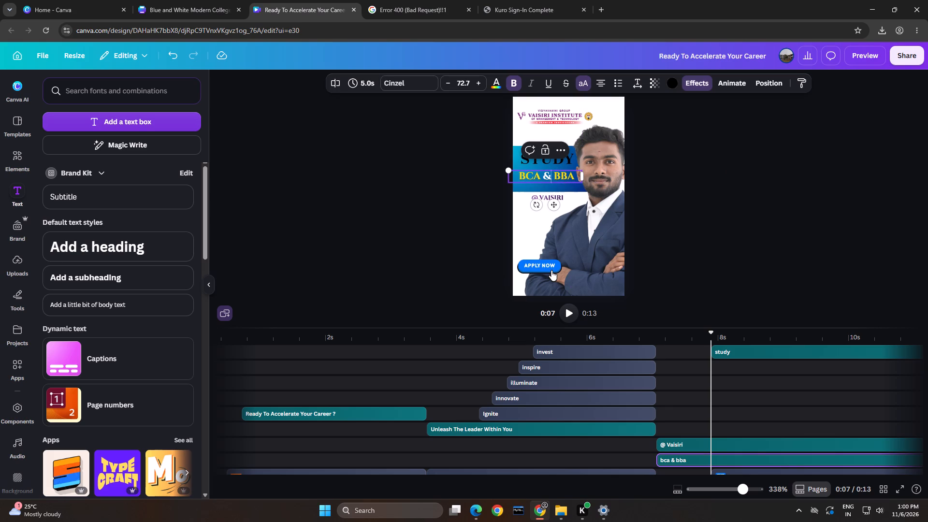
{"action": "key", "text": "Return"}
{"action": "left_click", "coordinate": [789, 185]}
{"action": "left_click", "coordinate": [792, 184]}
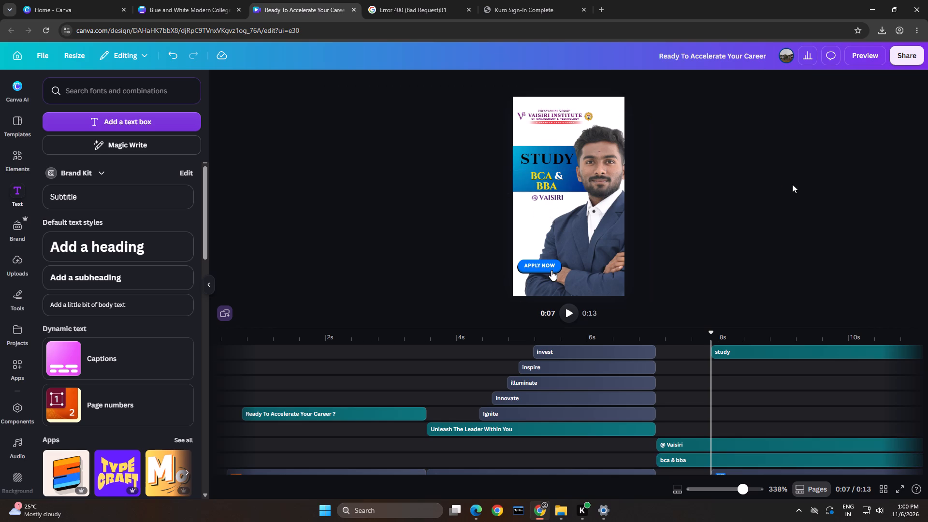
Enlarge the two-line "BCA & BBA" text to about size 99.9 and reposition it below "STUDY".
{"action": "left_click", "coordinate": [560, 177]}
{"action": "left_click_drag", "start_coordinate": [509, 169], "coordinate": [500, 170]}
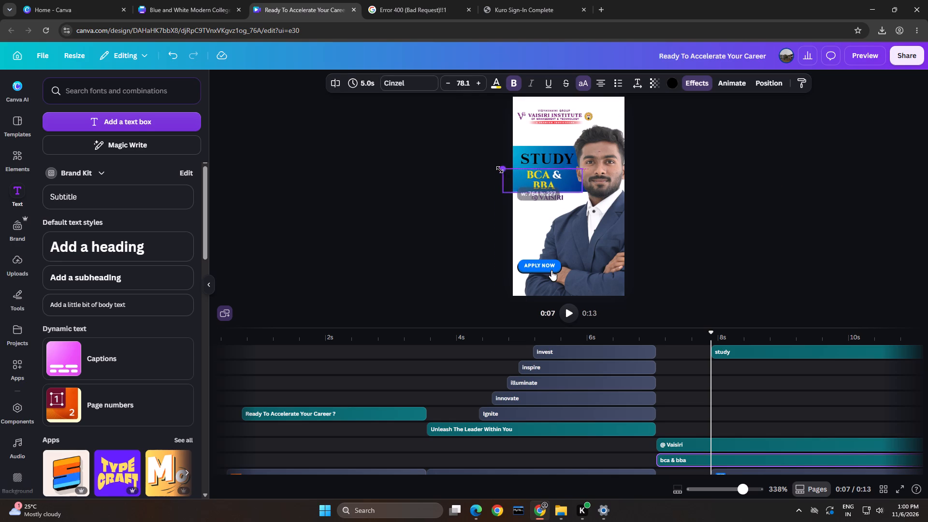
{"action": "left_click_drag", "start_coordinate": [500, 170], "coordinate": [478, 172]}
{"action": "left_click_drag", "start_coordinate": [565, 174], "coordinate": [576, 176]}
Delete the "&" after "BCA" in the two-line course text.
{"action": "left_click", "coordinate": [572, 175]}
{"action": "left_click", "coordinate": [572, 175]}
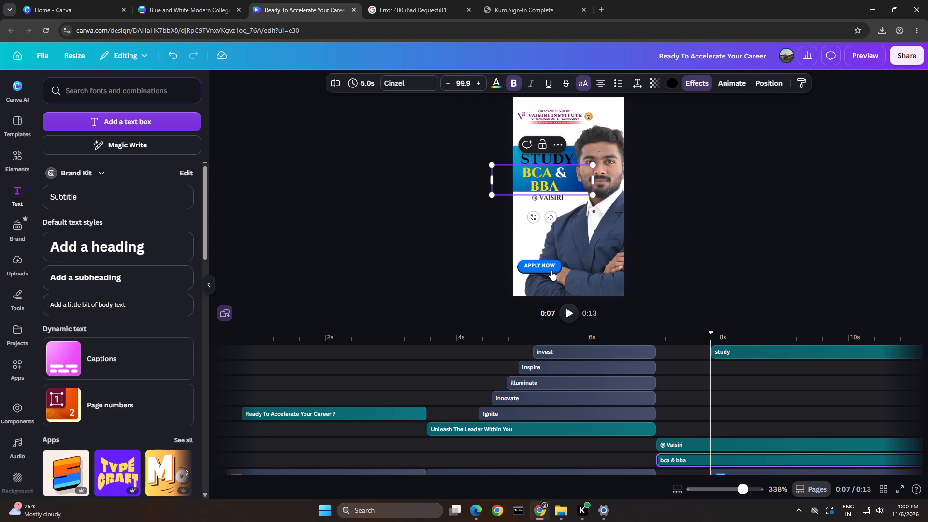
{"action": "key", "text": "backslash"}
{"action": "key", "text": "BackSpace"}
{"action": "key", "text": "BackSpace"}
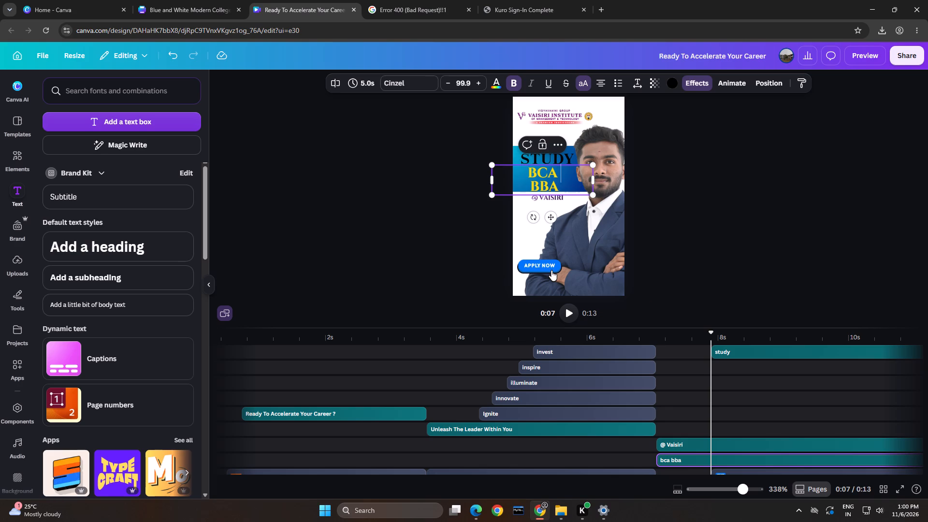
Move the two-line "BCA BBA" text slightly up and to the right so it sits beneath "STUDY".
{"action": "double_click", "coordinate": [759, 168]}
{"action": "double_click", "coordinate": [563, 174]}
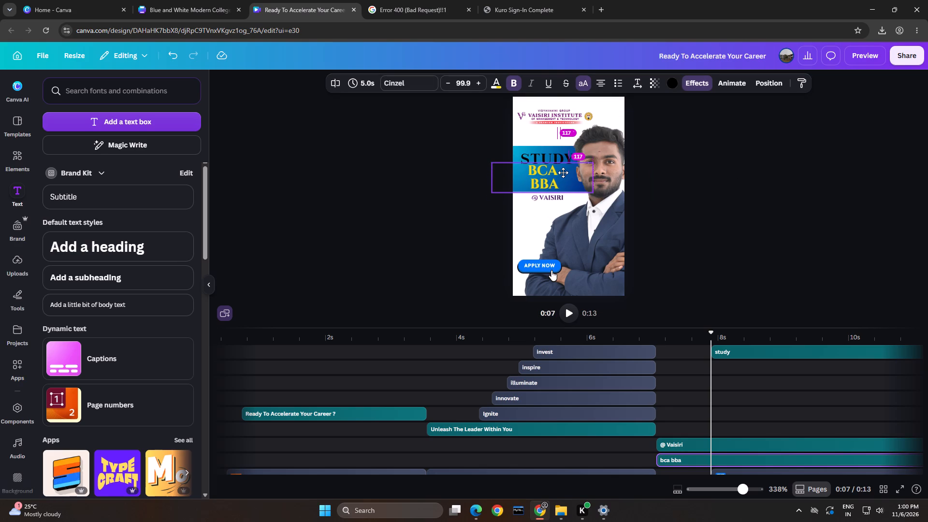
{"action": "left_click_drag", "start_coordinate": [574, 172], "coordinate": [580, 172]}
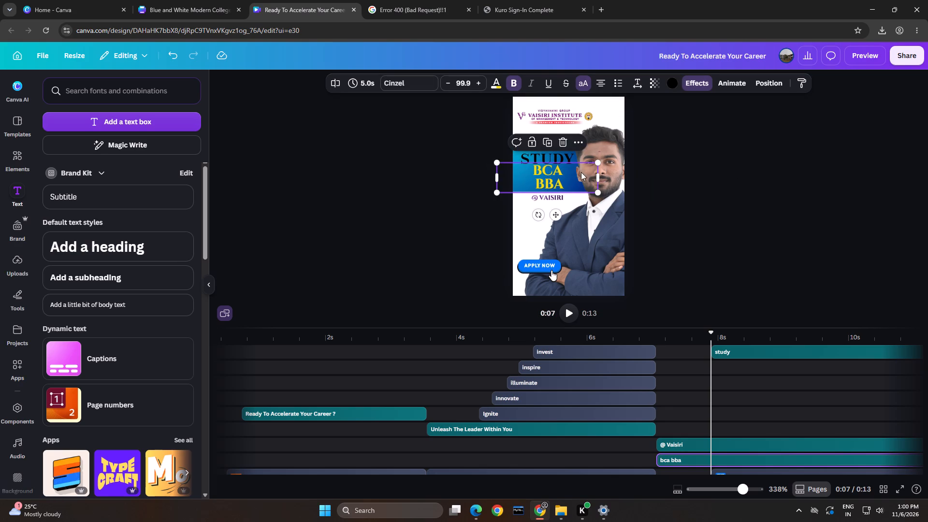
{"action": "double_click", "coordinate": [811, 178]}
Change the "STUDY" text colour to white.
{"action": "left_click", "coordinate": [544, 160]}
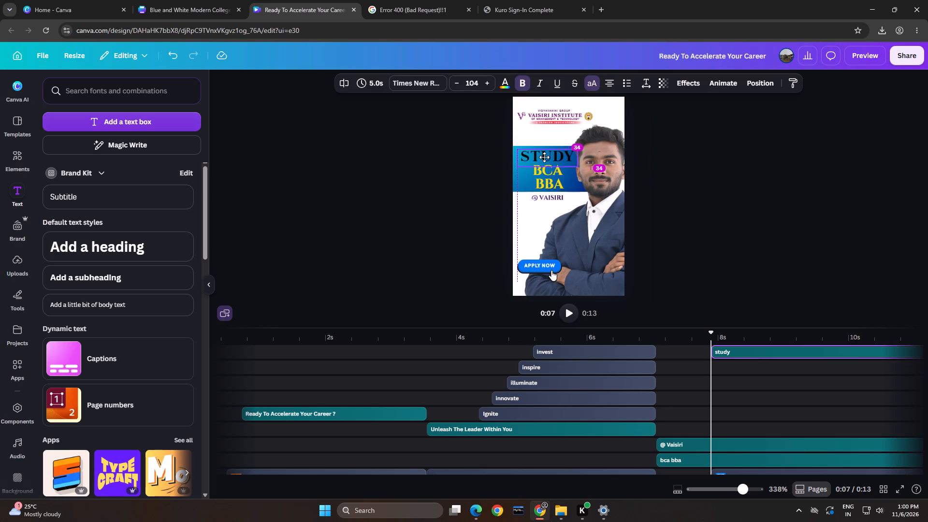
{"action": "left_click", "coordinate": [408, 80]}
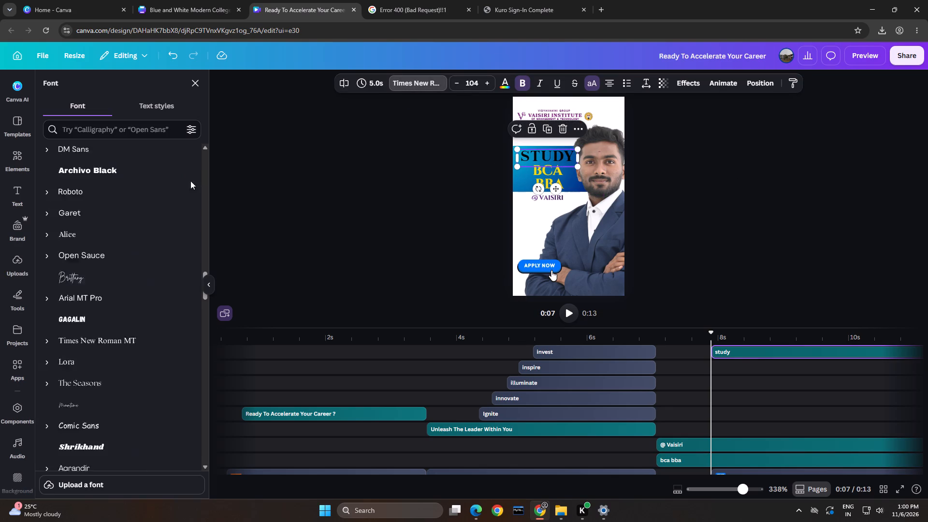
{"action": "scroll", "coordinate": [83, 260], "scroll_direction": "up", "scroll_amount": 6}
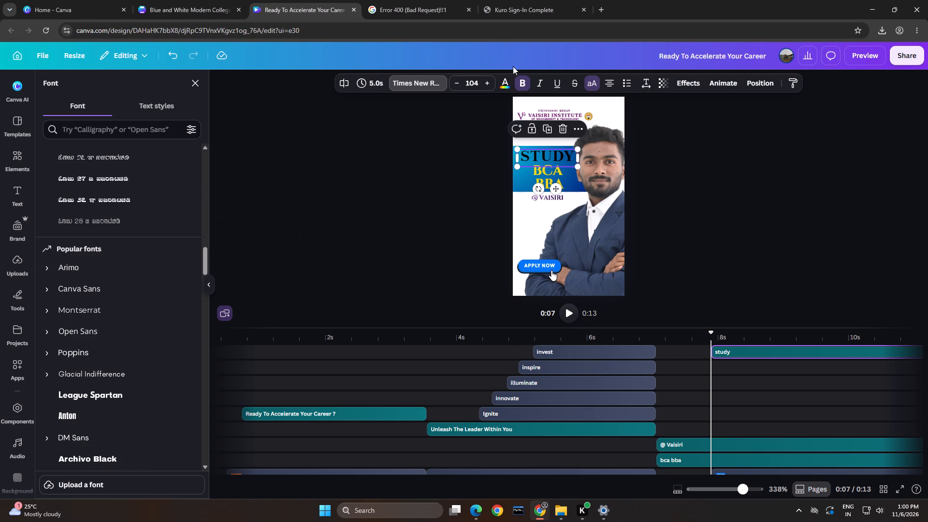
{"action": "left_click", "coordinate": [506, 80]}
{"action": "left_click", "coordinate": [144, 157]}
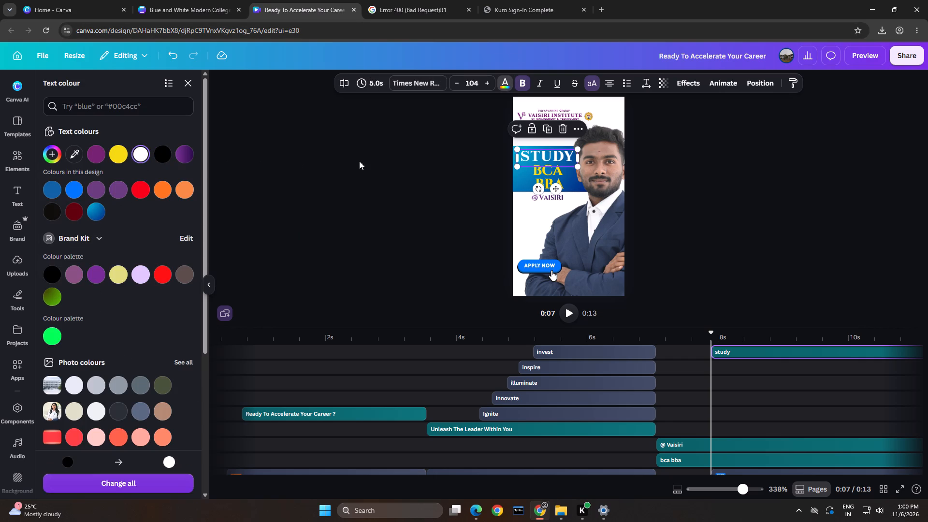
{"action": "double_click", "coordinate": [647, 161]}
Set the font of the "BCA BBA" text to Times New Roman MT.
{"action": "left_click", "coordinate": [552, 170]}
{"action": "left_click", "coordinate": [548, 172]}
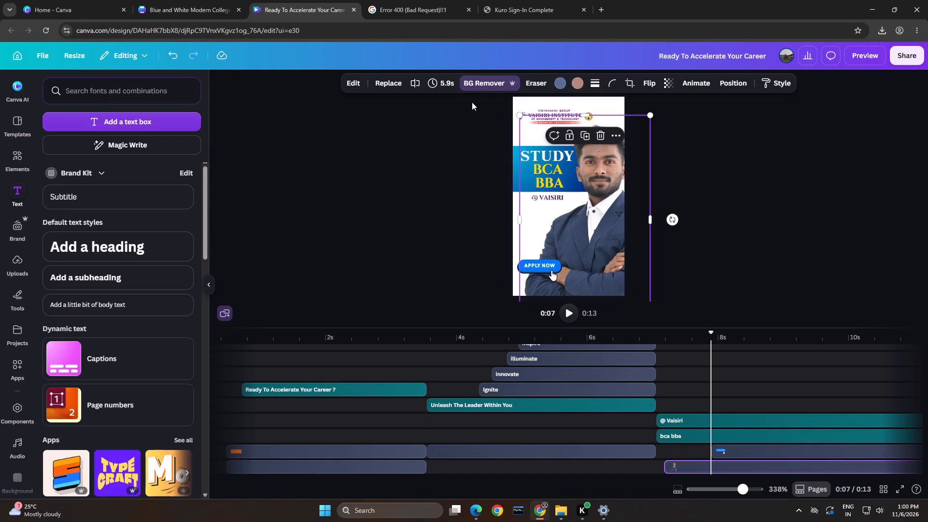
{"action": "double_click", "coordinate": [785, 173]}
{"action": "left_click", "coordinate": [543, 169]}
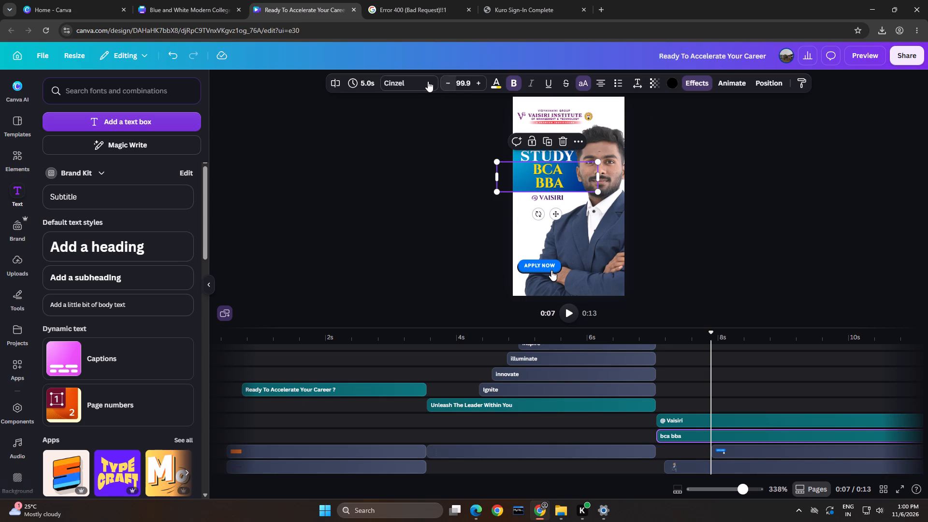
{"action": "left_click", "coordinate": [424, 79]}
{"action": "scroll", "coordinate": [69, 251], "scroll_direction": "up", "scroll_amount": 13}
{"action": "scroll", "coordinate": [75, 259], "scroll_direction": "down", "scroll_amount": 1}
{"action": "scroll", "coordinate": [75, 259], "scroll_direction": "up", "scroll_amount": 2}
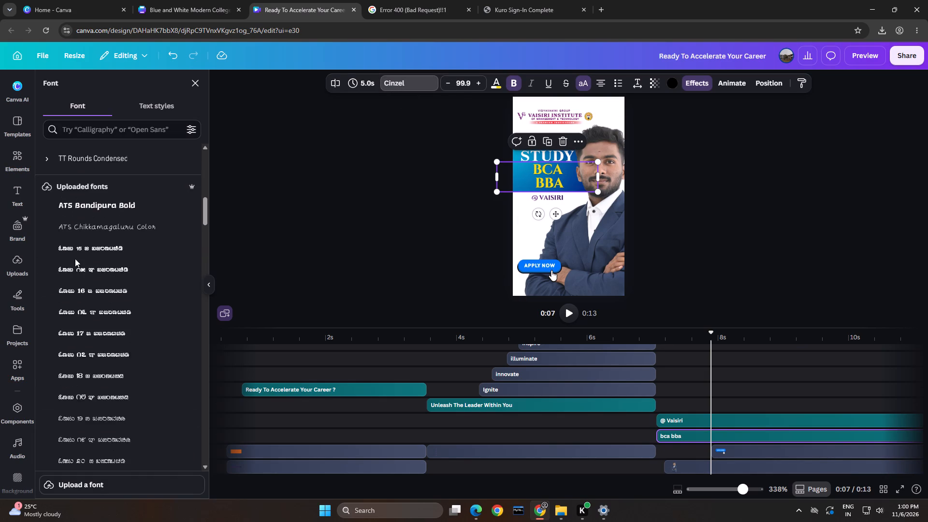
{"action": "scroll", "coordinate": [75, 259], "scroll_direction": "up", "scroll_amount": 20}
{"action": "scroll", "coordinate": [75, 259], "scroll_direction": "up", "scroll_amount": 1}
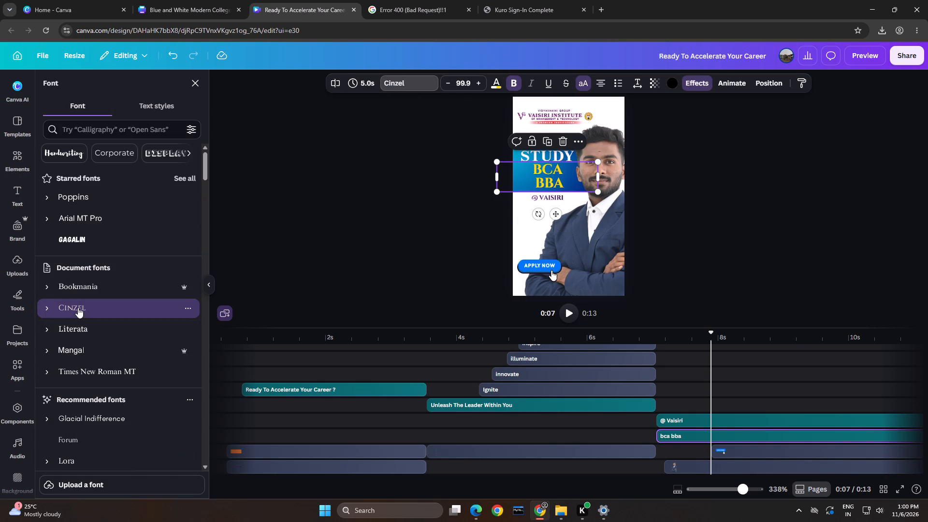
{"action": "left_click", "coordinate": [78, 307]}
{"action": "scroll", "coordinate": [87, 312], "scroll_direction": "down", "scroll_amount": 2}
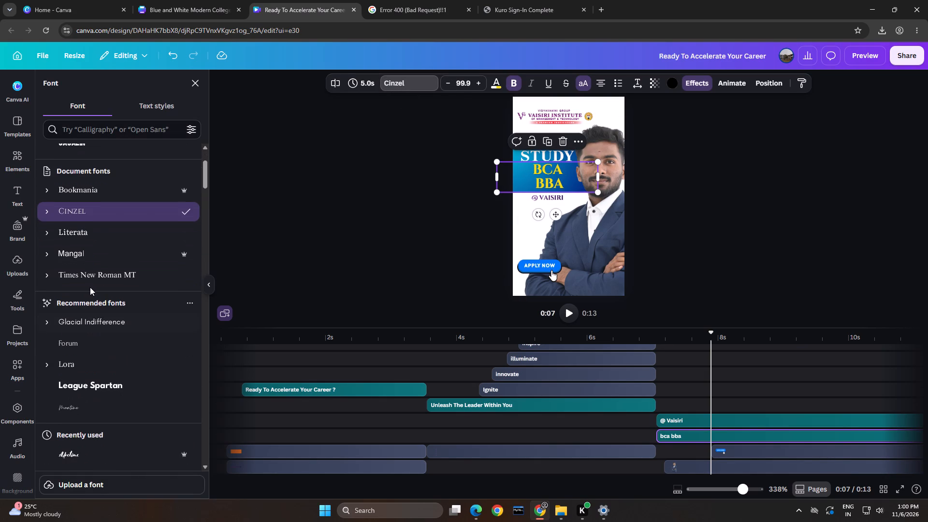
{"action": "left_click", "coordinate": [90, 285]}
{"action": "left_click", "coordinate": [105, 205]}
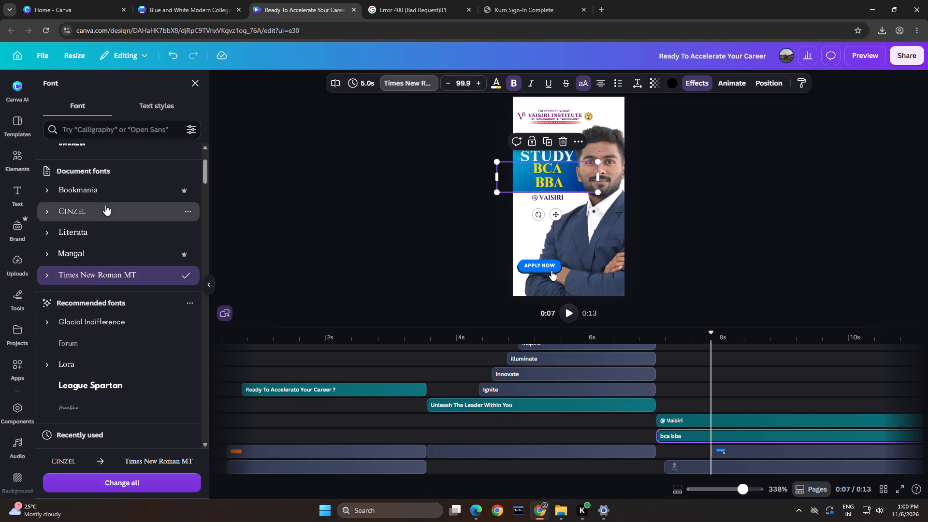
{"action": "left_click", "coordinate": [107, 190]}
{"action": "left_click", "coordinate": [112, 217]}
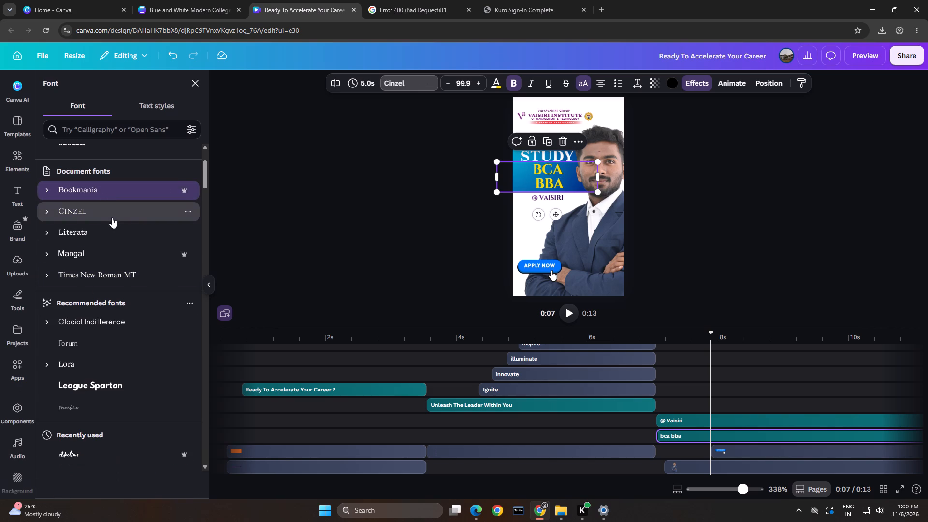
{"action": "left_click", "coordinate": [110, 276]}
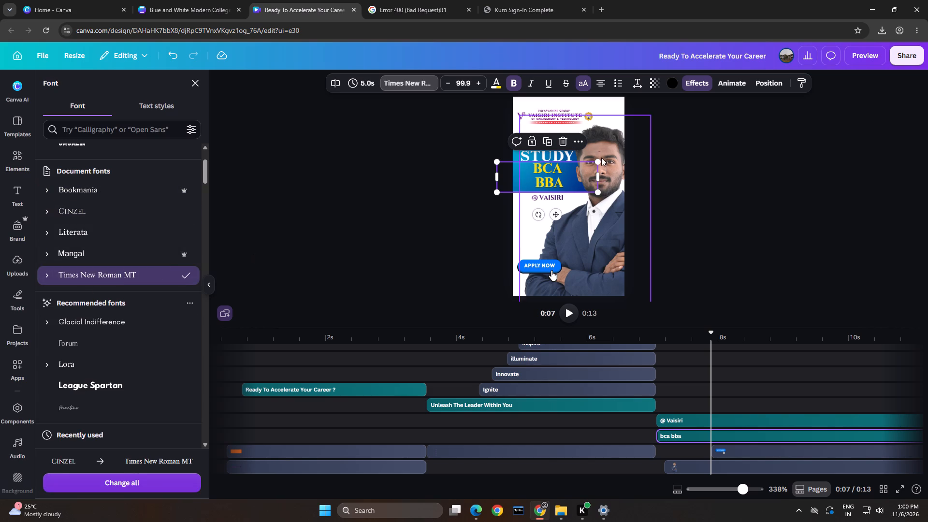
Turn the "BCA BBA" text into a left-aligned bulleted list.
{"action": "left_click", "coordinate": [620, 80]}
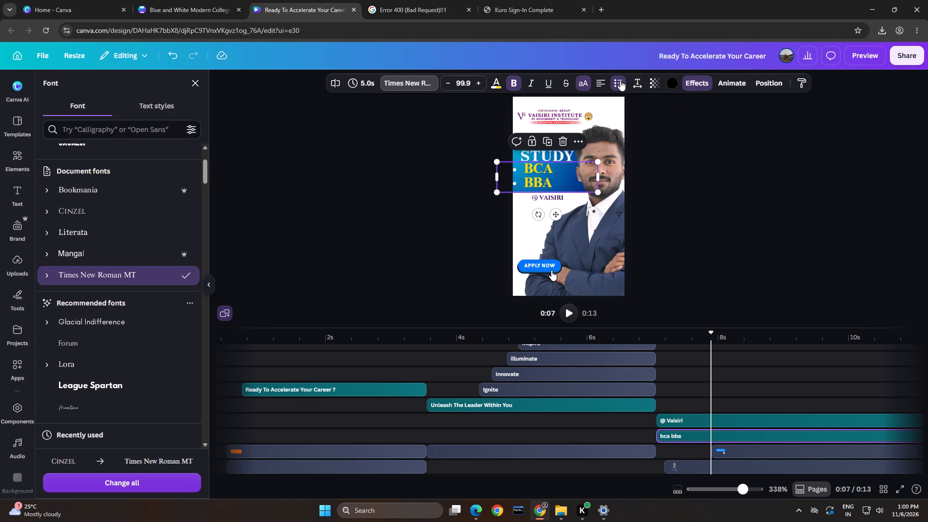
{"action": "left_click", "coordinate": [608, 80]}
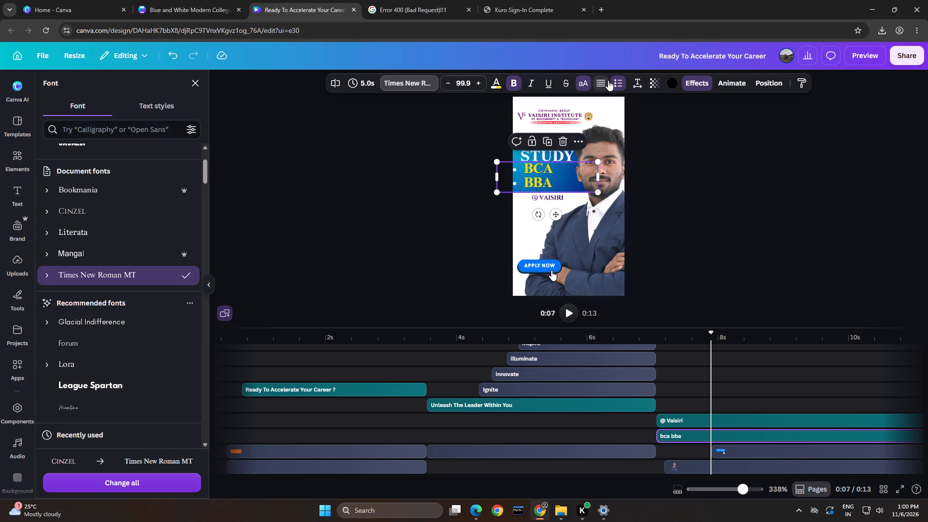
{"action": "left_click", "coordinate": [606, 80]}
{"action": "left_click", "coordinate": [606, 80]}
{"action": "left_click", "coordinate": [606, 80]}
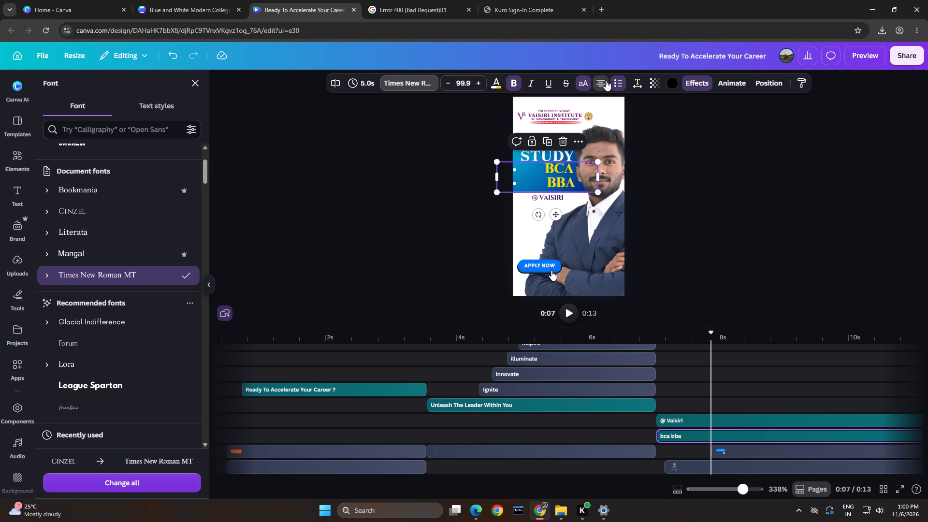
{"action": "double_click", "coordinate": [719, 179]}
Narrow the bulleted "BCA BBA" text box and move it right so both bullets sit under "STUDY".
{"action": "left_click", "coordinate": [559, 176]}
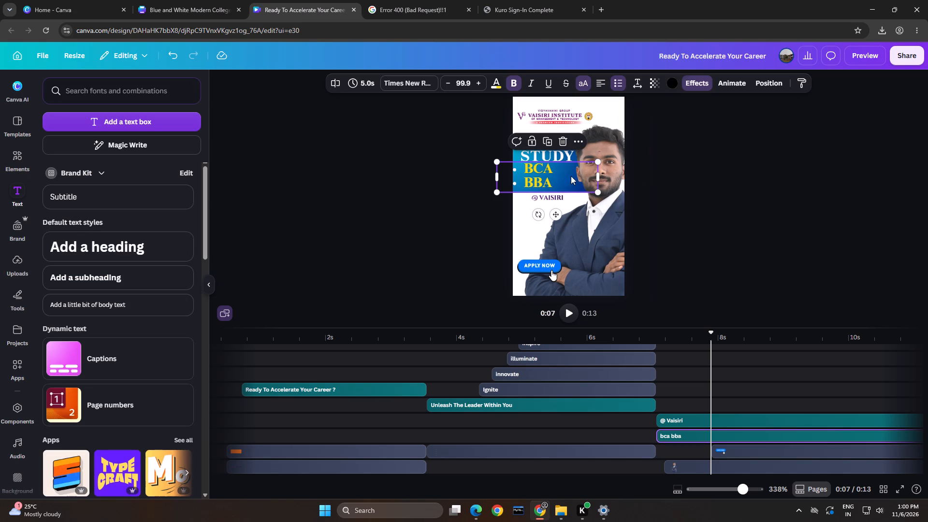
{"action": "left_click", "coordinate": [598, 174]}
{"action": "left_click_drag", "start_coordinate": [600, 174], "coordinate": [571, 173]}
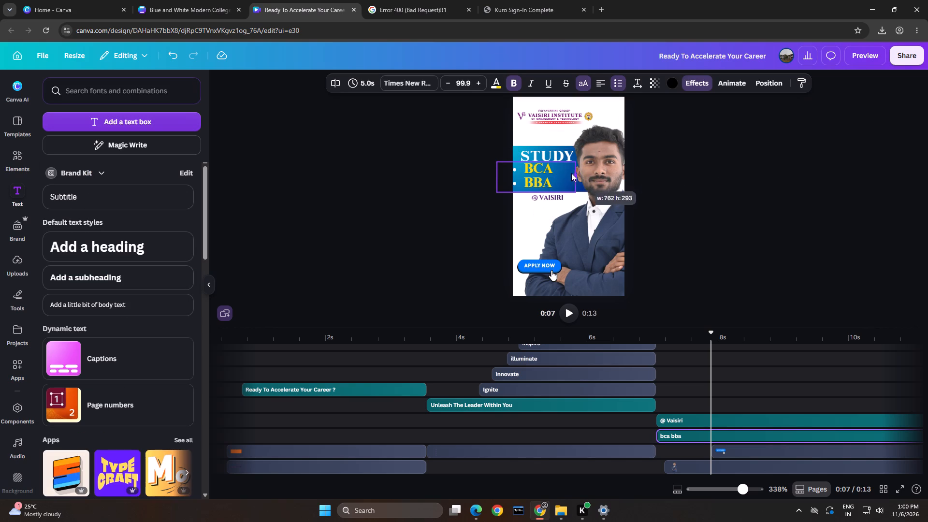
{"action": "left_click_drag", "start_coordinate": [571, 173], "coordinate": [564, 173]}
{"action": "left_click", "coordinate": [770, 176]}
{"action": "left_click", "coordinate": [773, 175]}
{"action": "left_click_drag", "start_coordinate": [526, 176], "coordinate": [538, 177]}
{"action": "left_click", "coordinate": [724, 190]}
{"action": "left_click", "coordinate": [727, 190]}
{"action": "left_click", "coordinate": [723, 190]}
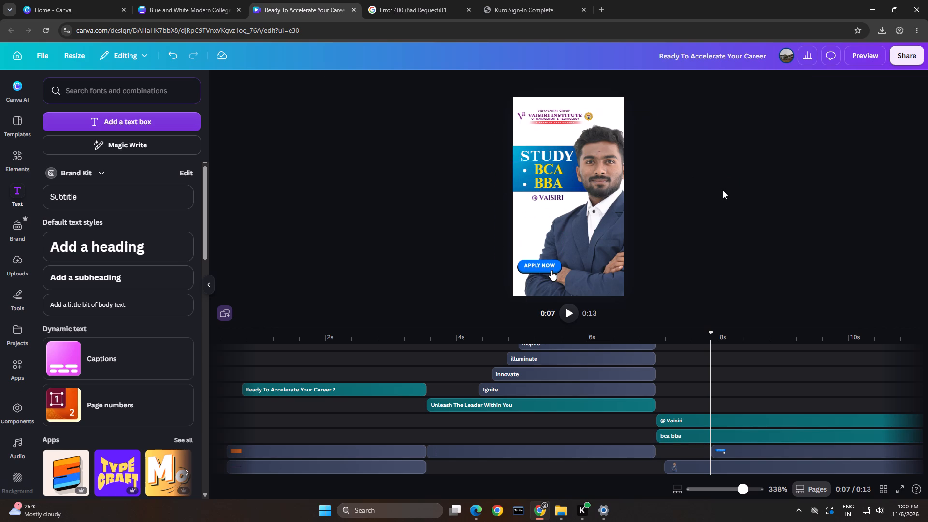
Move the "@ Vaisiri" text slightly down, away from the blue banner.
{"action": "left_click", "coordinate": [551, 198]}
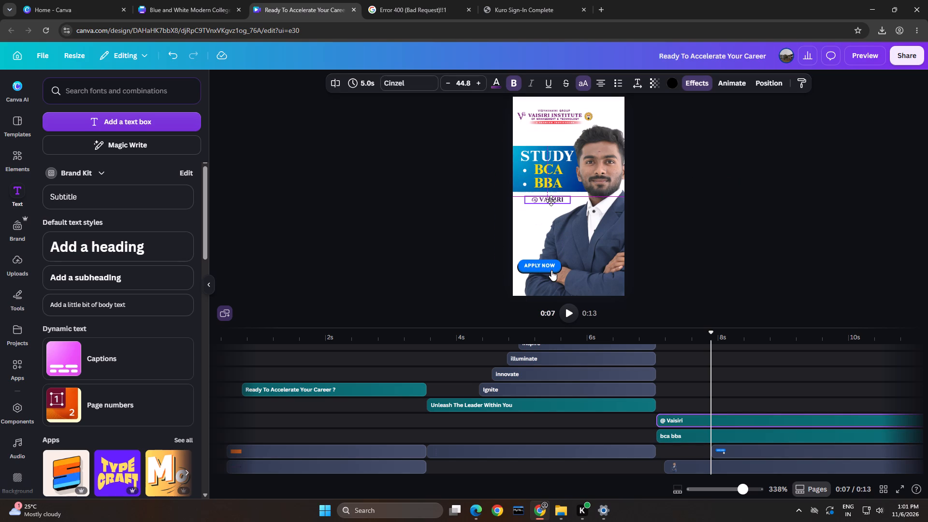
{"action": "double_click", "coordinate": [719, 201]}
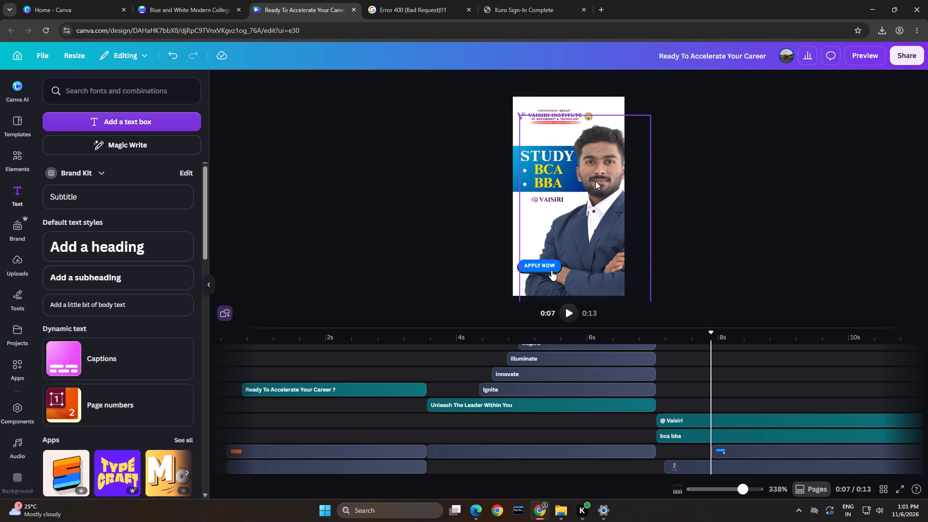
Shrink the bulleted "BCA BBA" text to size 84.3 and reposition it within the blue banner below "STUDY".
{"action": "left_click", "coordinate": [547, 179]}
{"action": "left_click_drag", "start_coordinate": [574, 190], "coordinate": [564, 186]}
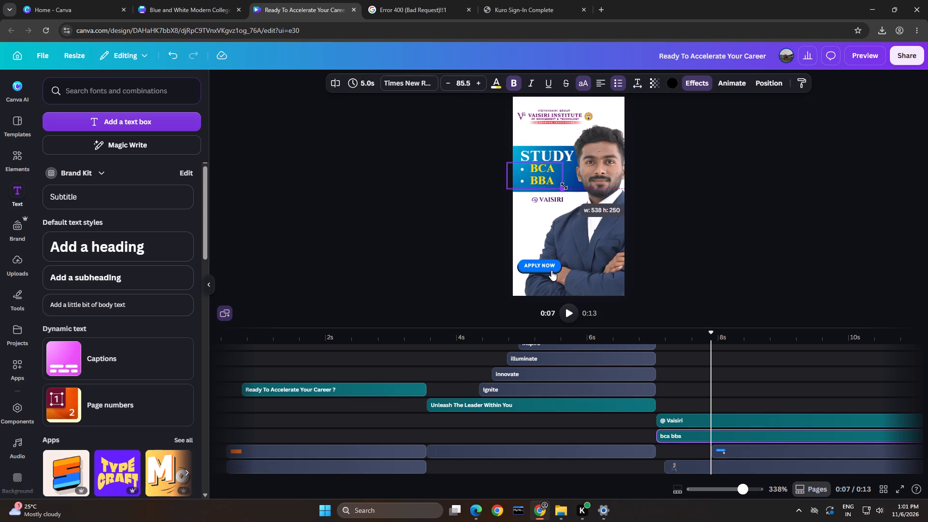
{"action": "left_click_drag", "start_coordinate": [564, 186], "coordinate": [564, 186]}
{"action": "double_click", "coordinate": [721, 179]}
{"action": "left_click_drag", "start_coordinate": [552, 173], "coordinate": [557, 174]}
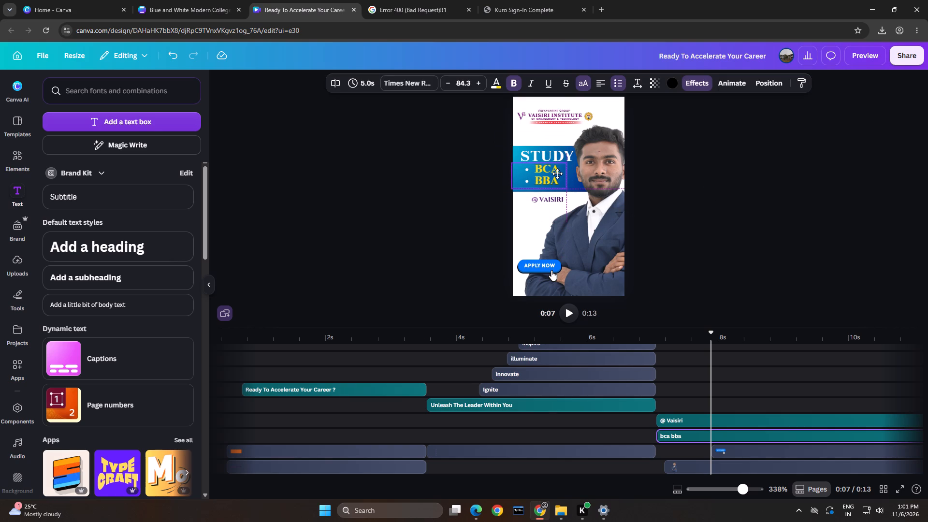
{"action": "left_click_drag", "start_coordinate": [557, 174], "coordinate": [559, 174]}
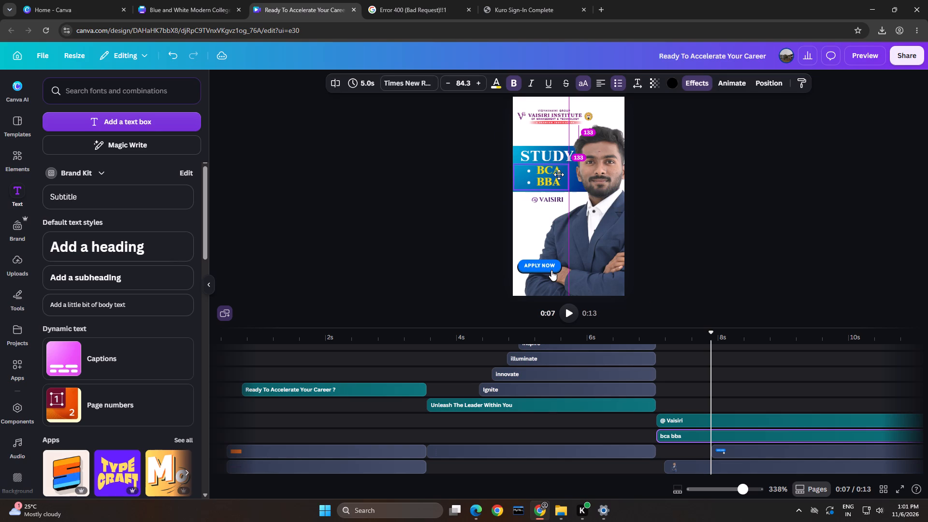
{"action": "left_click_drag", "start_coordinate": [559, 174], "coordinate": [558, 174]}
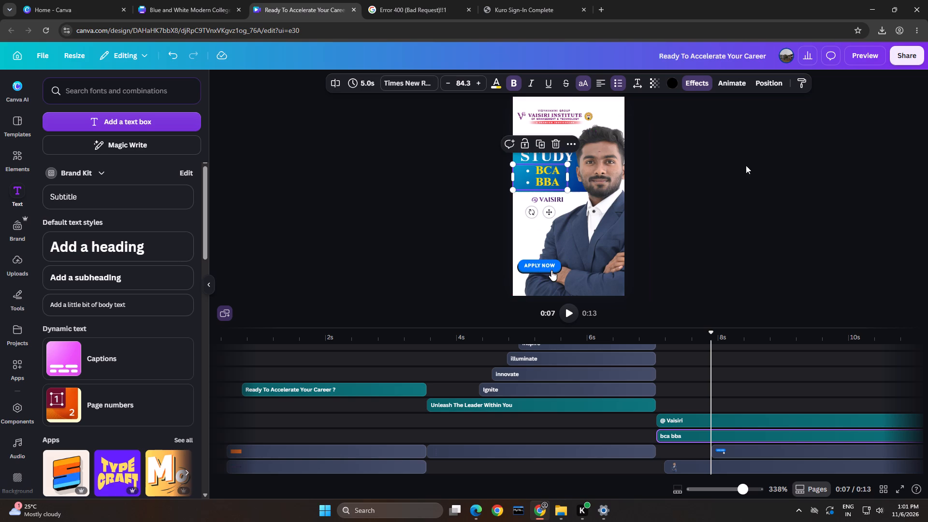
{"action": "double_click", "coordinate": [793, 165]}
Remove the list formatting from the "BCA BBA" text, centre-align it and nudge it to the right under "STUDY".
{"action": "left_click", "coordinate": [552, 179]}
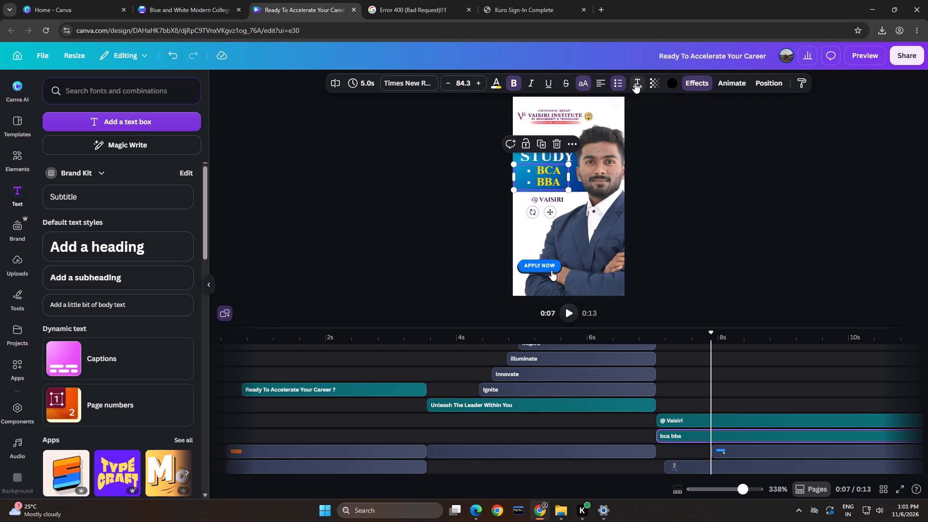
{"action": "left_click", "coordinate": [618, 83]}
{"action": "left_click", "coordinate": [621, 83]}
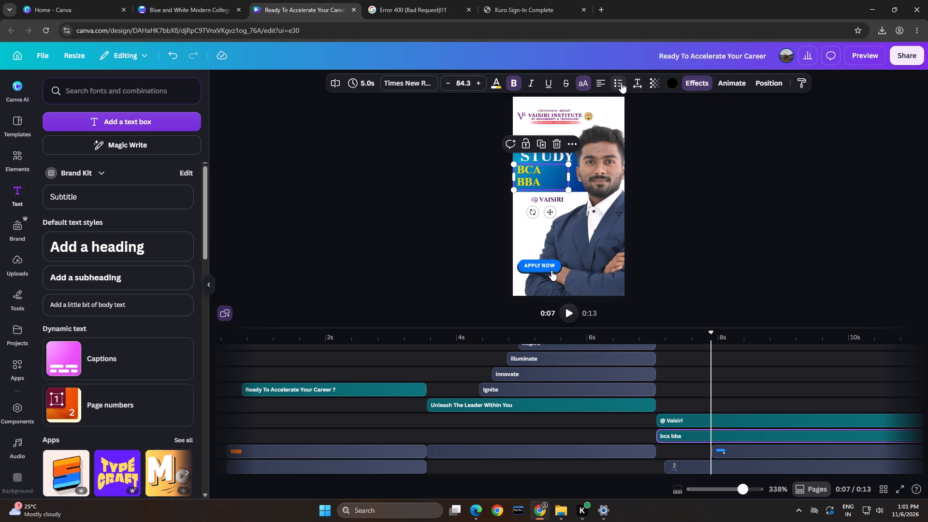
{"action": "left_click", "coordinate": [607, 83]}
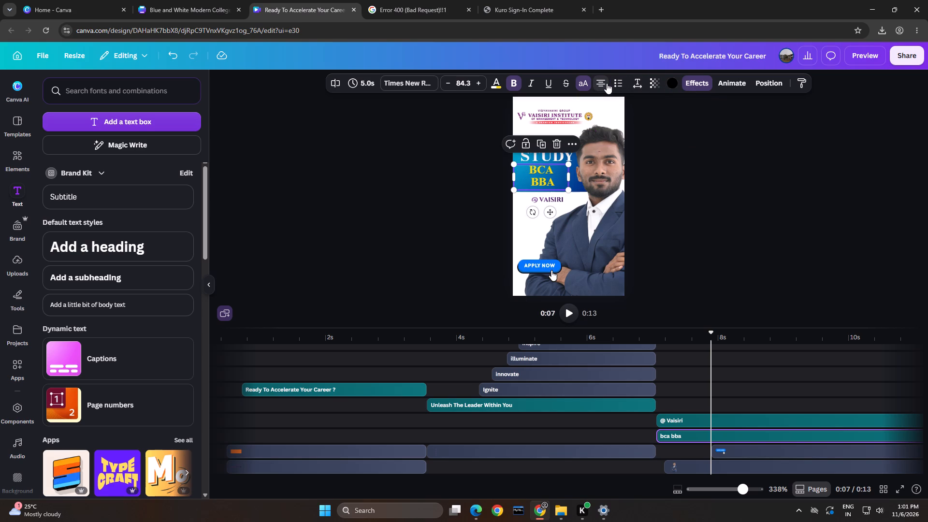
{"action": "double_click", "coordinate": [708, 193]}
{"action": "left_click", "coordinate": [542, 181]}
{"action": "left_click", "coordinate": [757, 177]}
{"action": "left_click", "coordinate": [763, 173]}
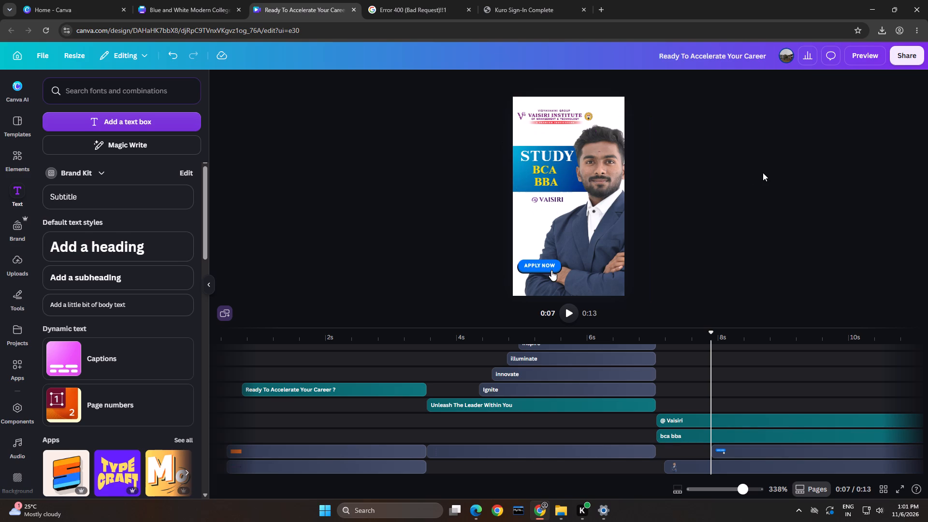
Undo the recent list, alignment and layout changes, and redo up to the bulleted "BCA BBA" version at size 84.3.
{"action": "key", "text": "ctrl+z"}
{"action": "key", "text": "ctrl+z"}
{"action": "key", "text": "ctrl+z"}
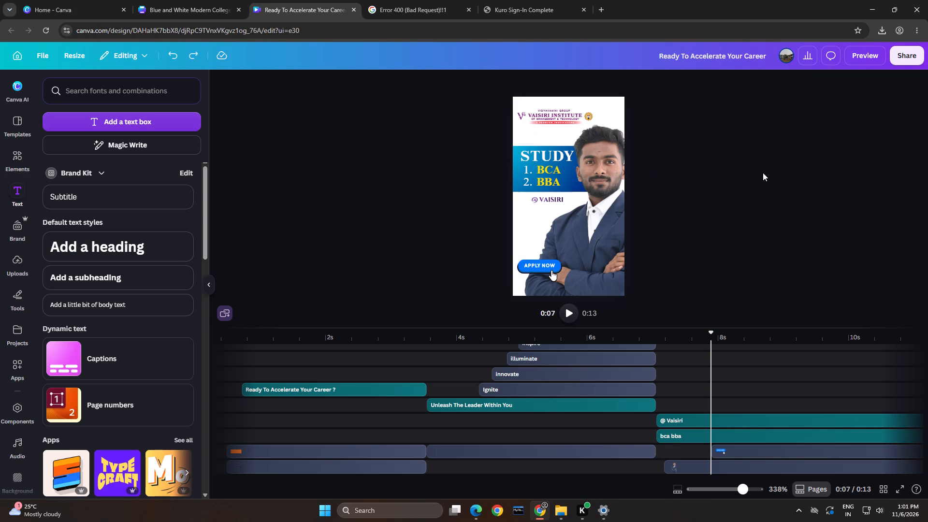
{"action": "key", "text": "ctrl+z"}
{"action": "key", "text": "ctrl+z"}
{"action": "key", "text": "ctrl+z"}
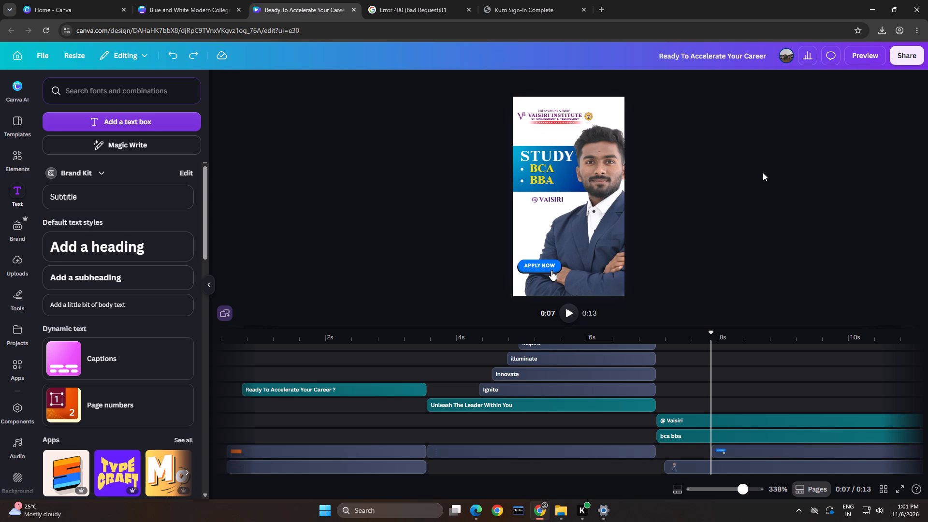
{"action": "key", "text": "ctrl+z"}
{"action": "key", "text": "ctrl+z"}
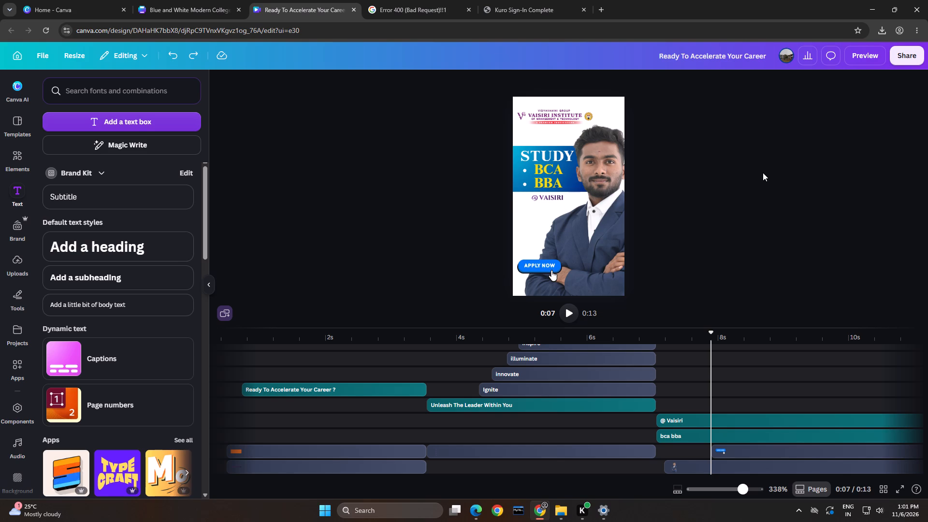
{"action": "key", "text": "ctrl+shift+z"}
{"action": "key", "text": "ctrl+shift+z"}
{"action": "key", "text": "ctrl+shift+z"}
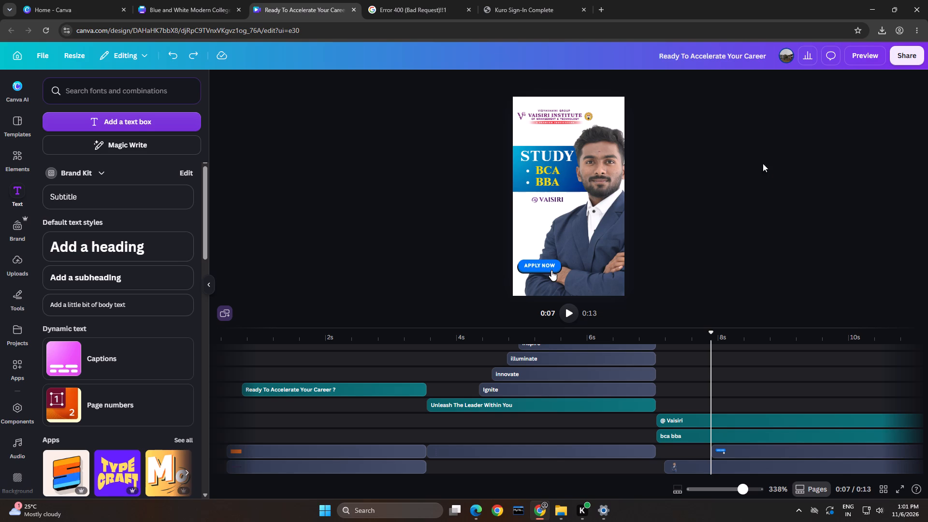
Undo the closing-scene edits back to the "Addmissions Open for BCA & BBA" version of the banner text.
{"action": "left_click", "coordinate": [776, 184]}
{"action": "key", "text": "ctrl+z"}
{"action": "key", "text": "ctrl+z"}
{"action": "key", "text": "ctrl+z"}
{"action": "key", "text": "ctrl+z"}
{"action": "key", "text": "ctrl+z"}
{"action": "key", "text": "ctrl+z"}
{"action": "key", "text": "ctrl+z"}
{"action": "key", "text": "ctrl+z"}
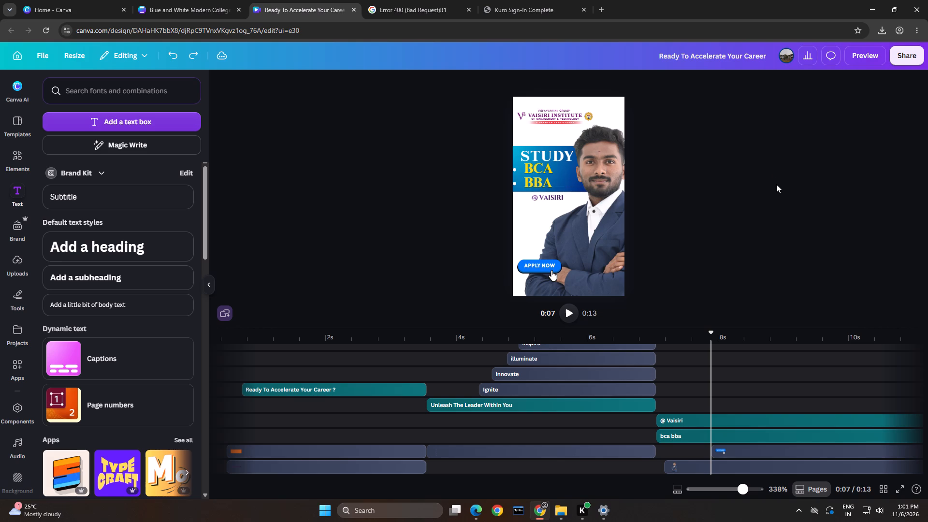
{"action": "key", "text": "ctrl+z"}
{"action": "key", "text": "ctrl+z"}
{"action": "key", "text": "ctrl+z"}
{"action": "key", "text": "ctrl+z"}
{"action": "key", "text": "ctrl+z"}
{"action": "key", "text": "ctrl+z"}
{"action": "key", "text": "ctrl+z"}
{"action": "key", "text": "ctrl+z"}
{"action": "key", "text": "ctrl+z"}
{"action": "key", "text": "ctrl+z"}
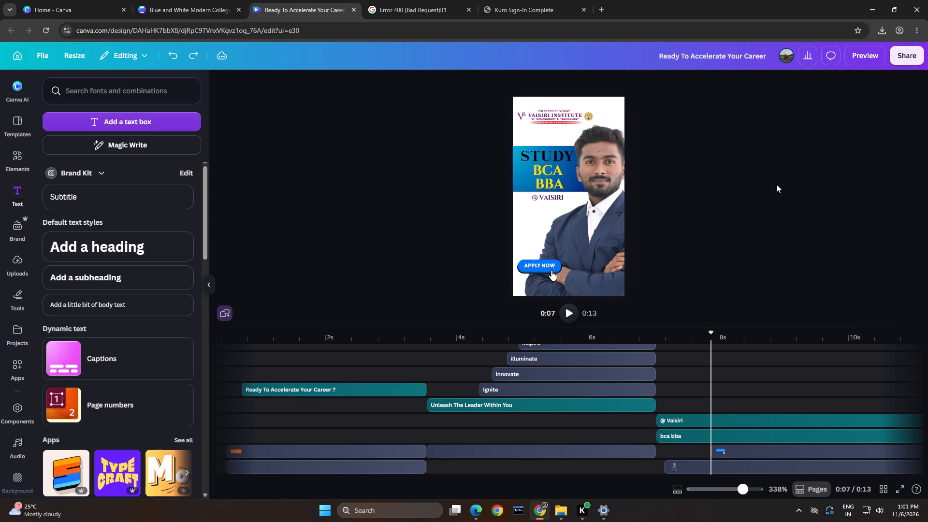
{"action": "key", "text": "ctrl+z"}
{"action": "key", "text": "ctrl+z"}
{"action": "key", "text": "ctrl+z"}
{"action": "key", "text": "ctrl+z"}
{"action": "key", "text": "ctrl+z"}
{"action": "key", "text": "ctrl+z"}
{"action": "key", "text": "ctrl+z"}
{"action": "key", "text": "ctrl+z"}
{"action": "key", "text": "ctrl+z"}
{"action": "key", "text": "ctrl+z"}
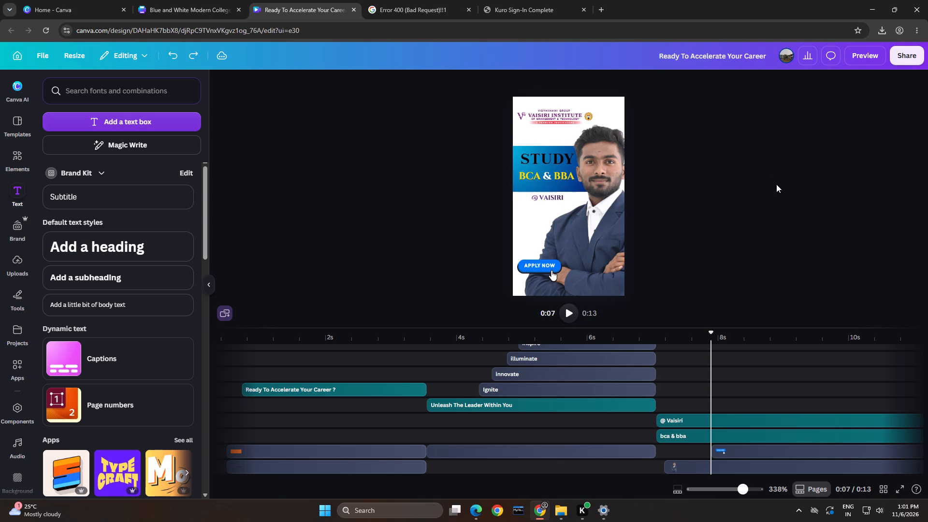
{"action": "key", "text": "ctrl+z"}
{"action": "key", "text": "ctrl+z"}
{"action": "key", "text": "ctrl+z"}
{"action": "key", "text": "ctrl+z"}
{"action": "key", "text": "ctrl+z"}
{"action": "key", "text": "ctrl+z"}
{"action": "key", "text": "ctrl+z"}
{"action": "key", "text": "ctrl+z"}
{"action": "key", "text": "ctrl+z"}
{"action": "key", "text": "ctrl+z"}
{"action": "key", "text": "ctrl+z"}
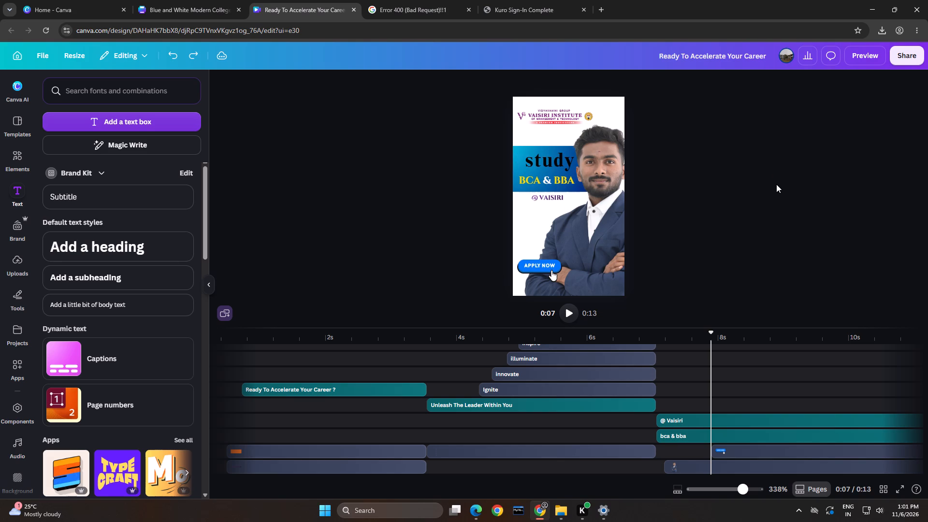
{"action": "key", "text": "ctrl+z"}
{"action": "key", "text": "ctrl+z"}
{"action": "key", "text": "ctrl+z"}
{"action": "key", "text": "ctrl+z"}
{"action": "key", "text": "ctrl+z"}
{"action": "key", "text": "ctrl+z"}
{"action": "key", "text": "ctrl+z"}
{"action": "key", "text": "ctrl+z"}
{"action": "key", "text": "ctrl+z"}
{"action": "key", "text": "ctrl+z"}
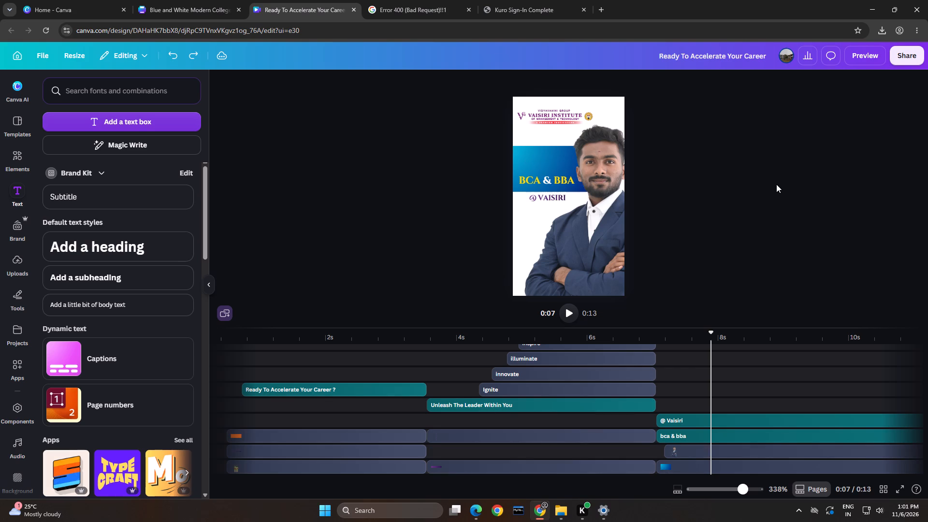
{"action": "key", "text": "ctrl+z"}
{"action": "key", "text": "ctrl+z"}
{"action": "key", "text": "ctrl+z"}
{"action": "key", "text": "ctrl+z"}
{"action": "key", "text": "ctrl+z"}
{"action": "key", "text": "ctrl+z"}
{"action": "key", "text": "ctrl+z"}
{"action": "key", "text": "ctrl+z"}
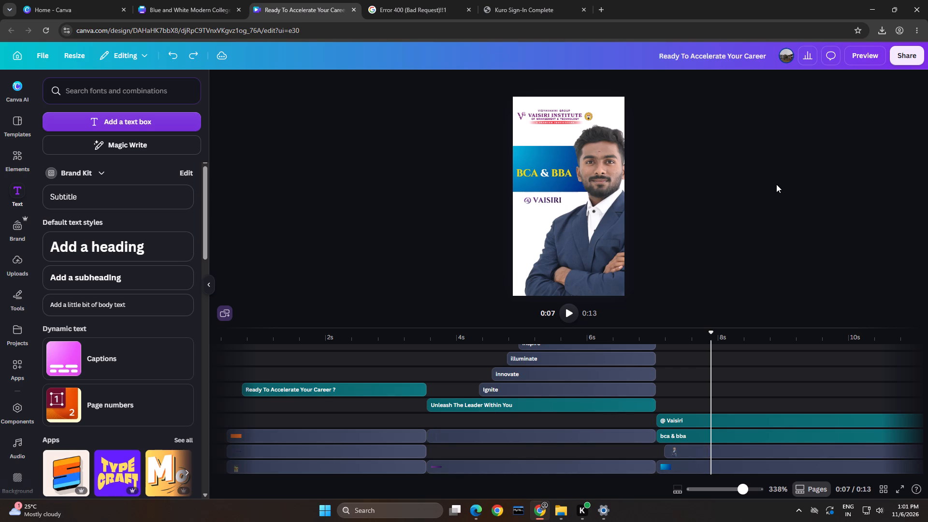
{"action": "key", "text": "ctrl+z"}
{"action": "key", "text": "ctrl+z"}
{"action": "key", "text": "ctrl+z"}
{"action": "key", "text": "ctrl+z"}
{"action": "key", "text": "ctrl+z"}
{"action": "key", "text": "ctrl+z"}
{"action": "key", "text": "ctrl+z"}
{"action": "key", "text": "ctrl+z"}
{"action": "key", "text": "ctrl+z"}
{"action": "key", "text": "ctrl+z"}
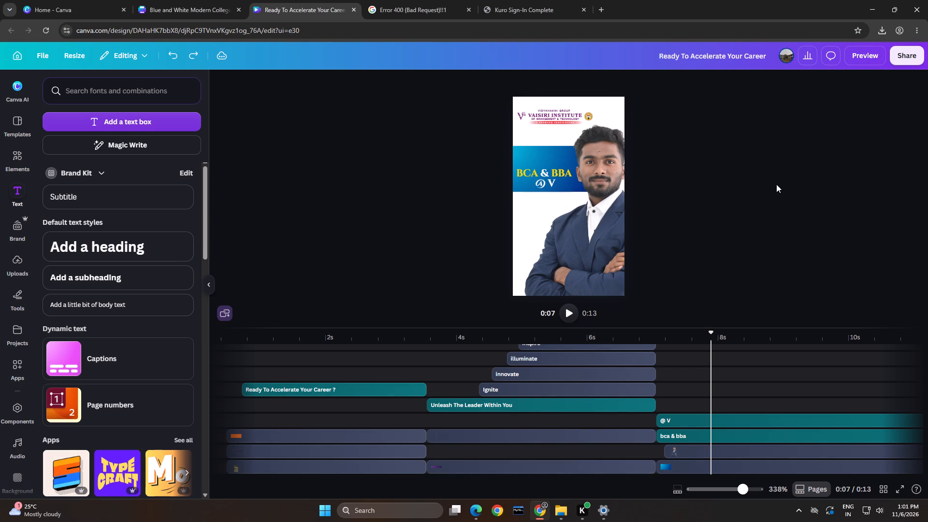
{"action": "key", "text": "ctrl+z"}
{"action": "key", "text": "ctrl+z"}
{"action": "key", "text": "ctrl+z"}
{"action": "key", "text": "ctrl+z"}
{"action": "key", "text": "ctrl+z"}
{"action": "key", "text": "ctrl+z"}
{"action": "key", "text": "ctrl+z"}
{"action": "key", "text": "ctrl+z"}
{"action": "key", "text": "ctrl+z"}
{"action": "key", "text": "ctrl+z"}
{"action": "key", "text": "ctrl+z"}
{"action": "key", "text": "ctrl+z"}
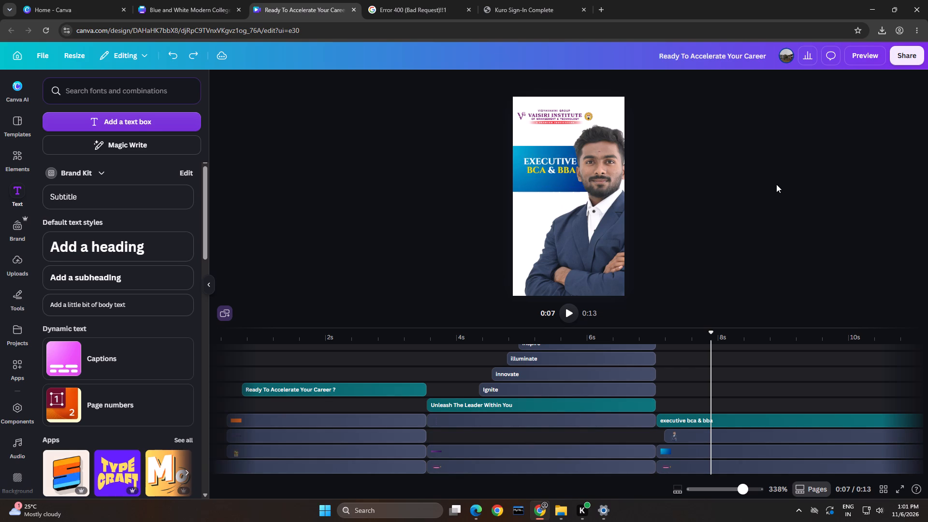
{"action": "key", "text": "ctrl+z"}
{"action": "key", "text": "ctrl+z"}
{"action": "key", "text": "ctrl+z"}
{"action": "key", "text": "ctrl+z"}
{"action": "key", "text": "ctrl+z"}
{"action": "key", "text": "ctrl+z"}
{"action": "key", "text": "ctrl+z"}
{"action": "key", "text": "ctrl+z"}
{"action": "key", "text": "ctrl+z"}
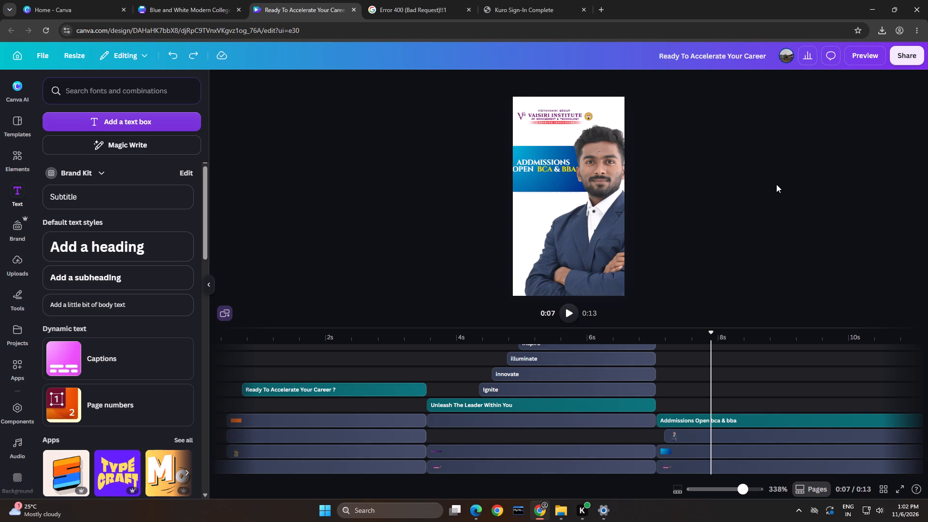
{"action": "key", "text": "ctrl+z"}
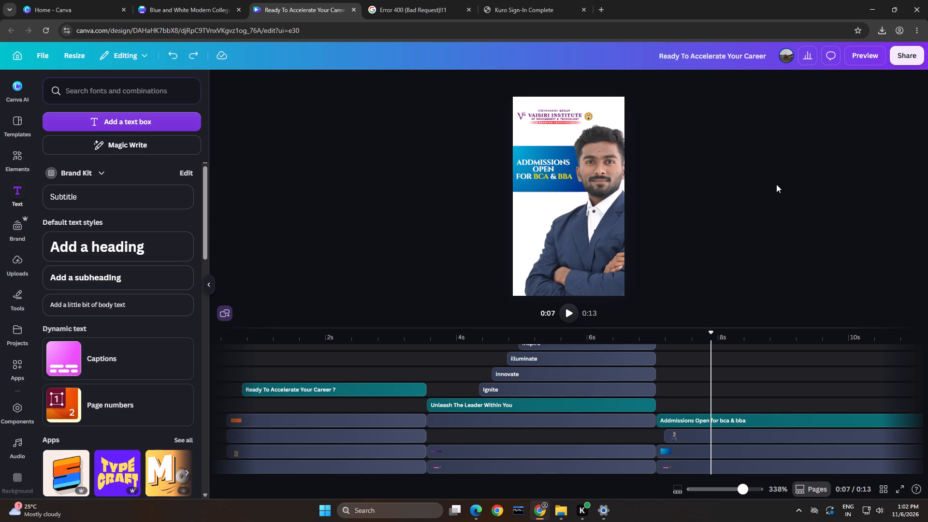
Redo edits up to the "Addmissions Open BCA & BBA" version without "for", including its small shift to the right.
{"action": "key", "text": "shift+z"}
{"action": "type", "text": "ZZ"}
{"action": "key", "text": "ctrl+shift+z"}
{"action": "key", "text": "ctrl+shift+z"}
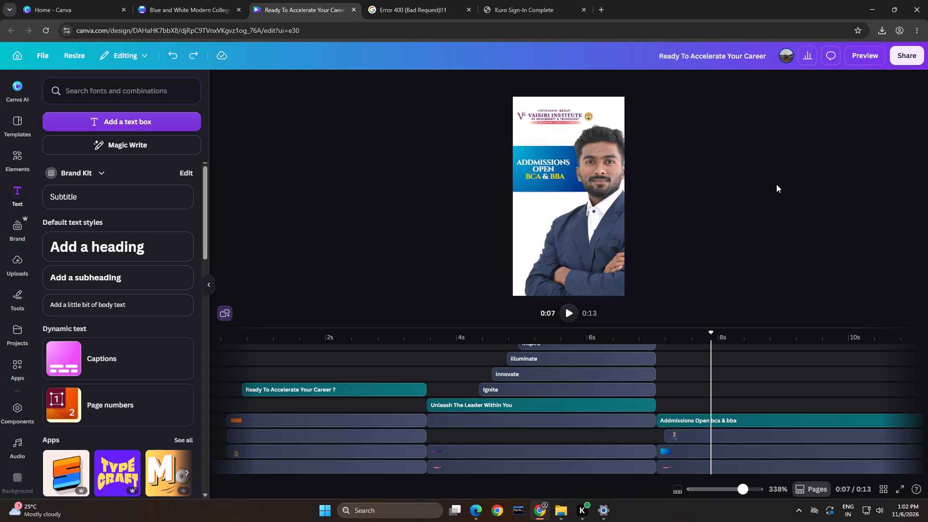
{"action": "key", "text": "ctrl+shift+z"}
{"action": "key", "text": "ctrl+shift+z"}
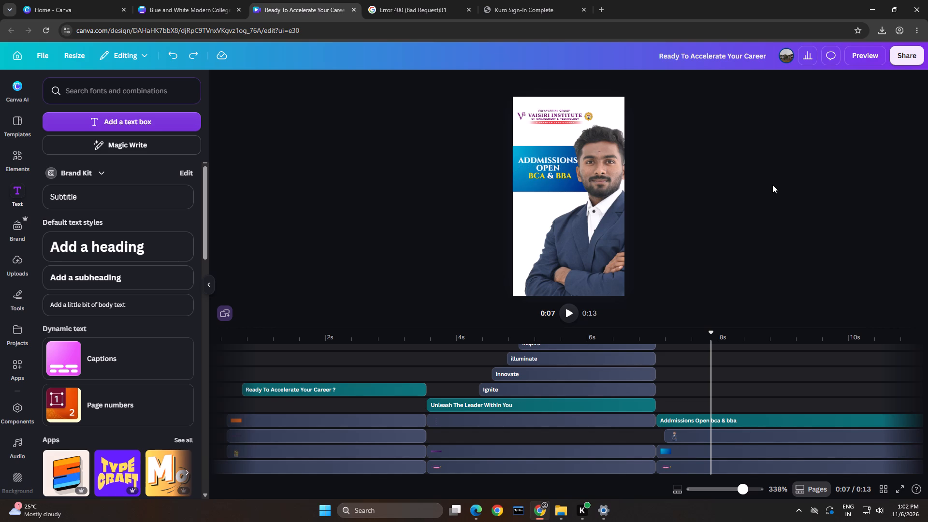
Move the "Addmissions Open BCA & BBA" text slightly up and left in the blue banner, leaving room beneath it.
{"action": "left_click", "coordinate": [772, 185]}
{"action": "left_click", "coordinate": [551, 169]}
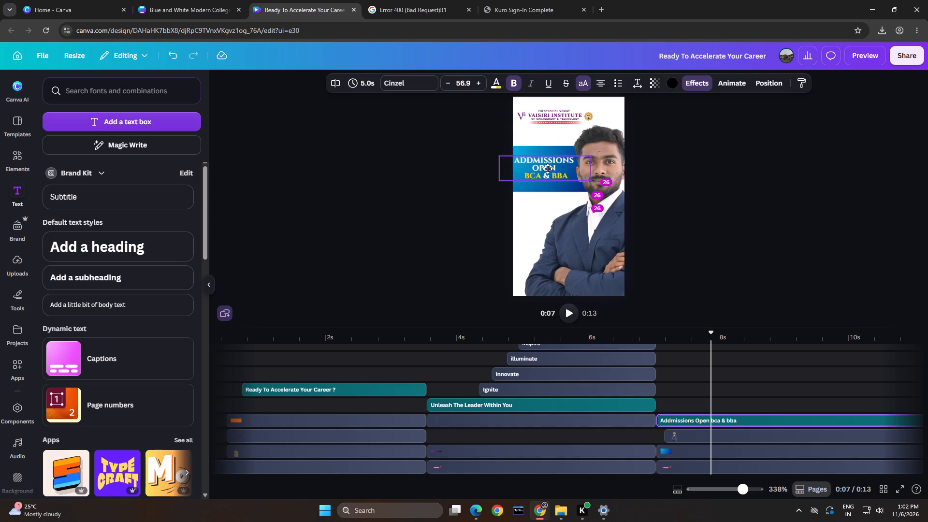
{"action": "left_click", "coordinate": [720, 170]}
{"action": "left_click", "coordinate": [562, 166]}
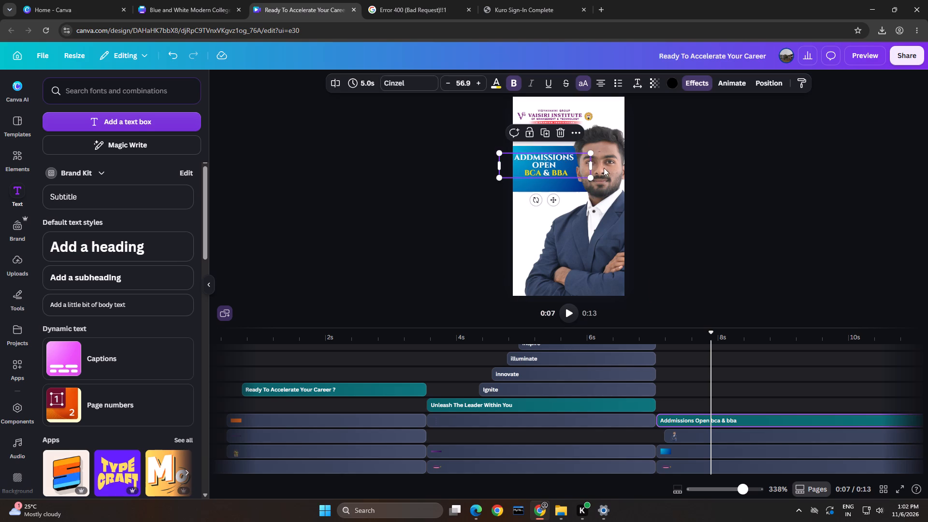
{"action": "left_click", "coordinate": [738, 168]}
{"action": "left_click", "coordinate": [570, 167]}
{"action": "key", "text": "Right"}
{"action": "left_click", "coordinate": [769, 171]}
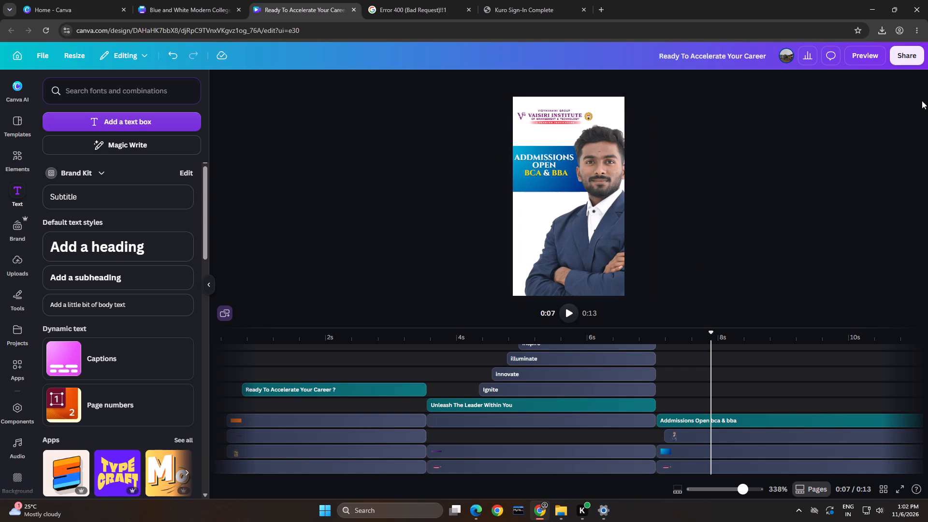
{"action": "left_click", "coordinate": [749, 128]}
{"action": "left_click", "coordinate": [208, 283]}
{"action": "scroll", "coordinate": [23, 180], "scroll_direction": "up", "scroll_amount": 3}
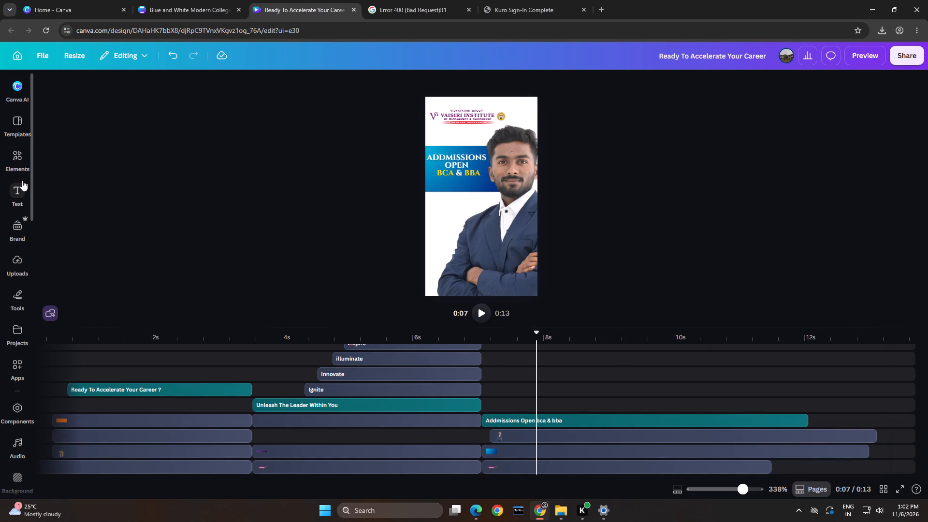
{"action": "left_click", "coordinate": [17, 195]}
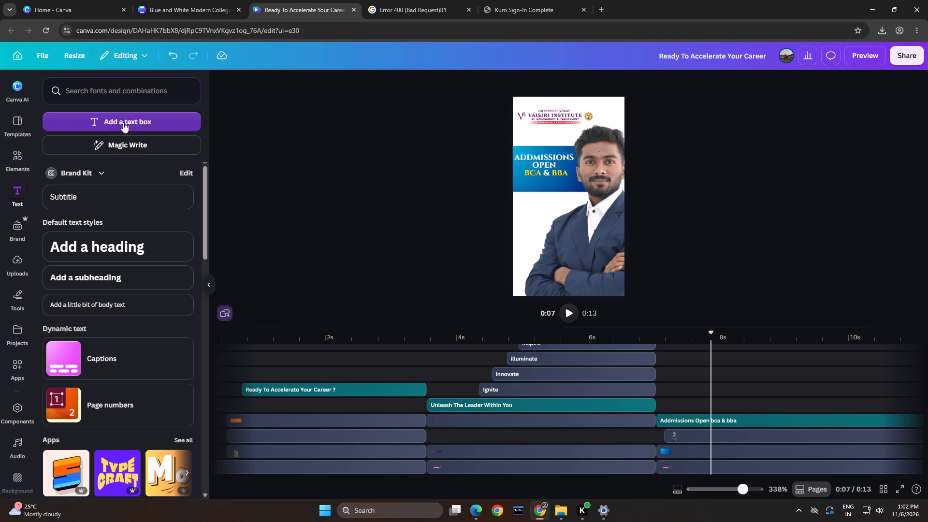
{"action": "left_click", "coordinate": [123, 122]}
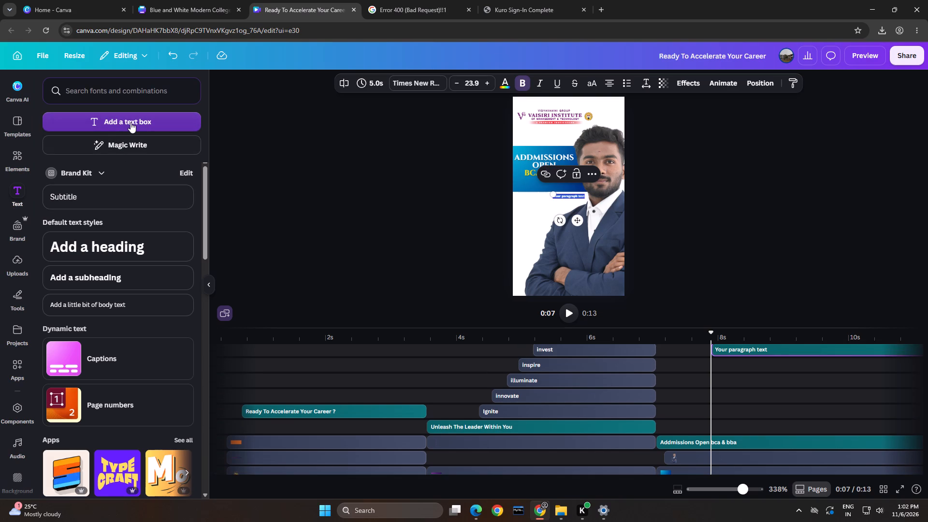
{"action": "key", "text": "shift+at"}
{"action": "type", "text": "vimtech"}
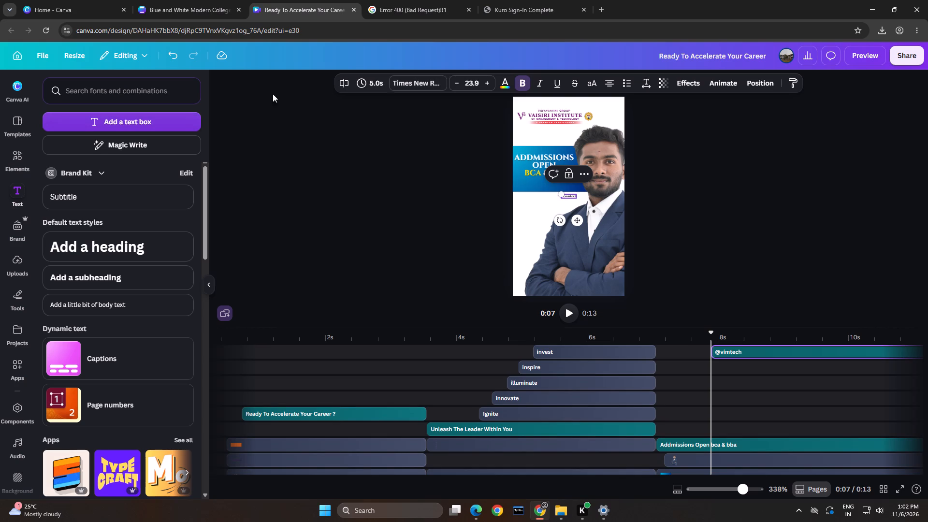
{"action": "left_click", "coordinate": [428, 80]}
{"action": "left_click", "coordinate": [93, 215]}
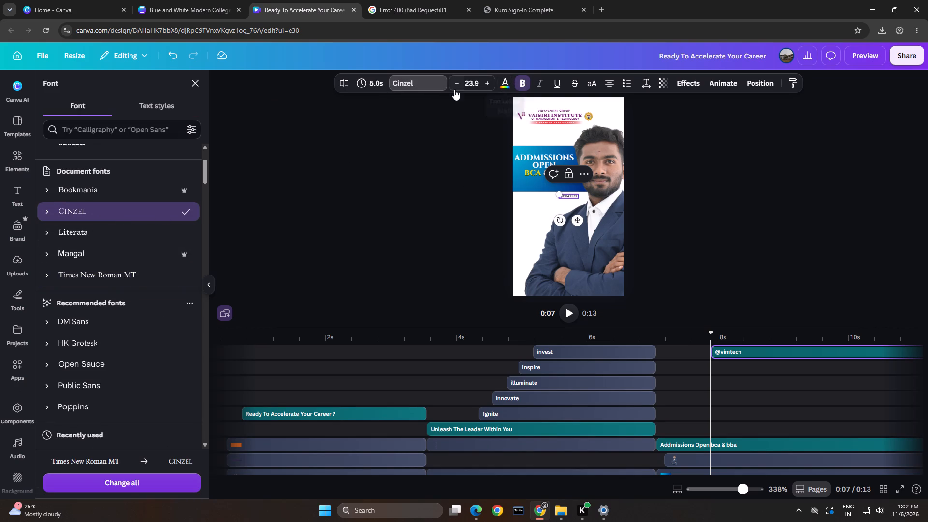
{"action": "left_click_drag", "start_coordinate": [560, 193], "coordinate": [544, 196]}
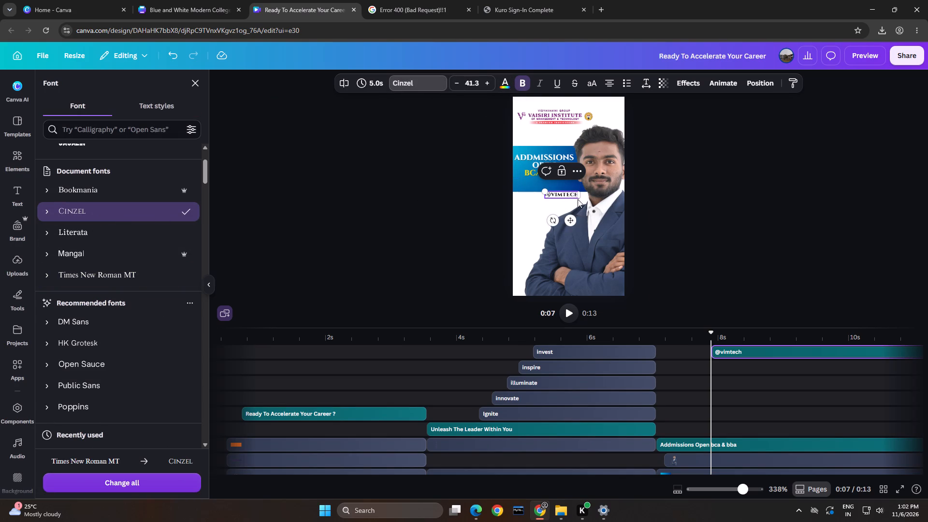
{"action": "left_click_drag", "start_coordinate": [573, 217], "coordinate": [559, 208]}
{"action": "left_click", "coordinate": [504, 80]}
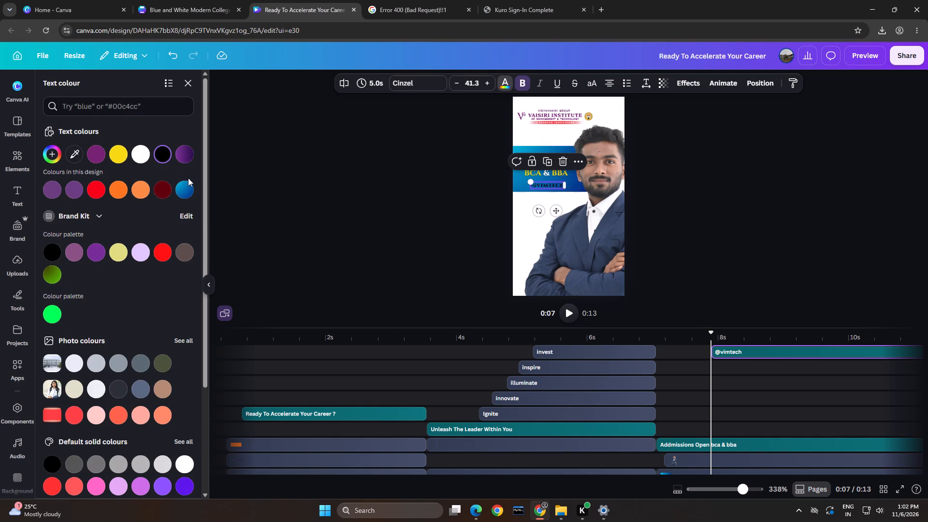
{"action": "left_click", "coordinate": [187, 185]}
{"action": "left_click", "coordinate": [143, 152]}
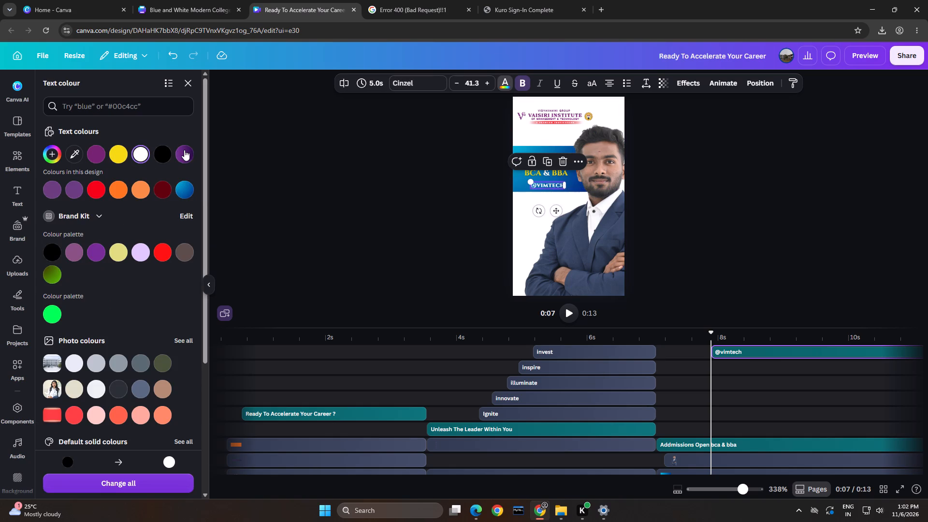
{"action": "left_click", "coordinate": [184, 150]}
{"action": "left_click", "coordinate": [138, 156]}
{"action": "double_click", "coordinate": [672, 177]}
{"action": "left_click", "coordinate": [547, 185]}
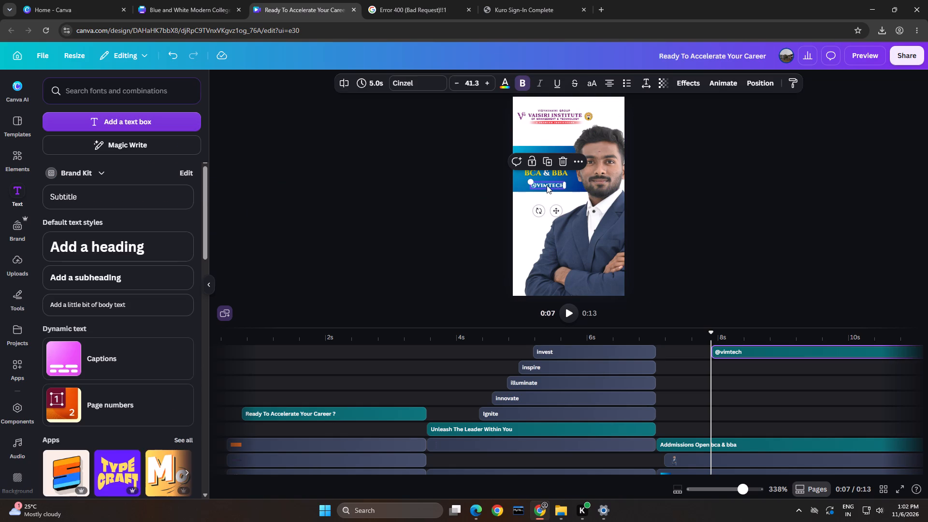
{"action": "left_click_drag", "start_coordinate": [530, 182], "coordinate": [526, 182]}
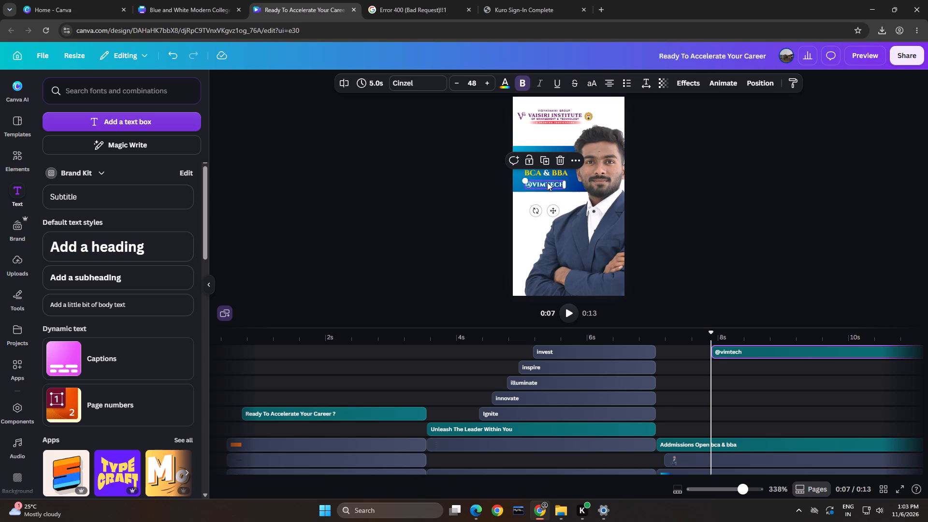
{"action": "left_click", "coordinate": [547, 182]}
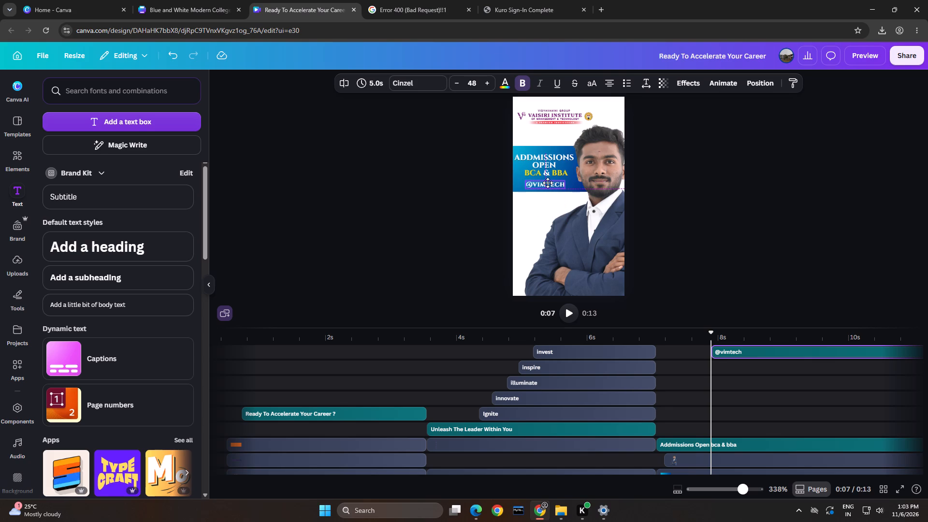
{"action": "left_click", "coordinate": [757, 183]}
{"action": "left_click", "coordinate": [550, 187]}
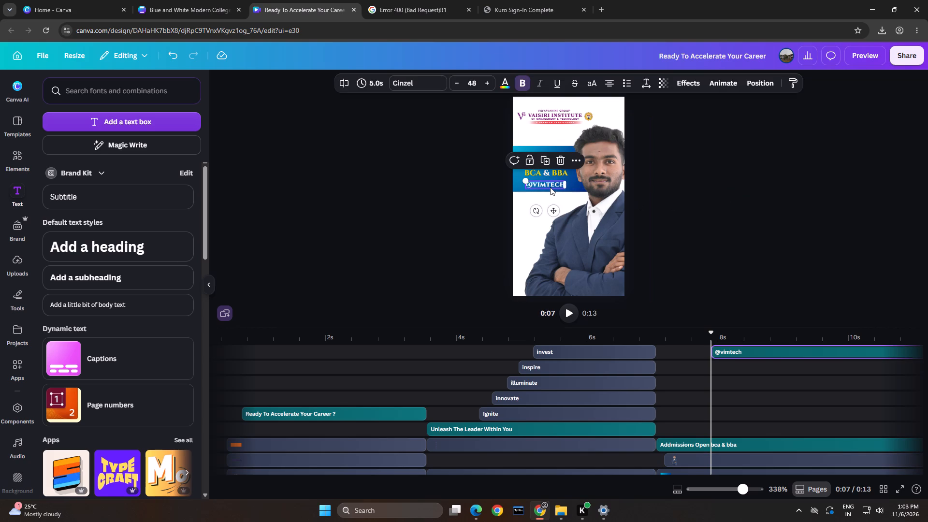
{"action": "left_click_drag", "start_coordinate": [526, 181], "coordinate": [534, 183]}
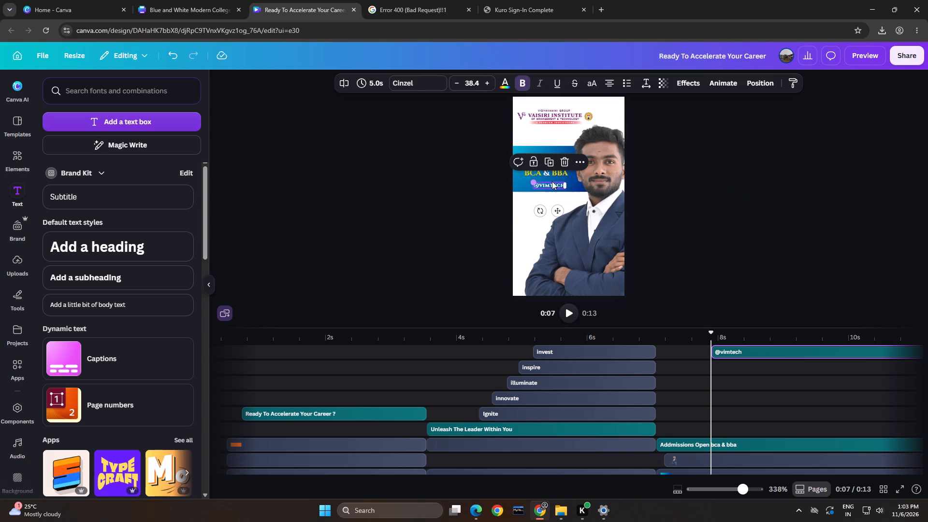
{"action": "left_click", "coordinate": [553, 184]}
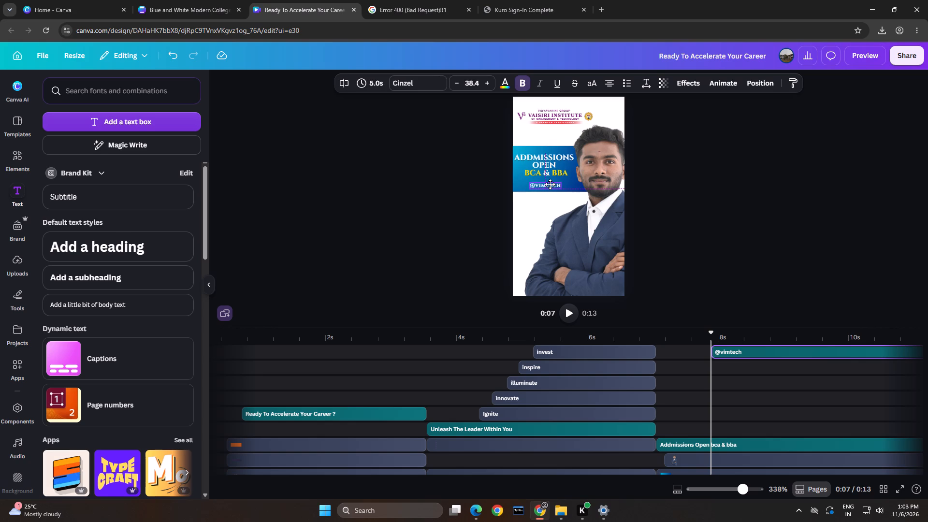
{"action": "left_click", "coordinate": [663, 172]}
{"action": "left_click", "coordinate": [666, 171]}
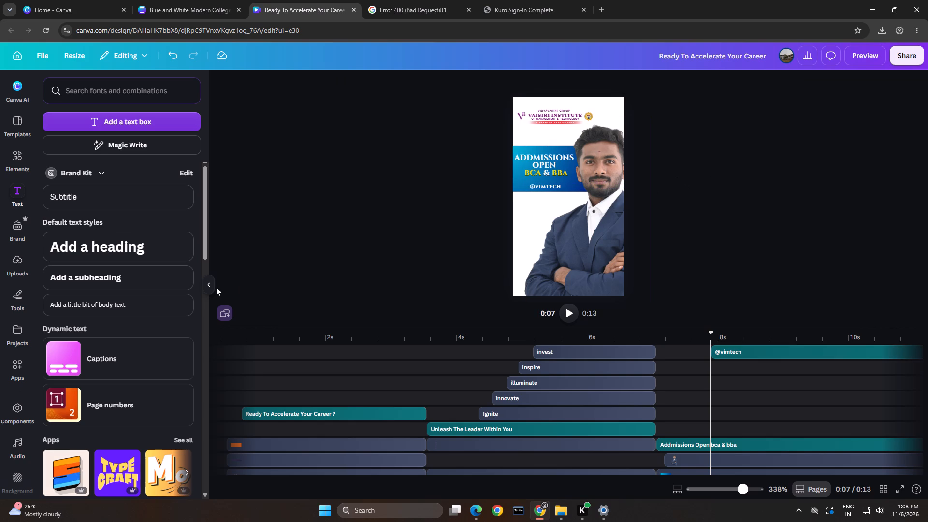
{"action": "left_click", "coordinate": [214, 286]}
{"action": "left_click", "coordinate": [703, 201]}
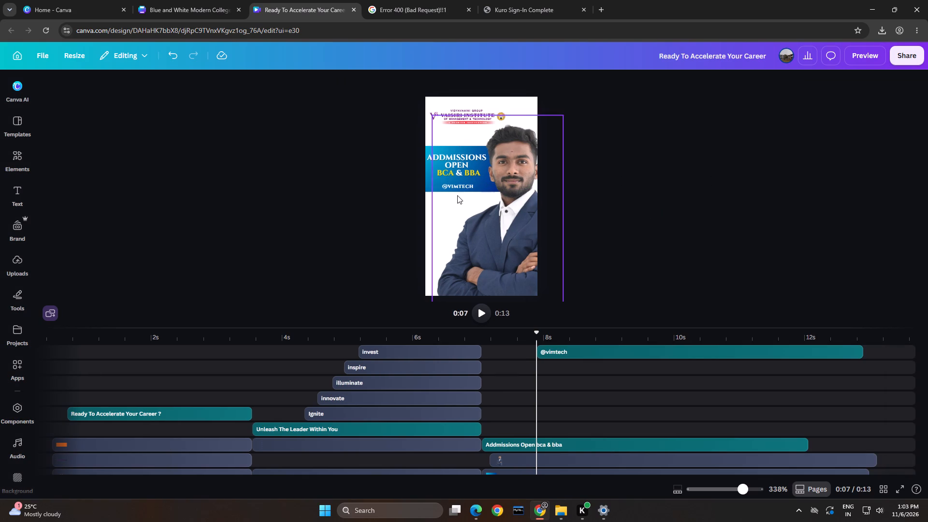
{"action": "left_click", "coordinate": [472, 164]}
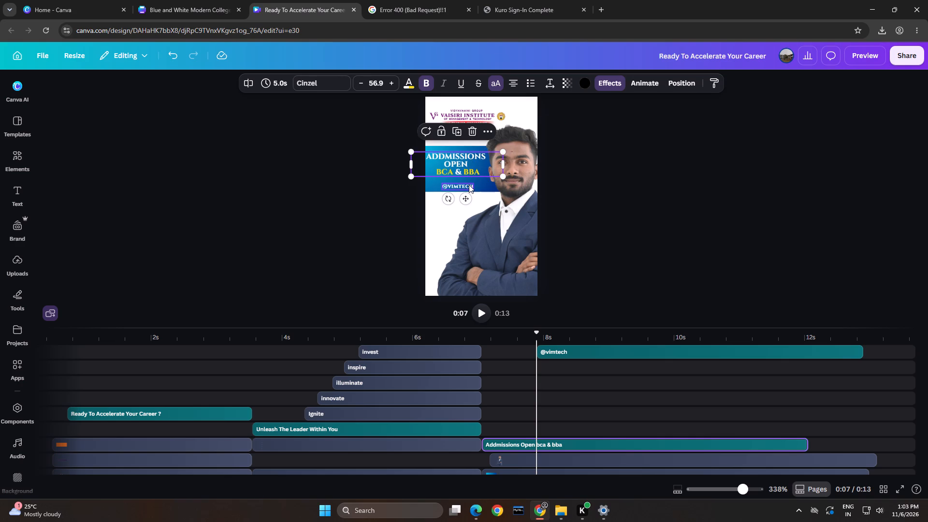
{"action": "left_click", "coordinate": [469, 185]}
{"action": "left_click", "coordinate": [652, 150]}
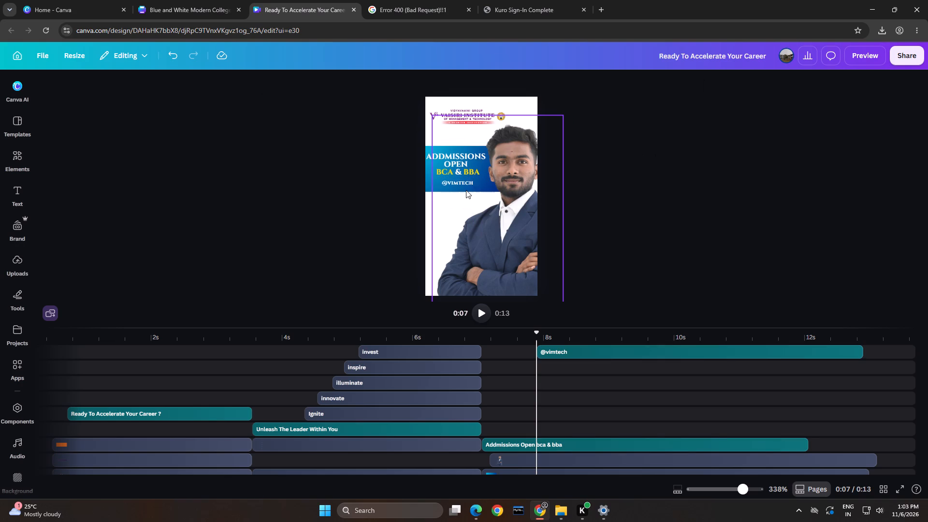
{"action": "left_click", "coordinate": [428, 190]}
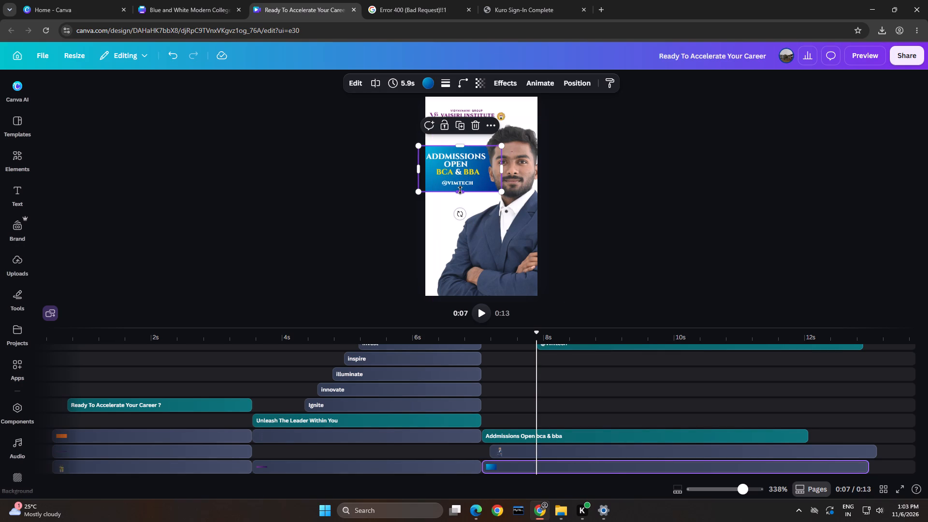
{"action": "left_click", "coordinate": [460, 191]}
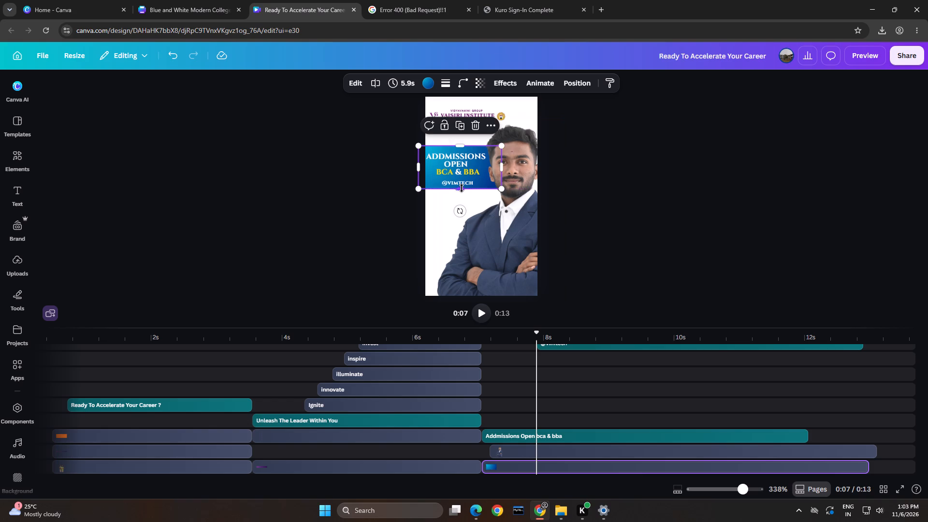
{"action": "double_click", "coordinate": [670, 155]}
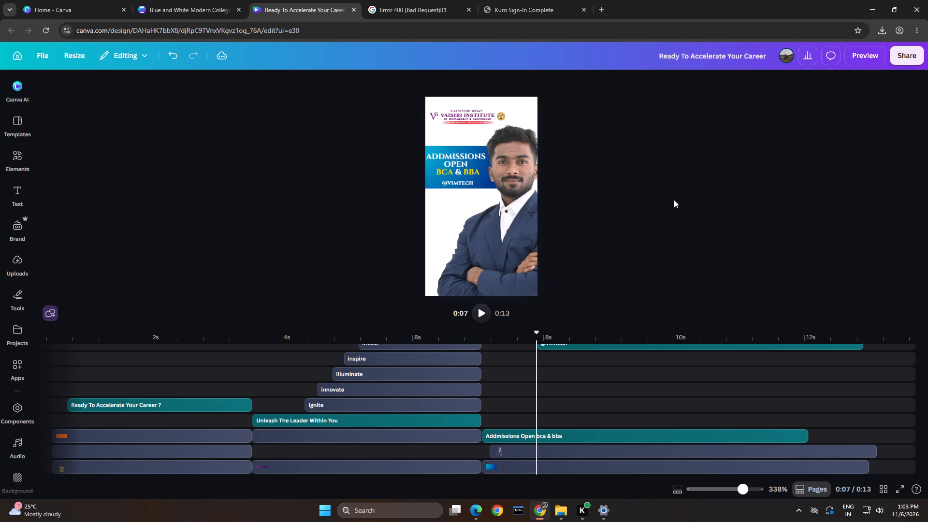
Add the blue "Apply Now" graphic with the hand cursor from the "enrol now" results and place it at the page's lower left.
{"action": "left_click", "coordinate": [13, 159]}
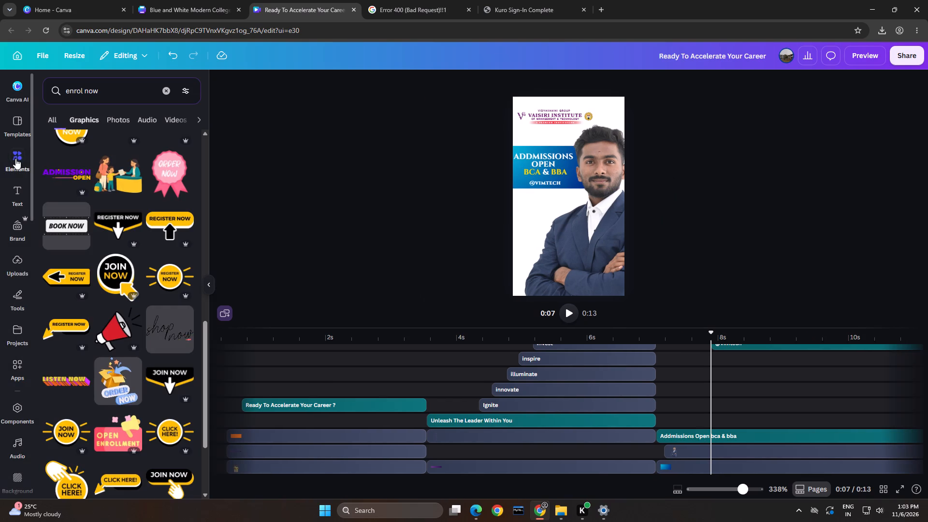
{"action": "scroll", "coordinate": [109, 180], "scroll_direction": "up", "scroll_amount": 11}
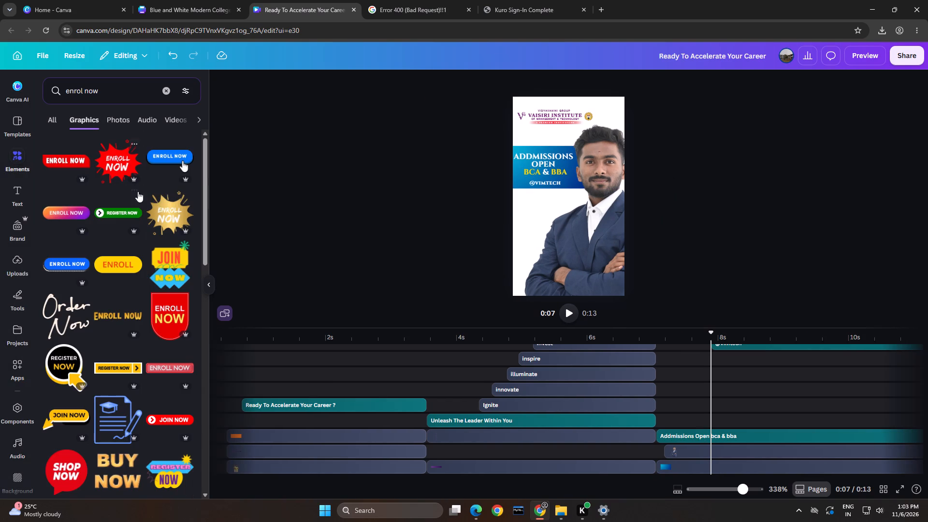
{"action": "scroll", "coordinate": [154, 173], "scroll_direction": "down", "scroll_amount": 6}
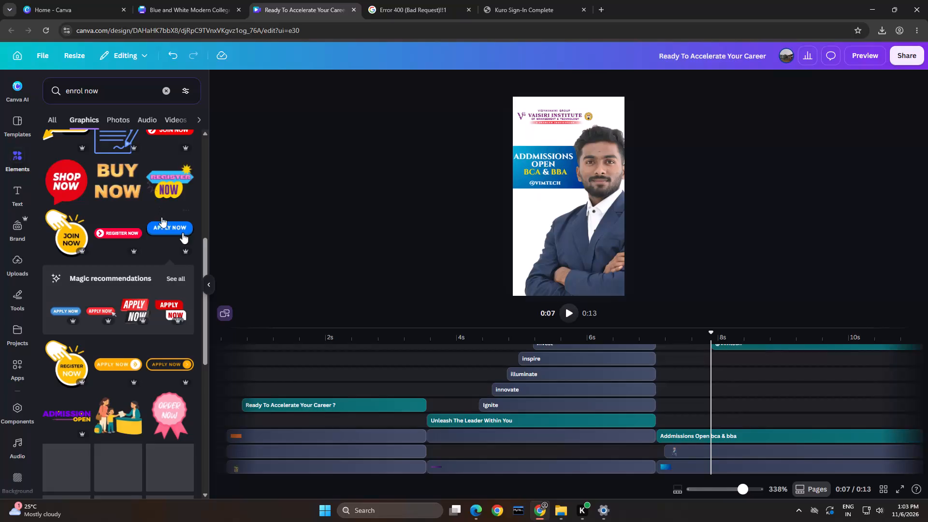
{"action": "left_click", "coordinate": [171, 233]}
{"action": "left_click_drag", "start_coordinate": [566, 190], "coordinate": [543, 240]}
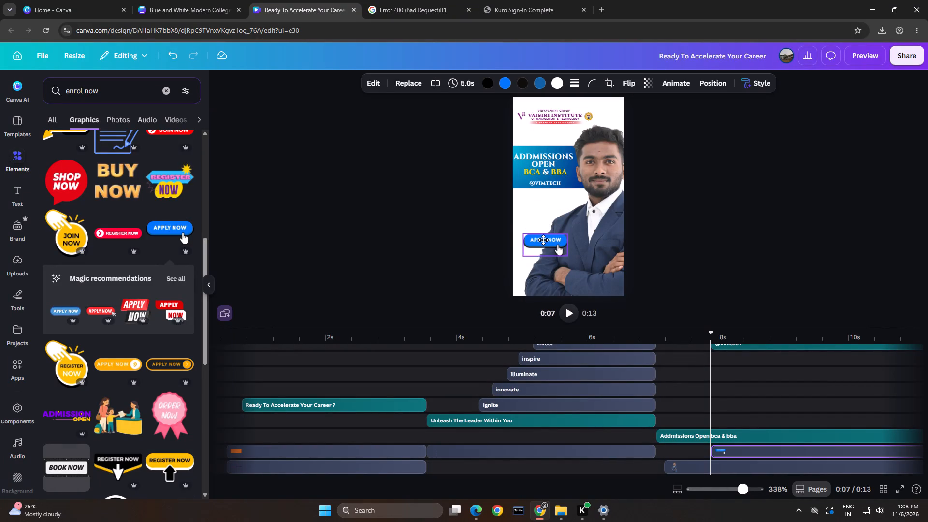
{"action": "left_click_drag", "start_coordinate": [543, 240], "coordinate": [539, 259]}
Try a larger "Apply Now" graphic and settle on a size slightly smaller than it was inserted.
{"action": "left_click_drag", "start_coordinate": [561, 252], "coordinate": [562, 252]}
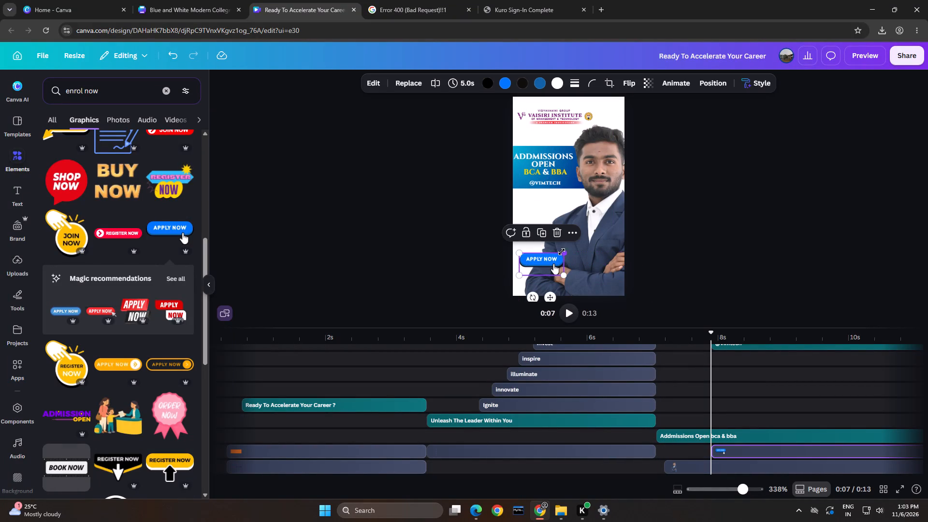
{"action": "left_click_drag", "start_coordinate": [562, 252], "coordinate": [571, 251]}
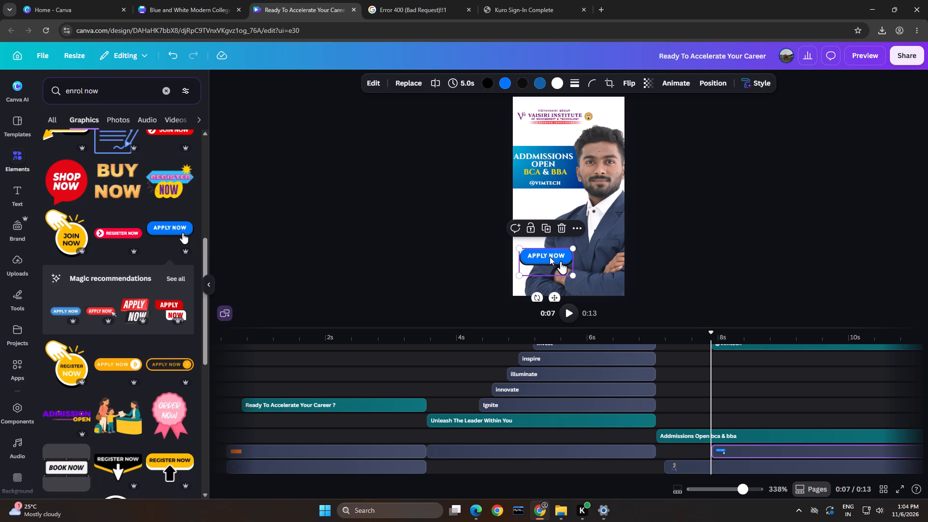
{"action": "double_click", "coordinate": [811, 172]}
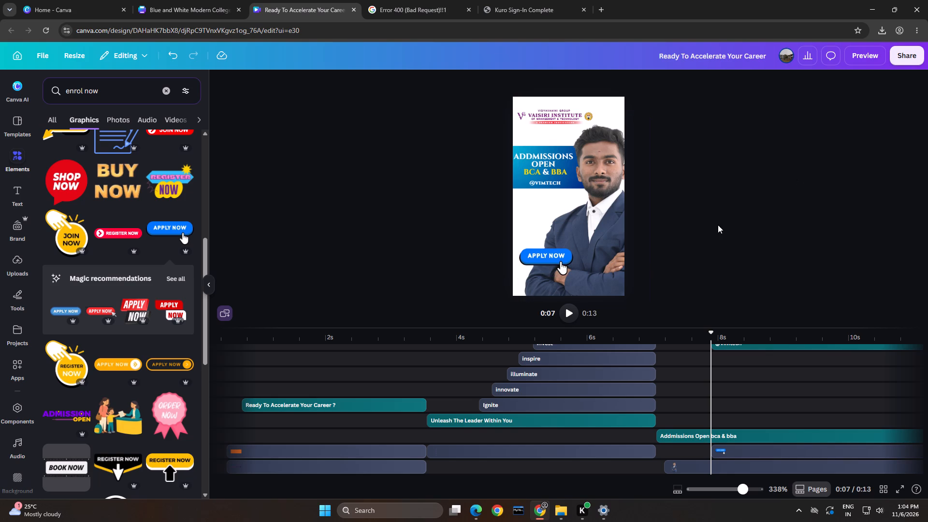
{"action": "left_click", "coordinate": [546, 258]}
{"action": "left_click_drag", "start_coordinate": [574, 247], "coordinate": [562, 258]}
{"action": "double_click", "coordinate": [758, 217]}
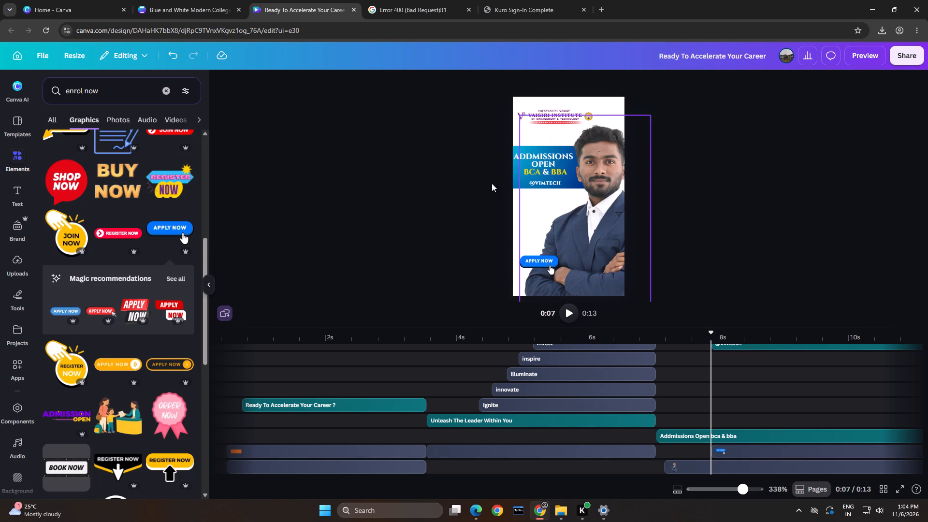
{"action": "left_click", "coordinate": [513, 181]}
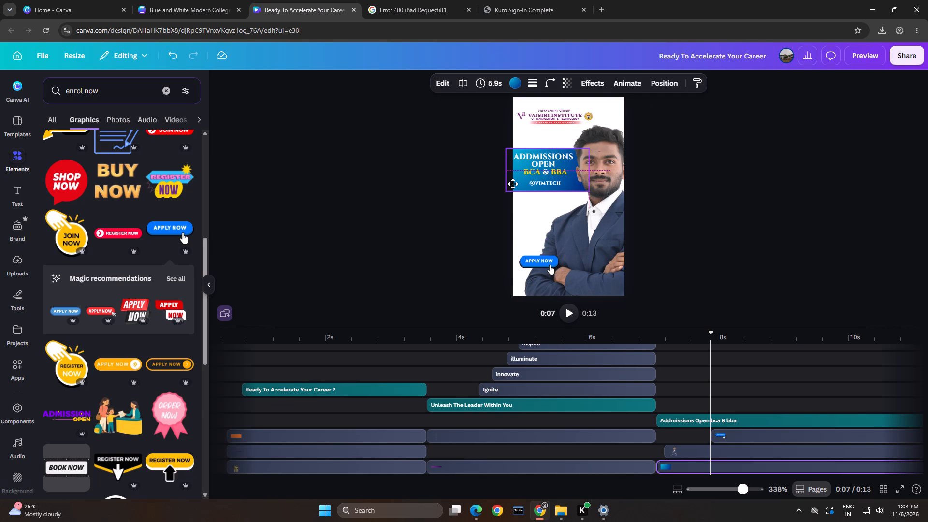
{"action": "left_click", "coordinate": [850, 163]}
{"action": "left_click_drag", "start_coordinate": [849, 163], "coordinate": [840, 164]}
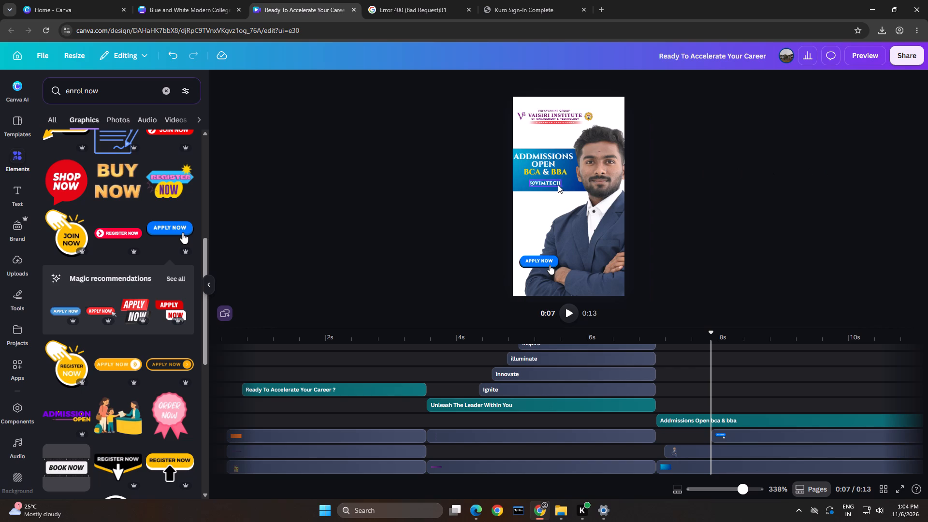
{"action": "left_click", "coordinate": [553, 185]}
{"action": "double_click", "coordinate": [836, 135]}
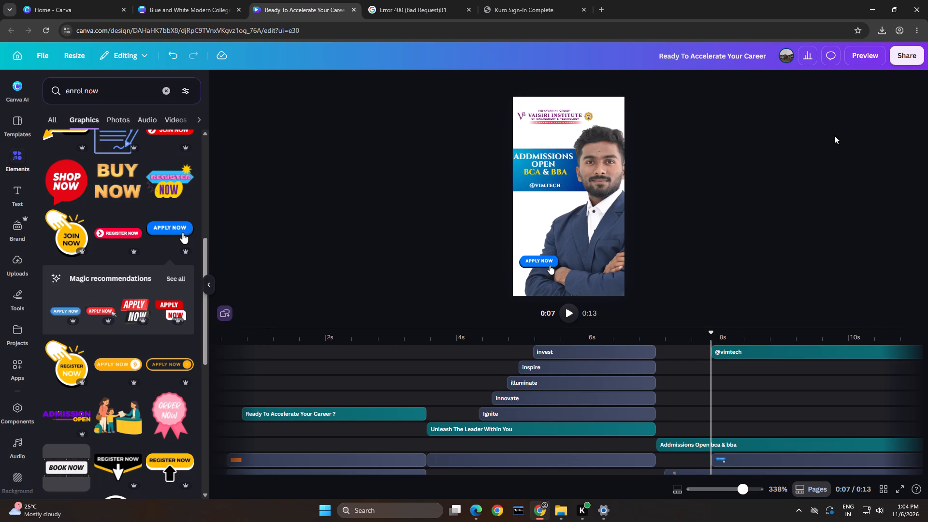
{"action": "left_click", "coordinate": [563, 156]}
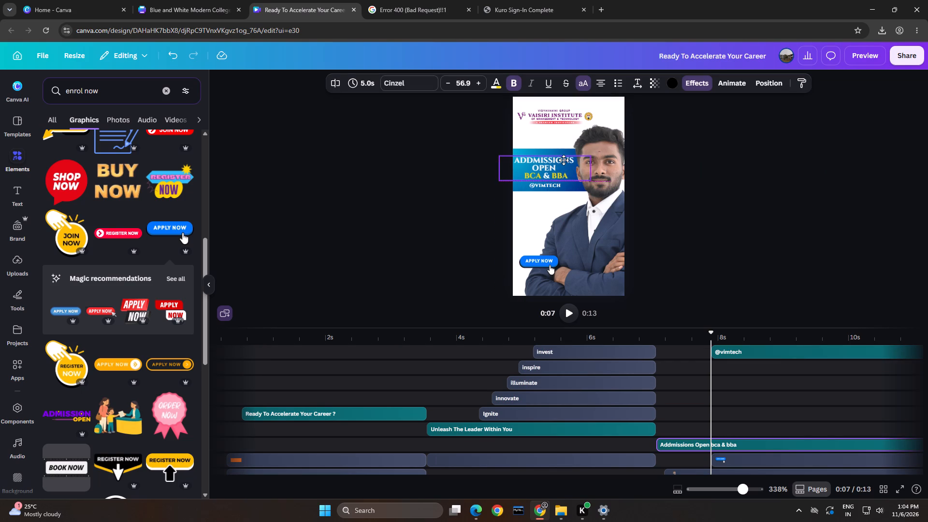
{"action": "double_click", "coordinate": [846, 155]}
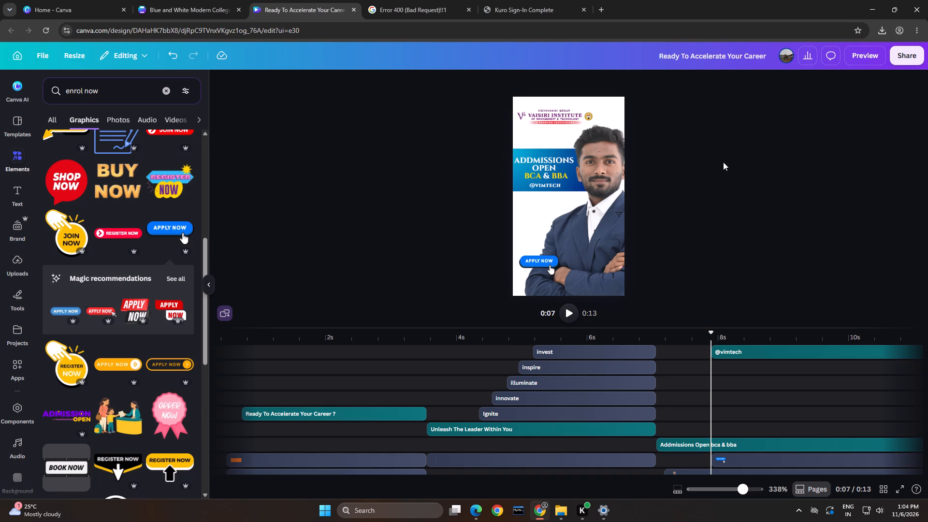
Nudge the "Addmissions Open BCA & BBA" heading slightly to the right within the blue banner.
{"action": "left_click", "coordinate": [557, 167]}
{"action": "key", "text": "Left"}
{"action": "key", "text": "0"}
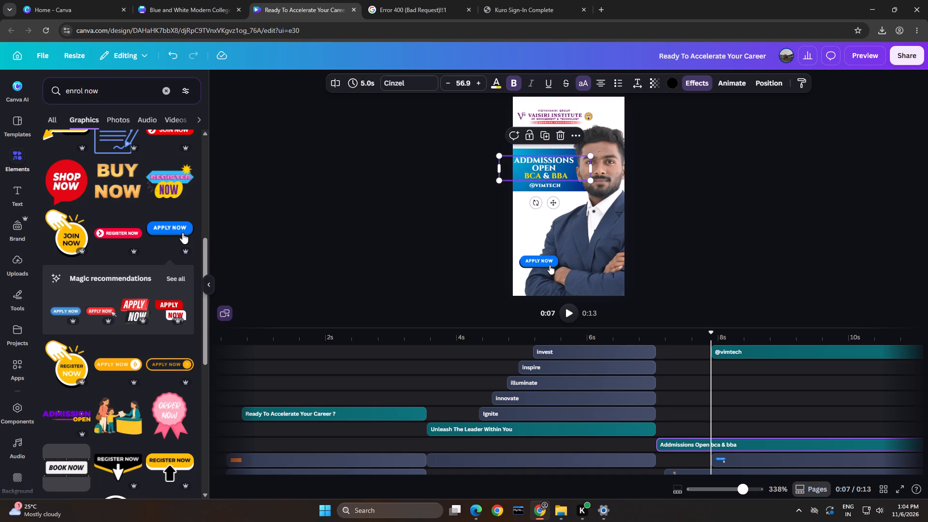
{"action": "key", "text": "Right"}
{"action": "key", "text": "Right"}
{"action": "key", "text": "Right"}
{"action": "key", "text": "Right"}
{"action": "key", "text": "Right"}
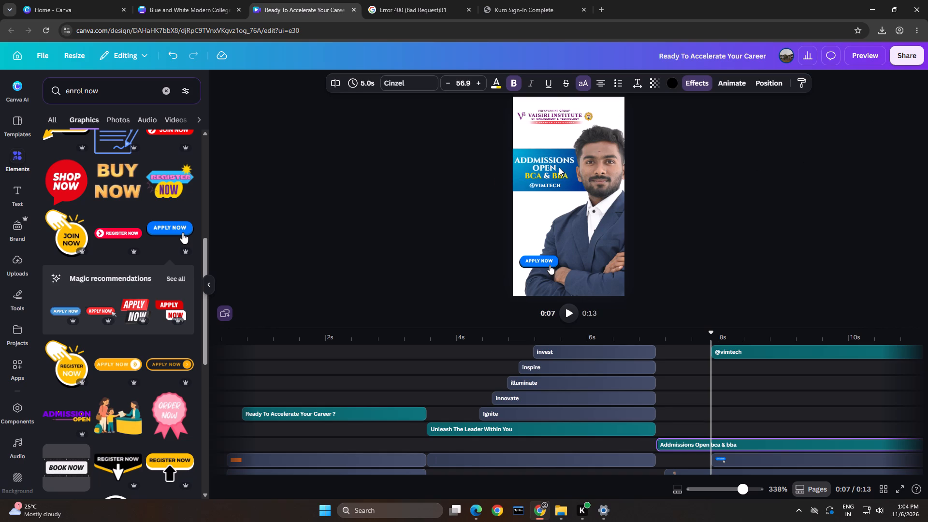
{"action": "key", "text": "Right"}
{"action": "double_click", "coordinate": [726, 152]}
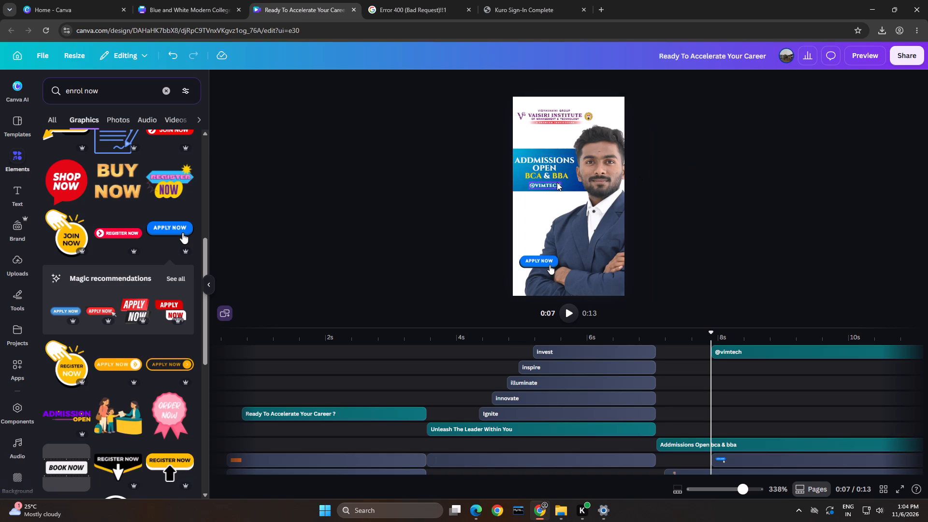
{"action": "left_click_drag", "start_coordinate": [556, 182], "coordinate": [561, 182]}
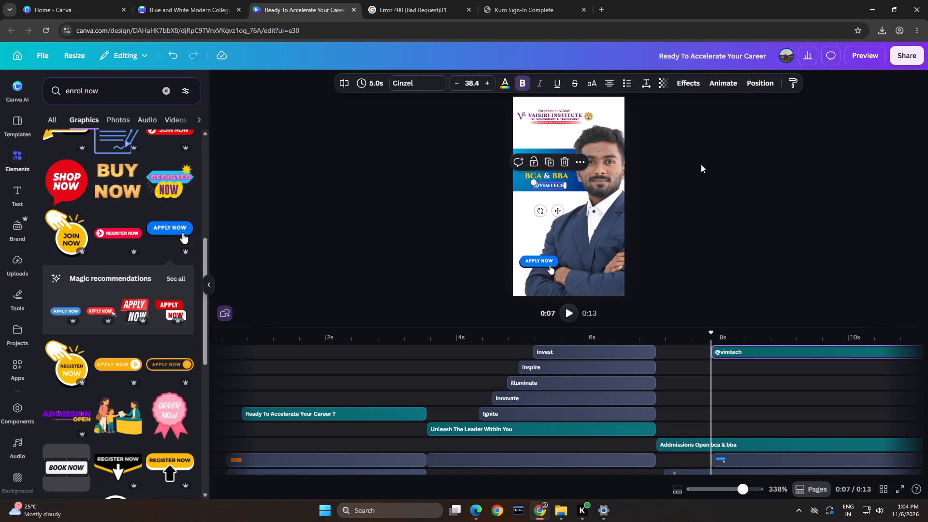
{"action": "double_click", "coordinate": [723, 161]}
{"action": "left_click", "coordinate": [547, 187]}
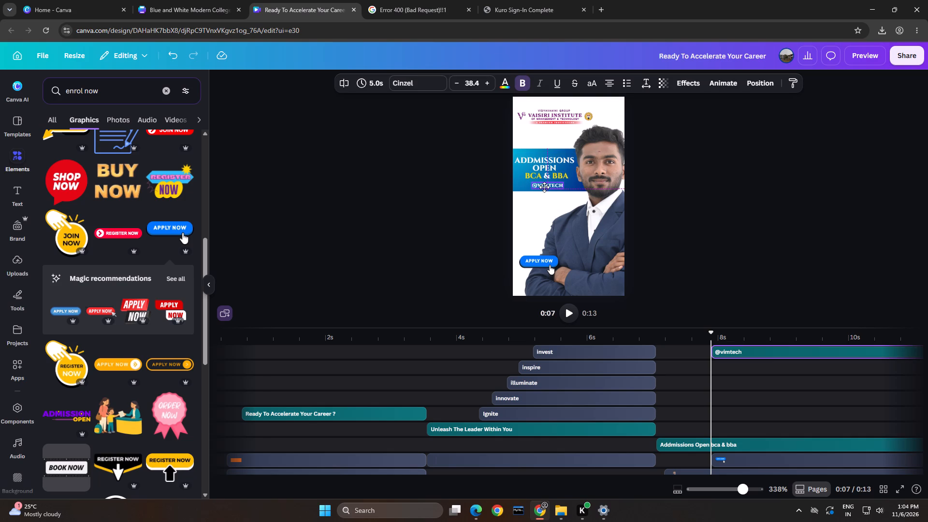
{"action": "double_click", "coordinate": [845, 149]}
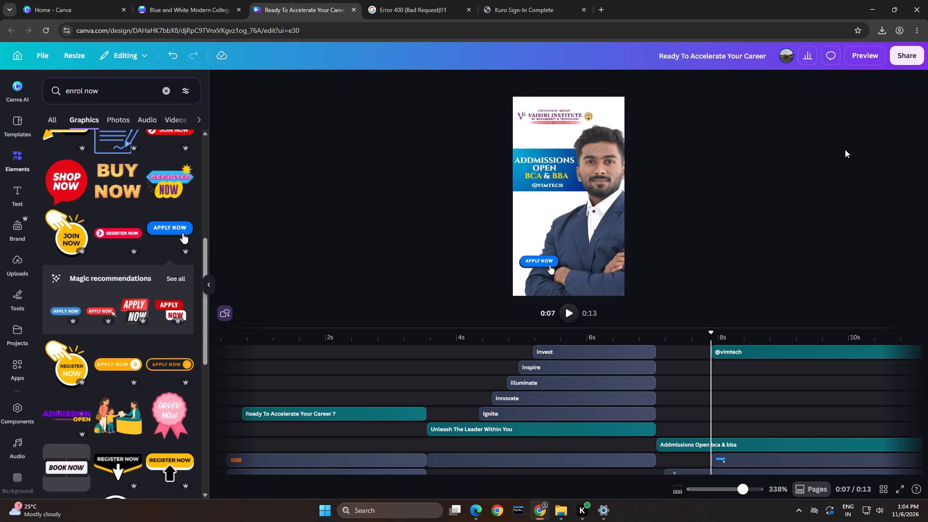
Select all the closing scene's elements together in the timeline and apply the Succession animation to them.
{"action": "left_click", "coordinate": [205, 288]}
{"action": "scroll", "coordinate": [670, 332], "scroll_direction": "up", "scroll_amount": 4}
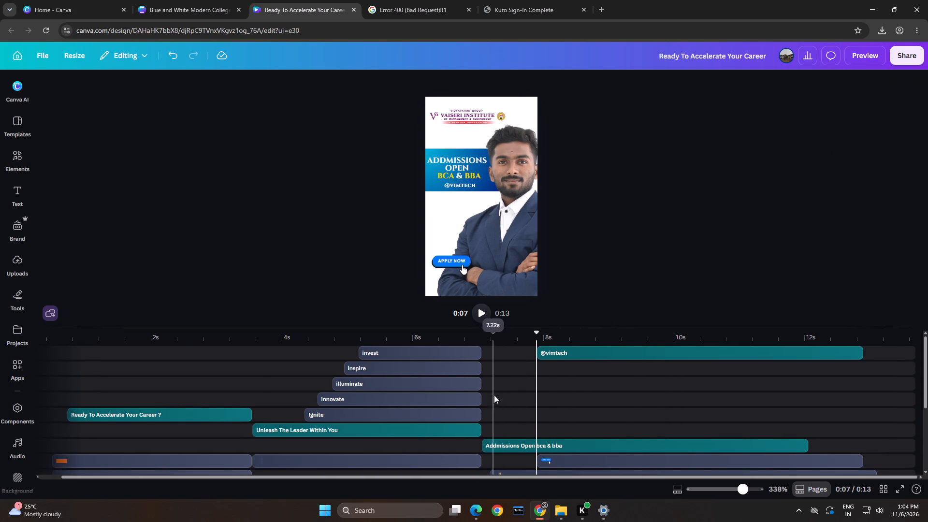
{"action": "scroll", "coordinate": [515, 388], "scroll_direction": "down", "scroll_amount": 6}
{"action": "left_click", "coordinate": [509, 382]}
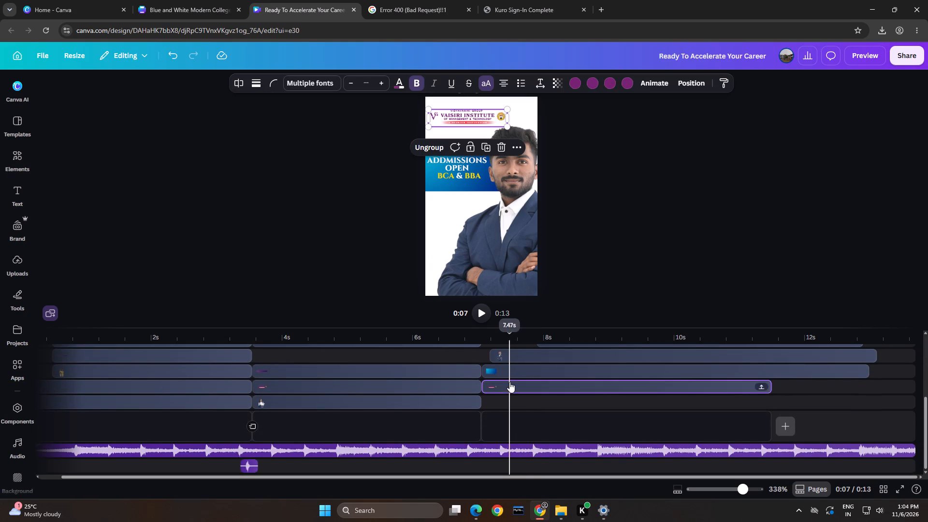
{"action": "scroll", "coordinate": [515, 381], "scroll_direction": "up", "scroll_amount": 8}
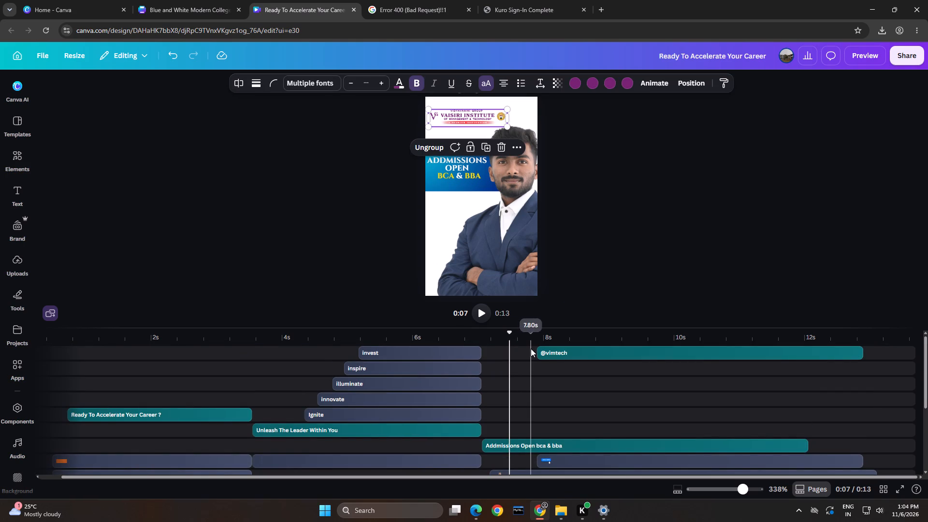
{"action": "left_click", "coordinate": [531, 348], "text": "shift"}
{"action": "left_click", "coordinate": [532, 350], "text": "shift"}
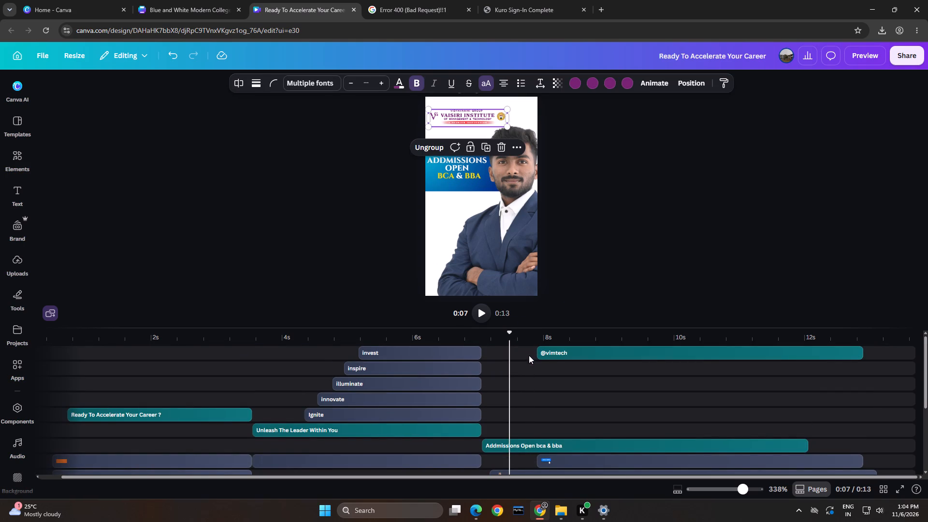
{"action": "left_click", "coordinate": [551, 354], "text": "shift"}
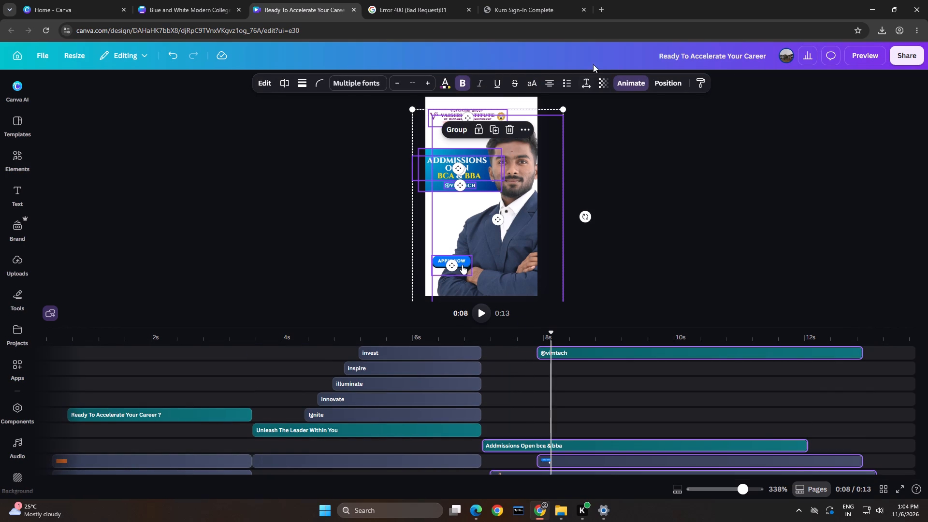
{"action": "left_click", "coordinate": [626, 82]}
{"action": "scroll", "coordinate": [172, 327], "scroll_direction": "down", "scroll_amount": 1}
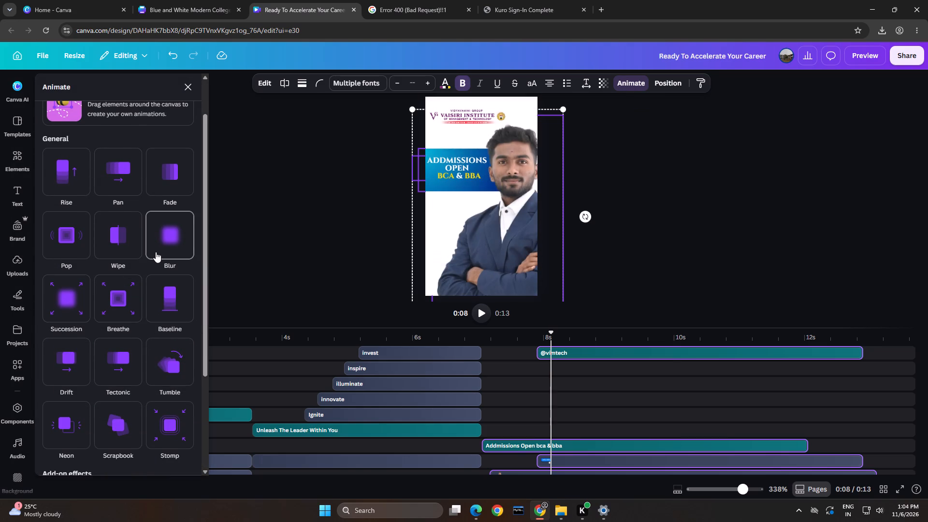
{"action": "left_click", "coordinate": [59, 299]}
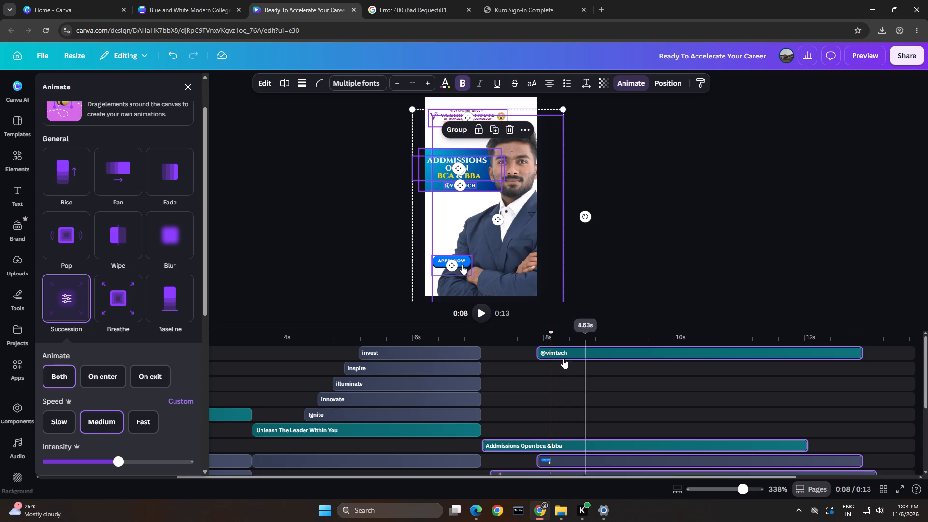
{"action": "double_click", "coordinate": [622, 243]}
{"action": "scroll", "coordinate": [632, 404], "scroll_direction": "down", "scroll_amount": 1}
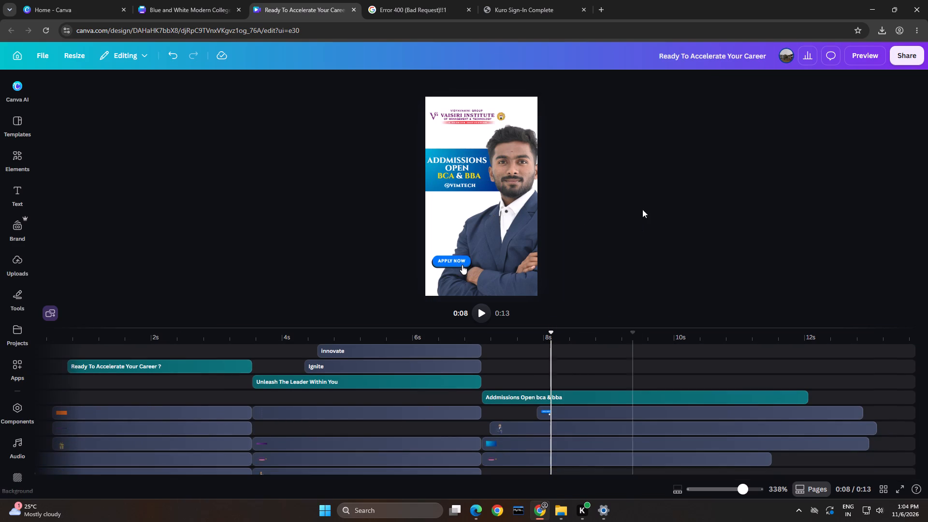
{"action": "left_click", "coordinate": [645, 180]}
Delay the "Addmissions Open BCA & BBA" heading's clip by about 0.4 s so it starts between the man's photo and the "Apply Now" graphic.
{"action": "left_click", "coordinate": [501, 442]}
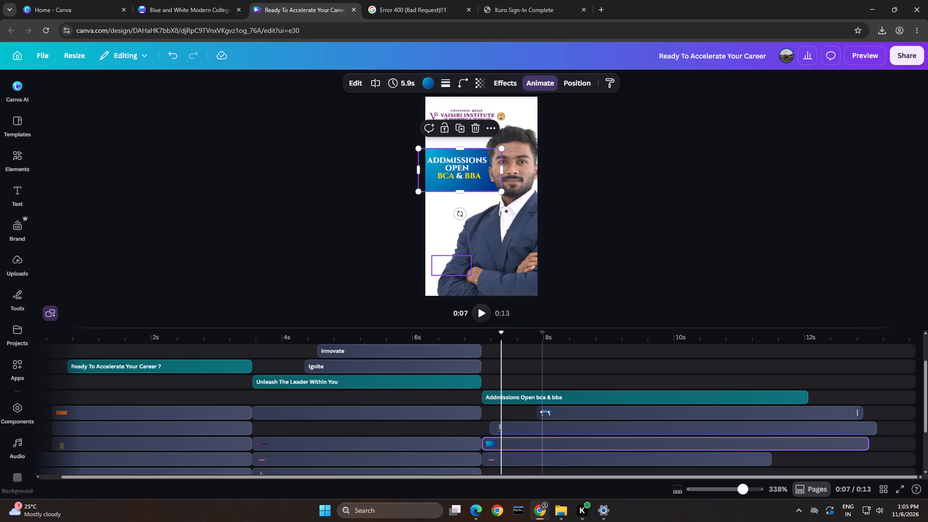
{"action": "left_click", "coordinate": [562, 410]}
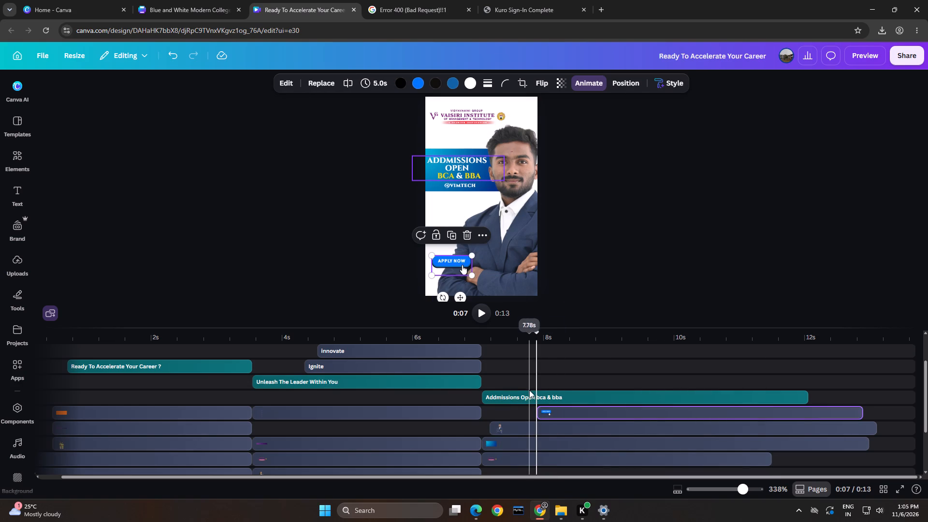
{"action": "left_click_drag", "start_coordinate": [527, 391], "coordinate": [555, 391]}
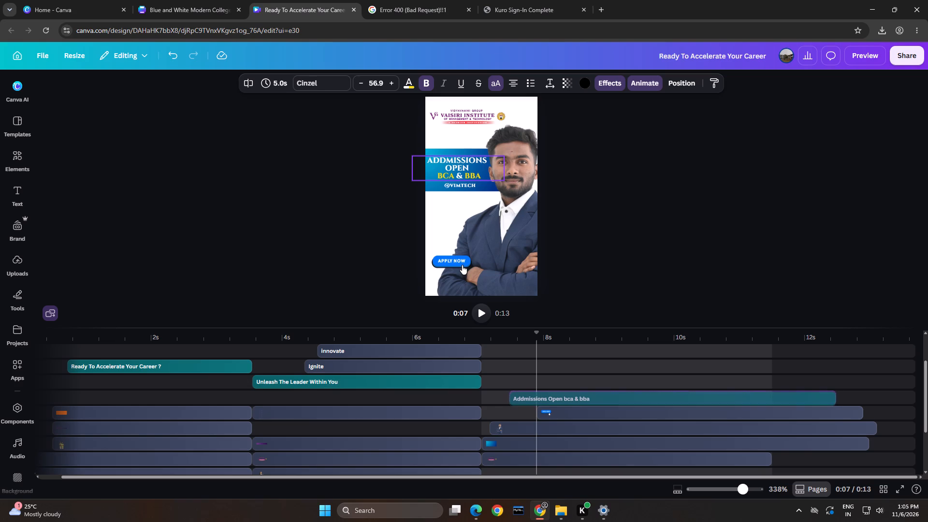
{"action": "left_click_drag", "start_coordinate": [555, 391], "coordinate": [556, 391]}
Play back the closing scene from about 7 s to check its entrance timing and ending.
{"action": "left_click", "coordinate": [493, 391]}
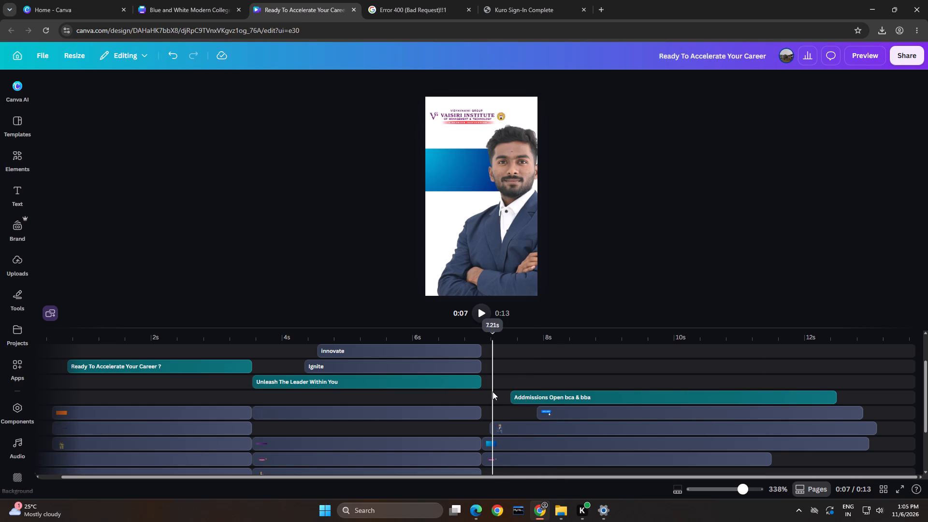
{"action": "key", "text": "space"}
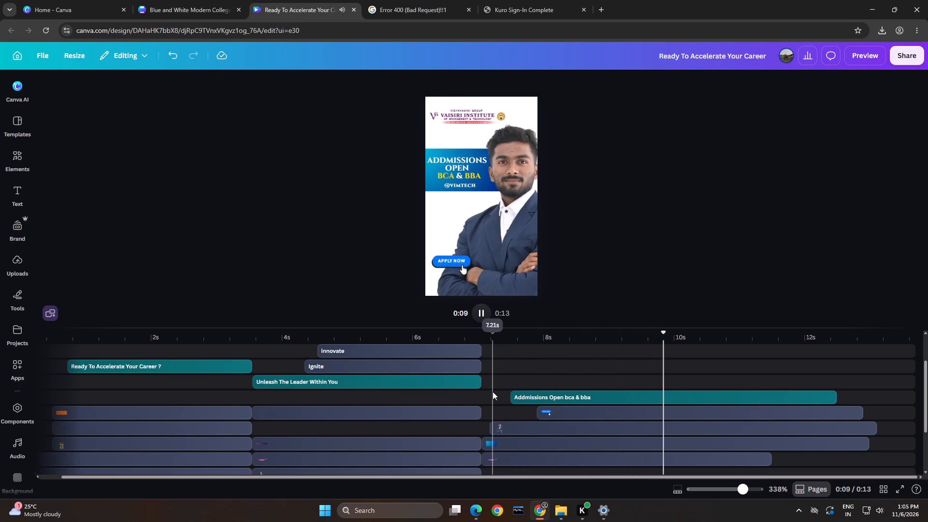
{"action": "key", "text": "space"}
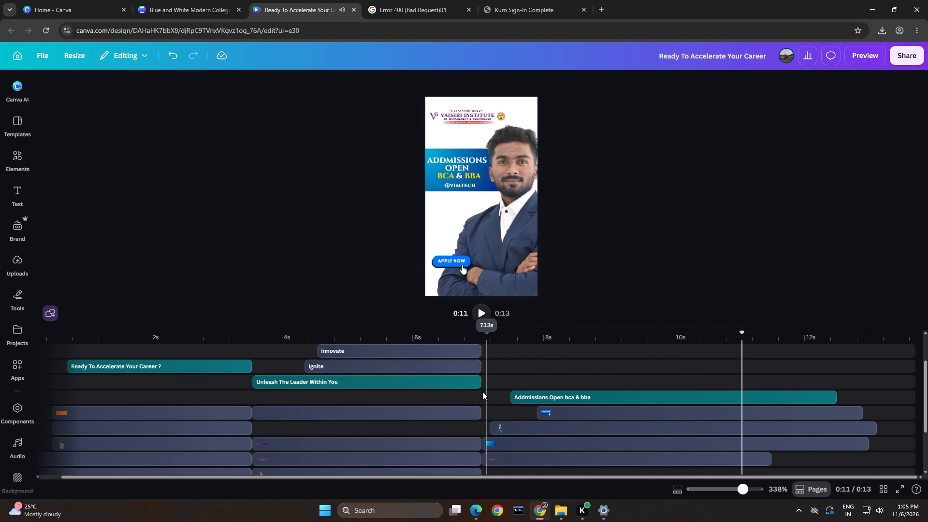
{"action": "left_click", "coordinate": [459, 391]}
{"action": "key", "text": "space"}
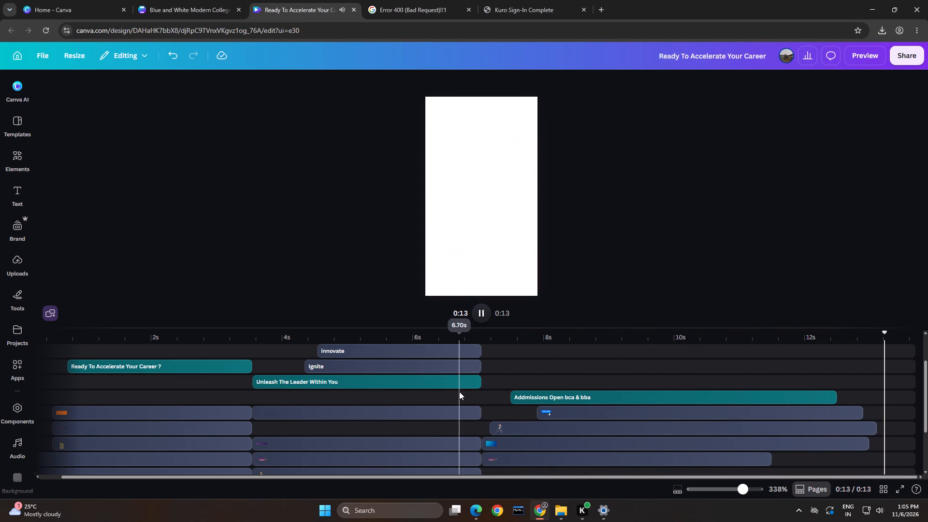
{"action": "key", "text": "space"}
Set the Succession animation to On enter for the admissions heading, the man's photo, the blue banner and the institute logo.
{"action": "left_click", "coordinate": [614, 391]}
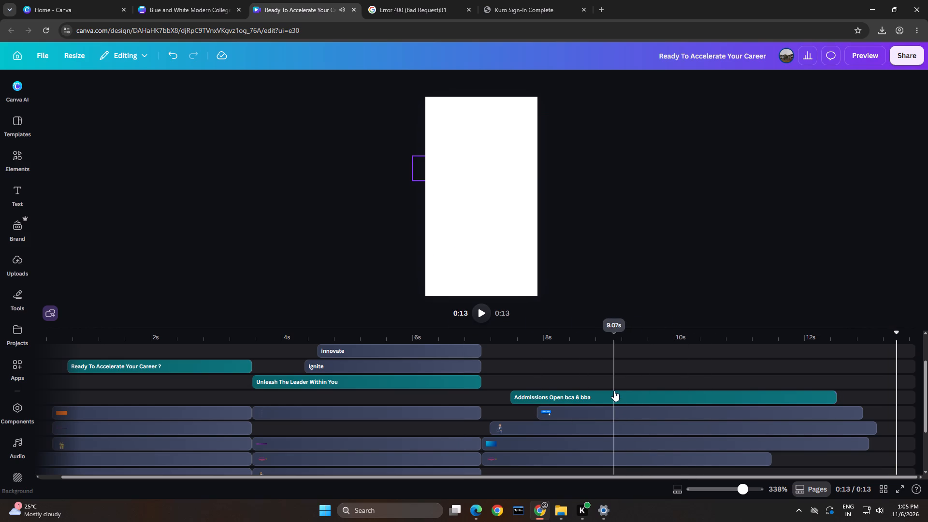
{"action": "left_click", "coordinate": [646, 81]}
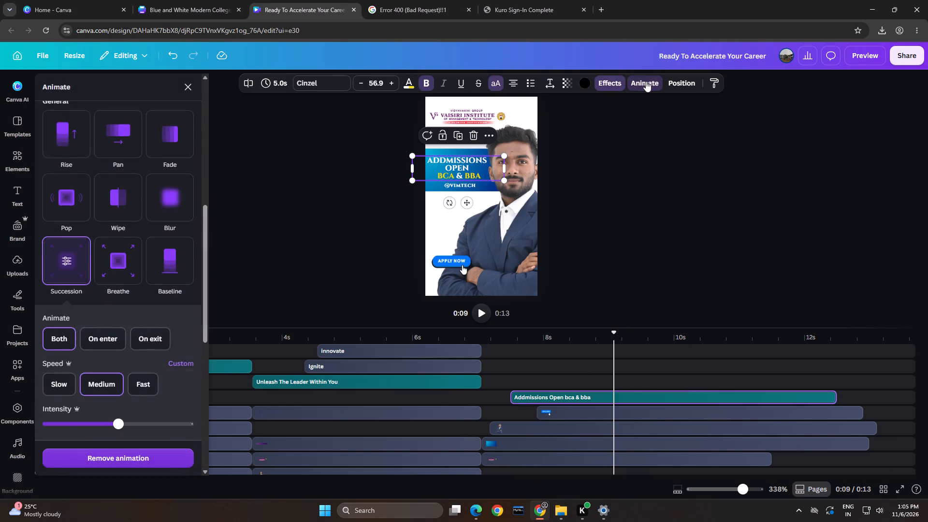
{"action": "left_click", "coordinate": [104, 307]}
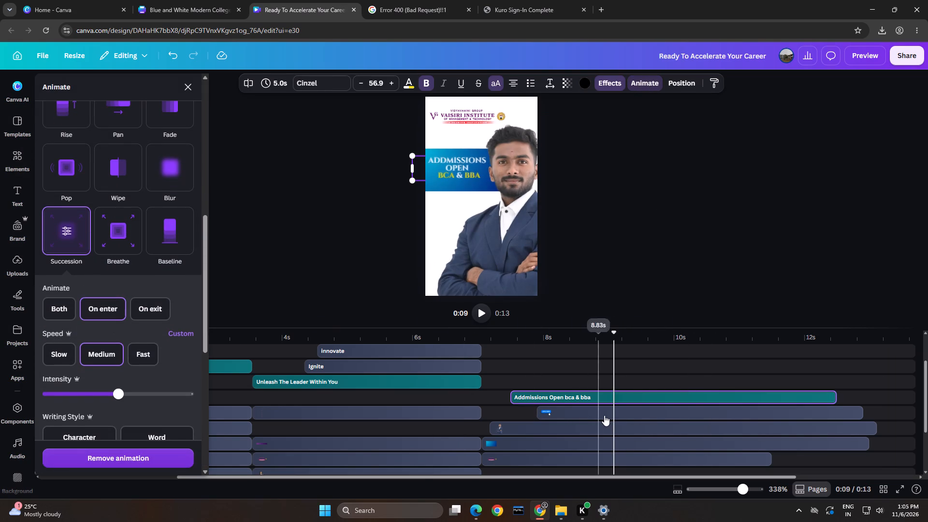
{"action": "left_click", "coordinate": [593, 422]}
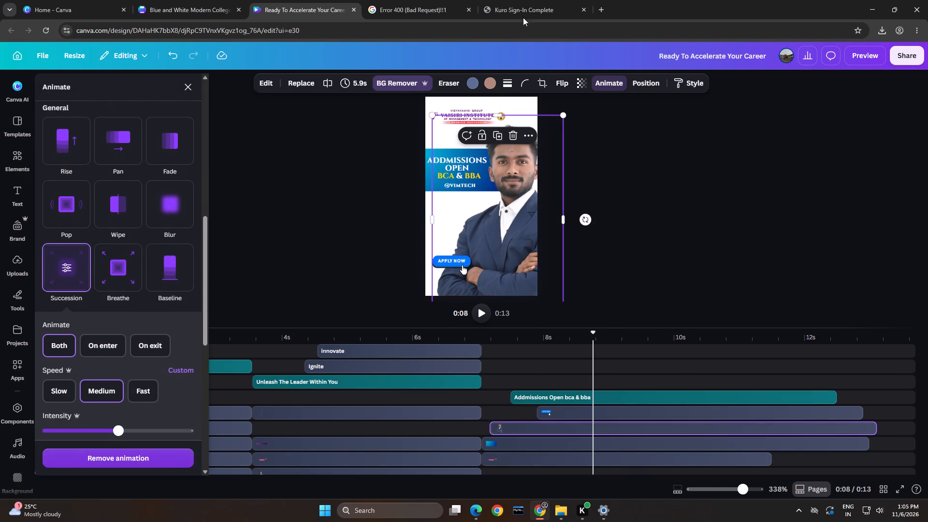
{"action": "left_click", "coordinate": [604, 86]}
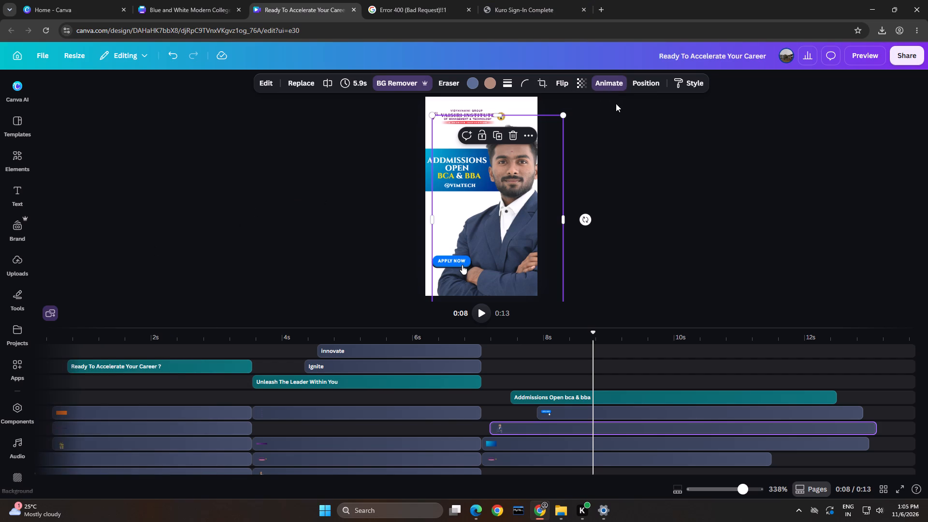
{"action": "left_click", "coordinate": [619, 78]}
{"action": "left_click", "coordinate": [103, 380]}
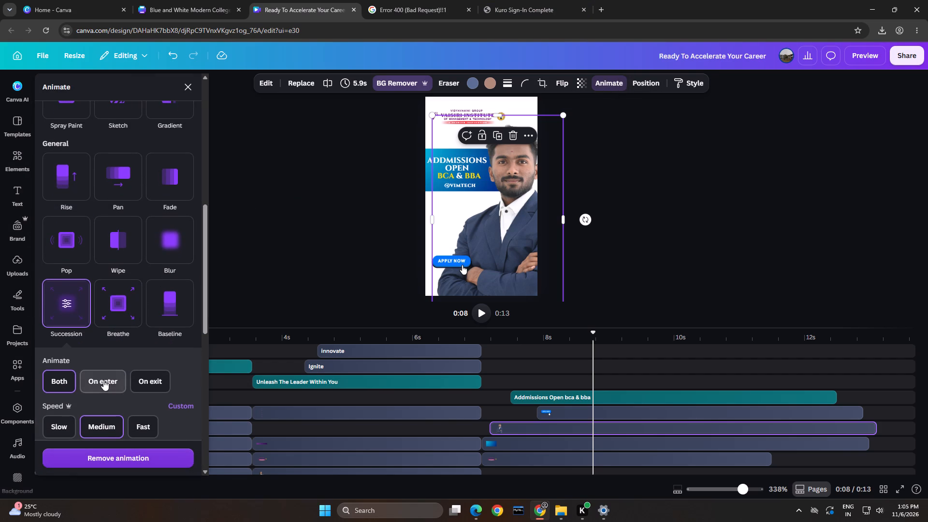
{"action": "left_click", "coordinate": [592, 434]}
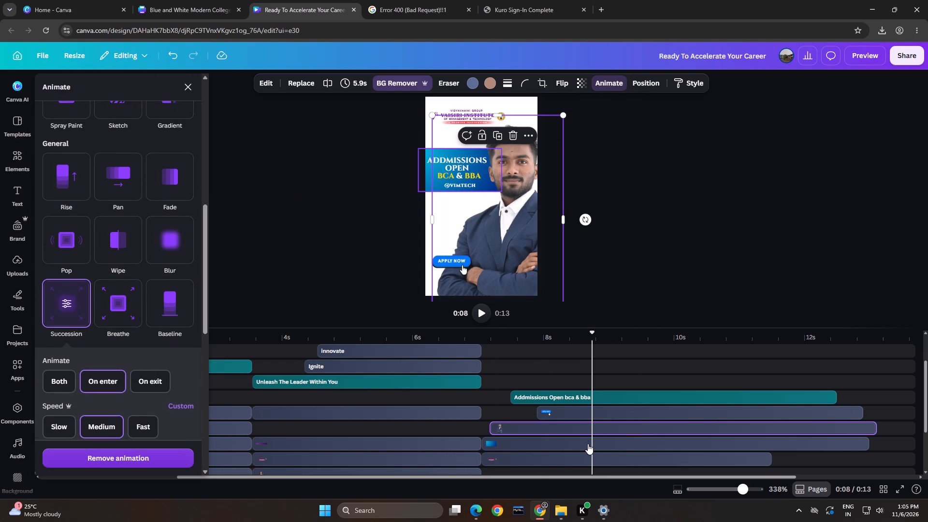
{"action": "left_click", "coordinate": [588, 444]}
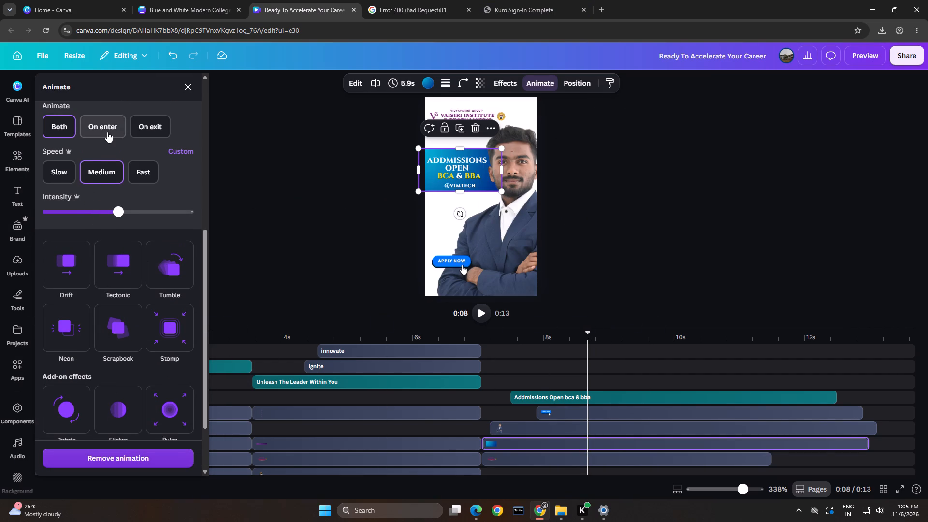
{"action": "left_click", "coordinate": [107, 132]}
{"action": "left_click", "coordinate": [522, 461]}
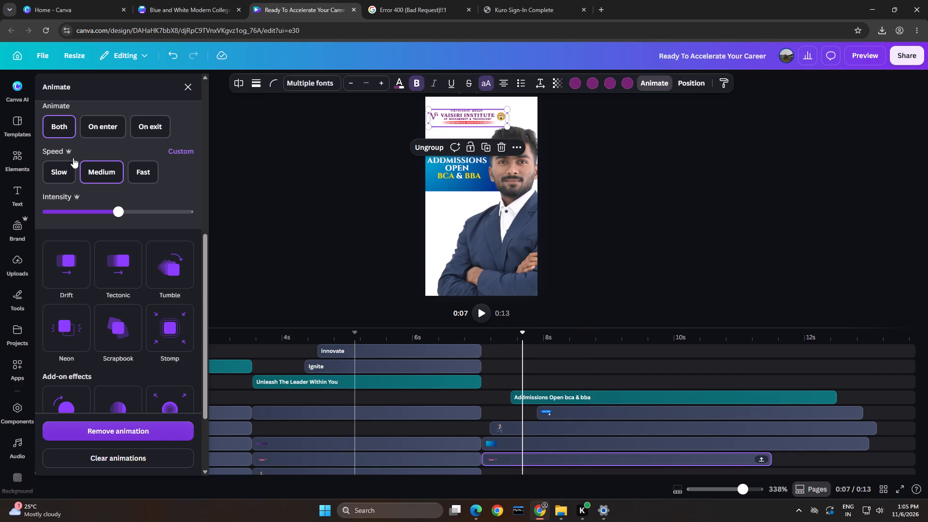
{"action": "left_click", "coordinate": [100, 122]}
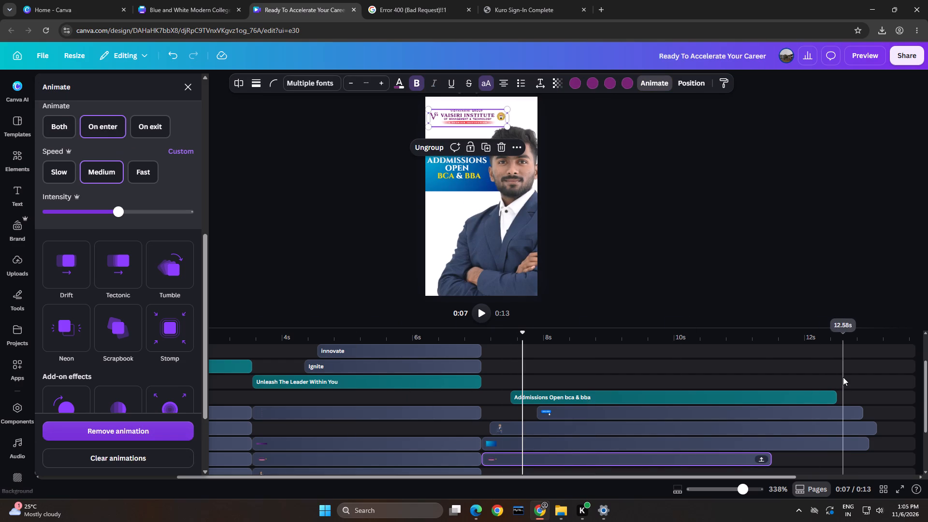
{"action": "scroll", "coordinate": [783, 419], "scroll_direction": "down", "scroll_amount": 1}
{"action": "scroll", "coordinate": [828, 412], "scroll_direction": "up", "scroll_amount": 6}
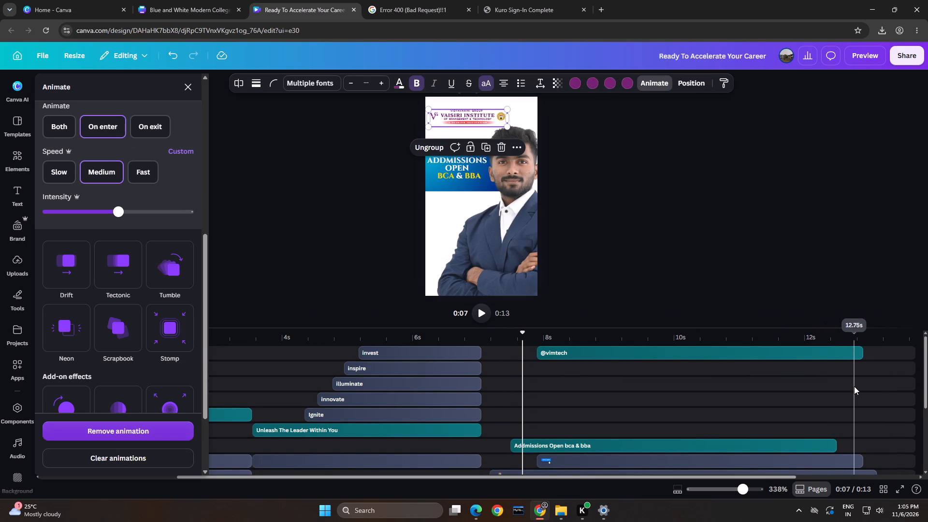
{"action": "left_click", "coordinate": [862, 351]}
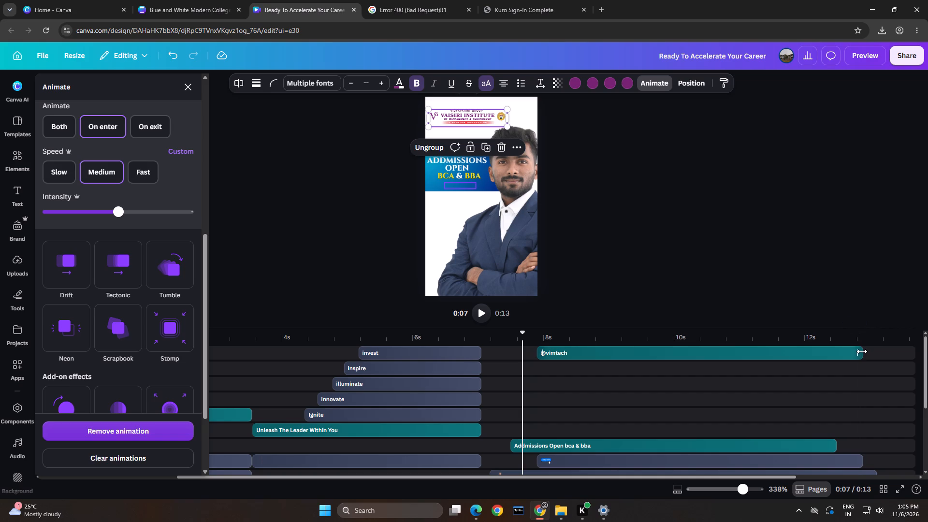
{"action": "left_click_drag", "start_coordinate": [860, 352], "coordinate": [752, 354]}
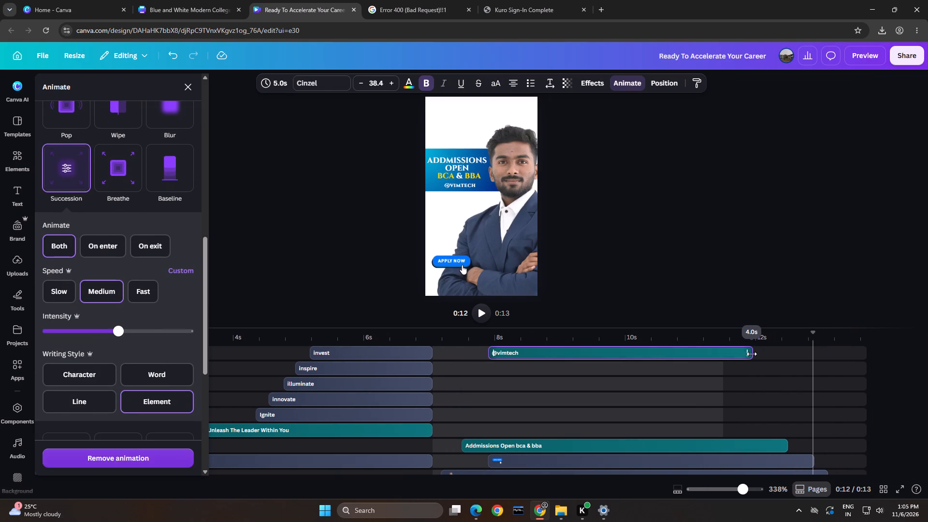
{"action": "left_click_drag", "start_coordinate": [752, 354], "coordinate": [754, 354]}
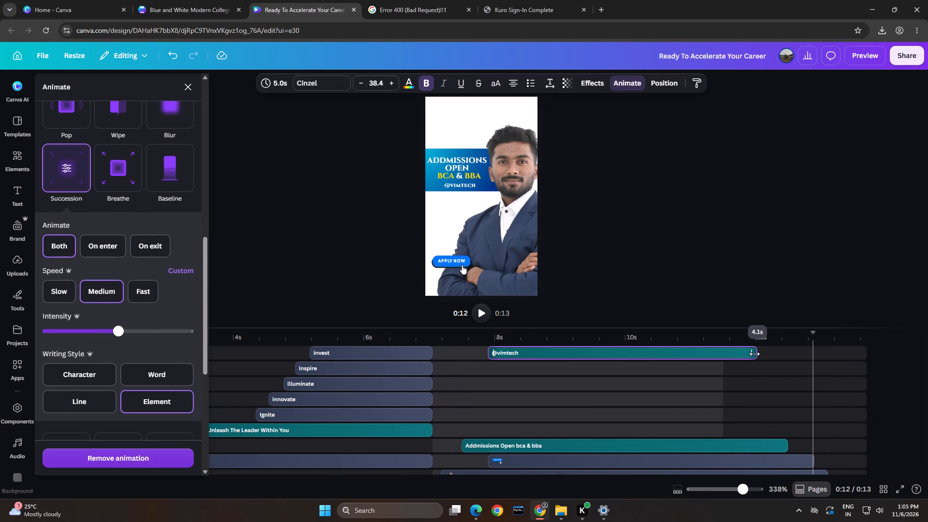
{"action": "left_click_drag", "start_coordinate": [754, 354], "coordinate": [757, 353]}
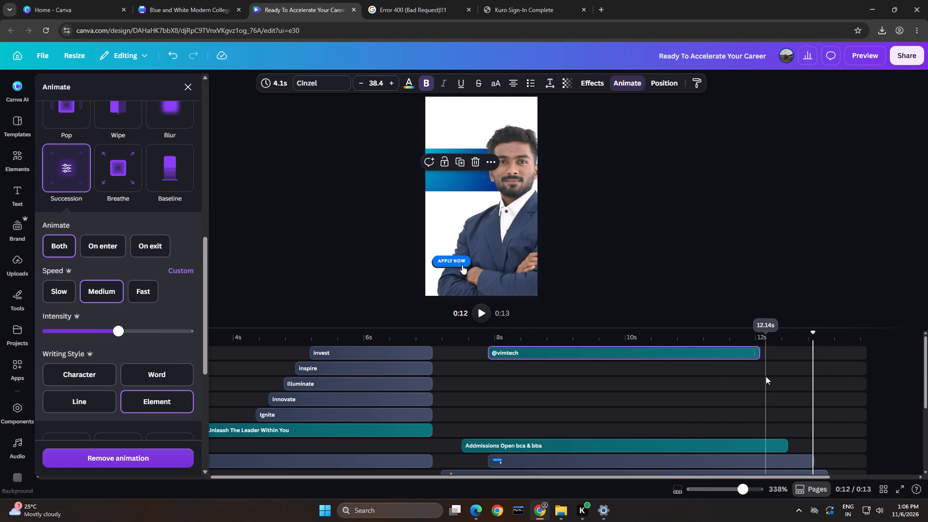
Trim the end of the "Addmissions Open BCA & BBA" heading's clip to 4.5 s and end the "Apply Now" graphic's clip level with it.
{"action": "left_click_drag", "start_coordinate": [783, 446], "coordinate": [760, 444]}
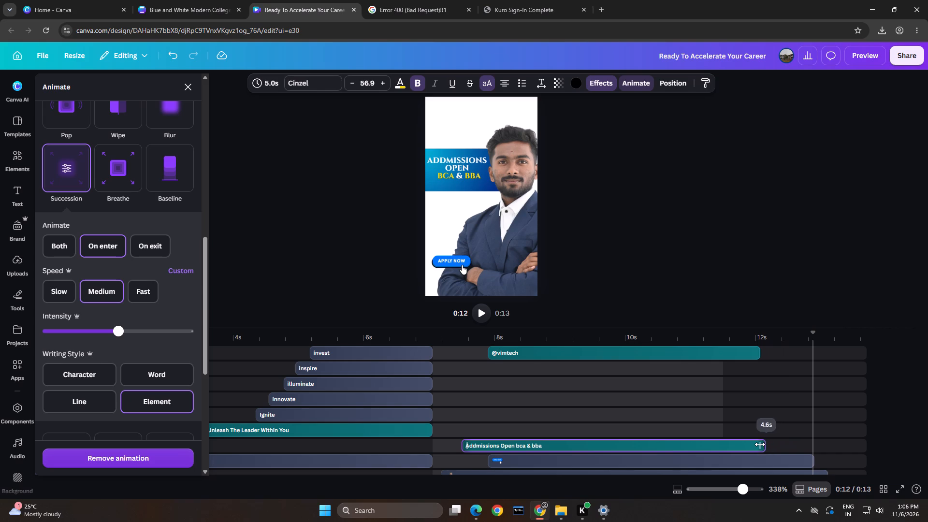
{"action": "left_click_drag", "start_coordinate": [760, 444], "coordinate": [758, 444]}
{"action": "scroll", "coordinate": [791, 404], "scroll_direction": "down", "scroll_amount": 2}
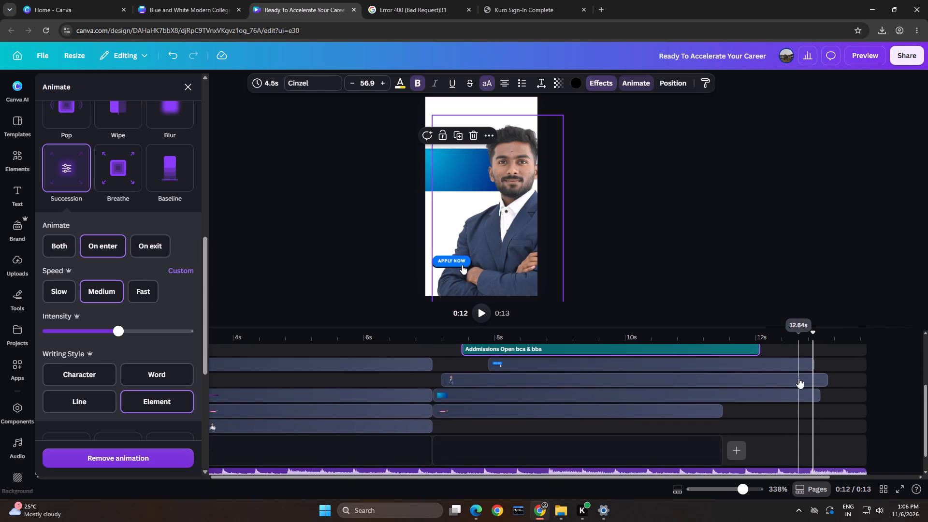
{"action": "left_click", "coordinate": [806, 362]}
{"action": "left_click_drag", "start_coordinate": [812, 365], "coordinate": [764, 368]}
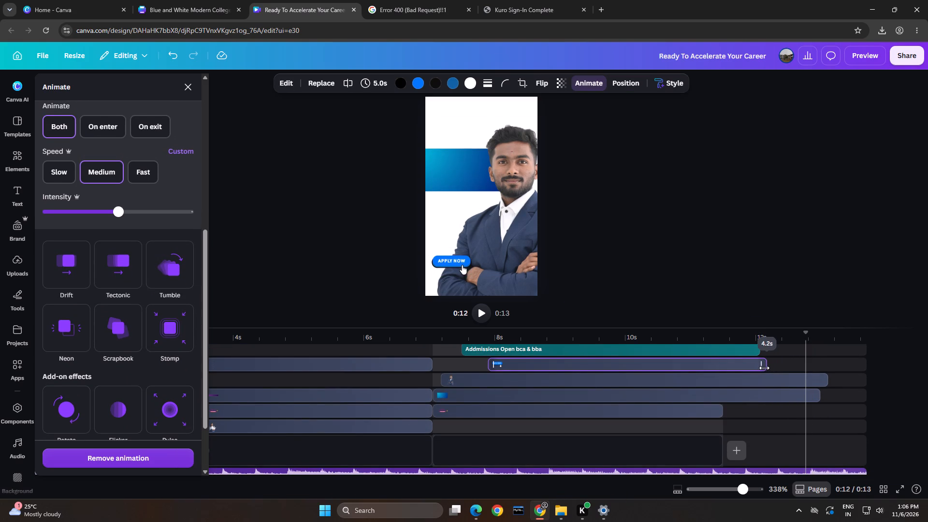
{"action": "left_click_drag", "start_coordinate": [764, 368], "coordinate": [761, 368]}
Trim the man's photo clip to 4.8 s and the blue banner clip to 5.0 s so both end at about 12 s.
{"action": "left_click", "coordinate": [812, 381]}
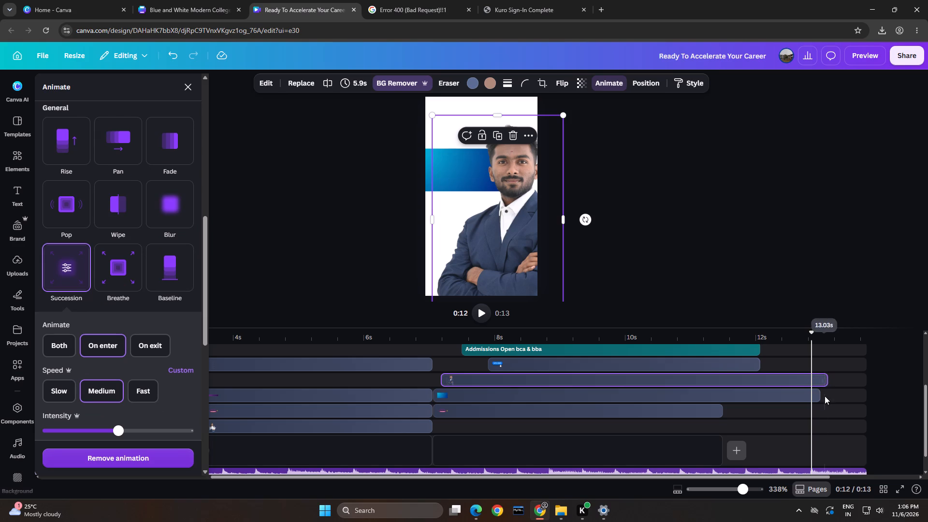
{"action": "left_click_drag", "start_coordinate": [825, 380], "coordinate": [783, 379]}
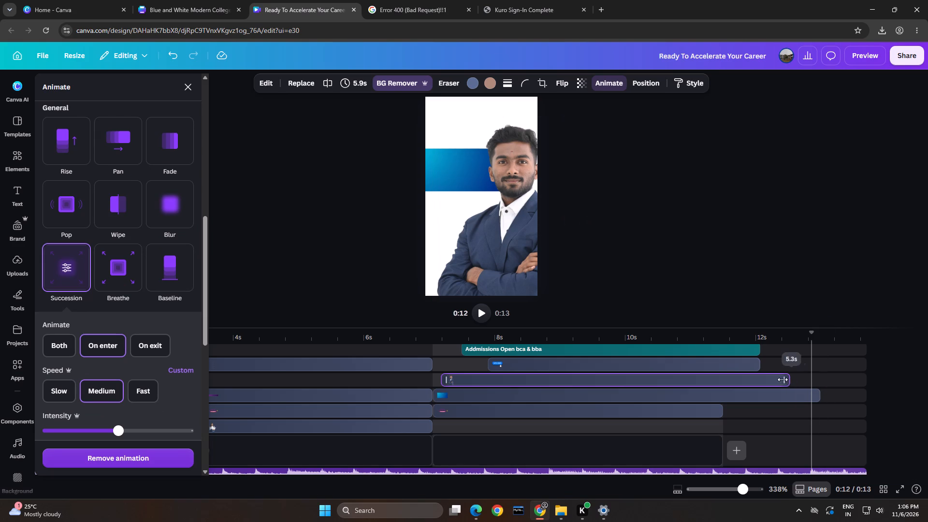
{"action": "left_click_drag", "start_coordinate": [783, 379], "coordinate": [759, 379]}
{"action": "left_click", "coordinate": [815, 392]}
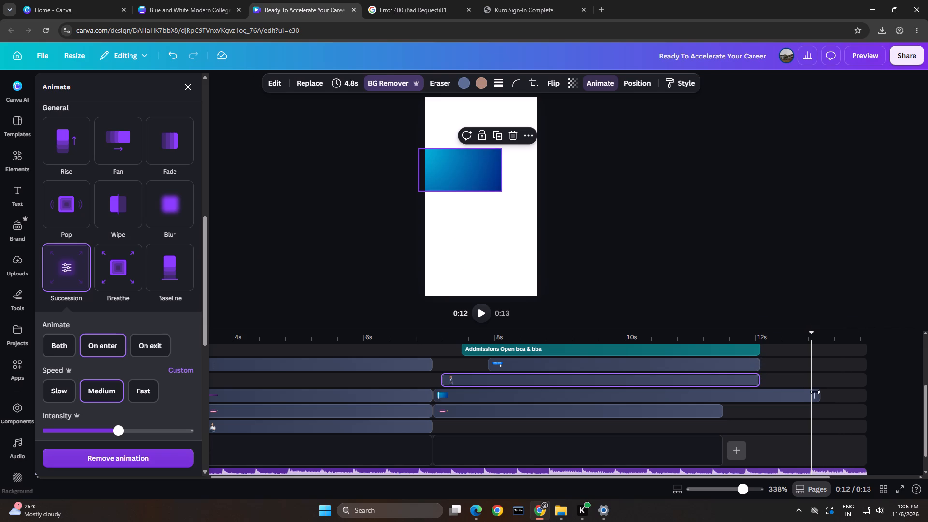
{"action": "left_click_drag", "start_coordinate": [816, 394], "coordinate": [758, 397]}
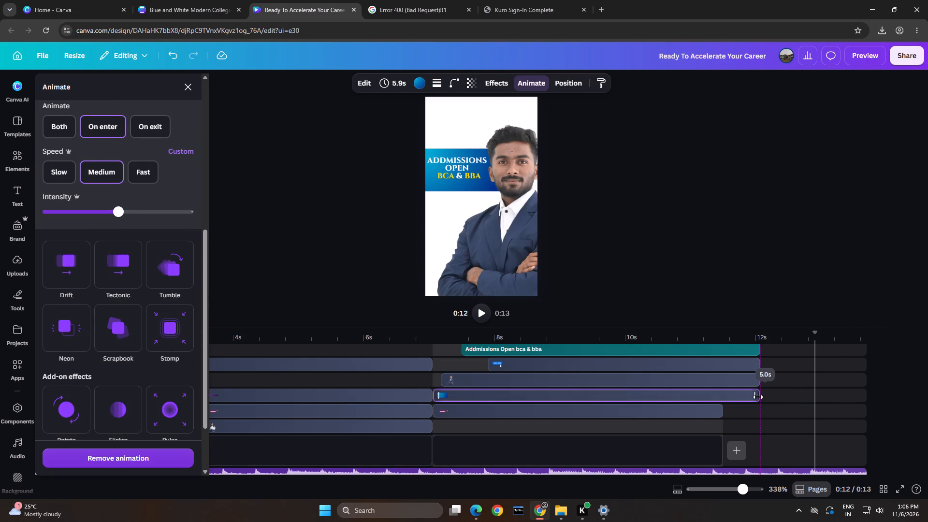
{"action": "left_click_drag", "start_coordinate": [758, 397], "coordinate": [757, 397]}
Trim the end of the "Calm Inspiration" music track to about 12 s, level with the end of the closing scene's clips.
{"action": "scroll", "coordinate": [769, 397], "scroll_direction": "up", "scroll_amount": 1}
{"action": "scroll", "coordinate": [769, 397], "scroll_direction": "down", "scroll_amount": 3}
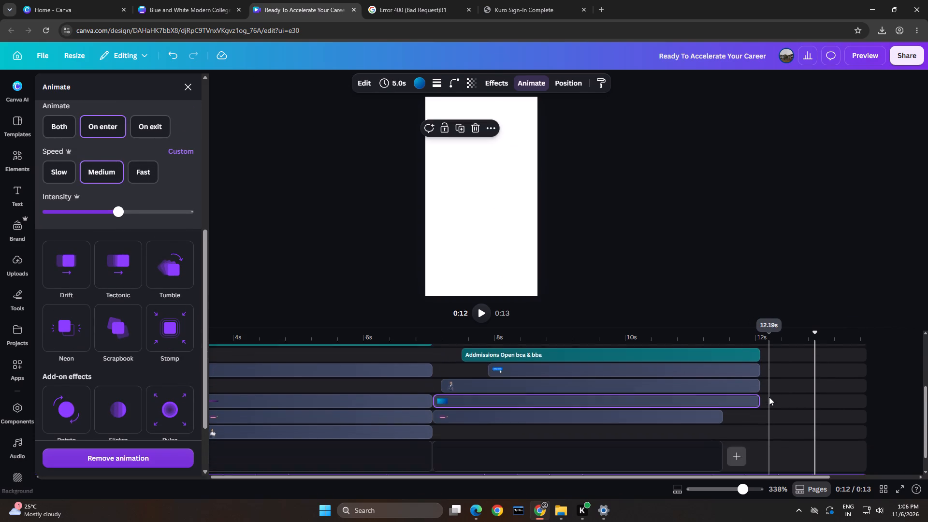
{"action": "scroll", "coordinate": [769, 397], "scroll_direction": "down", "scroll_amount": 2}
{"action": "left_click", "coordinate": [853, 445]}
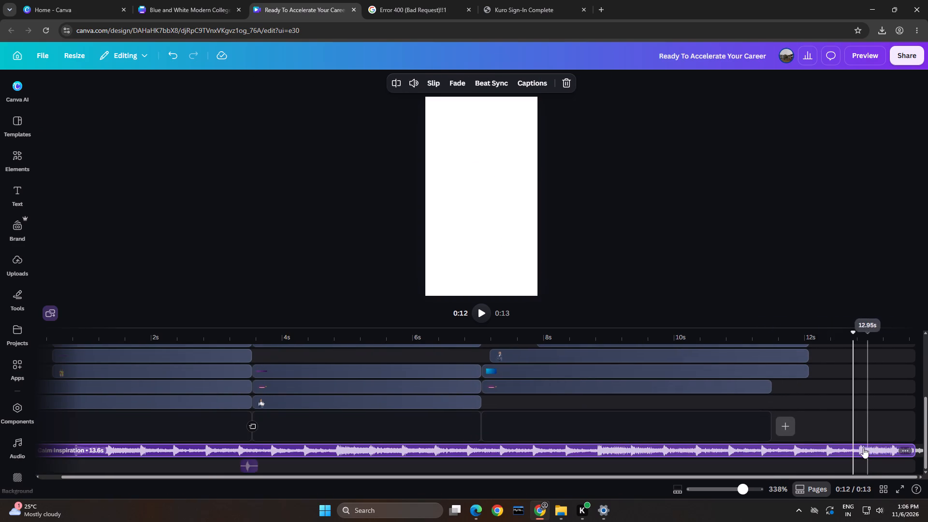
{"action": "scroll", "coordinate": [871, 435], "scroll_direction": "up", "scroll_amount": 2}
{"action": "scroll", "coordinate": [884, 448], "scroll_direction": "down", "scroll_amount": 6}
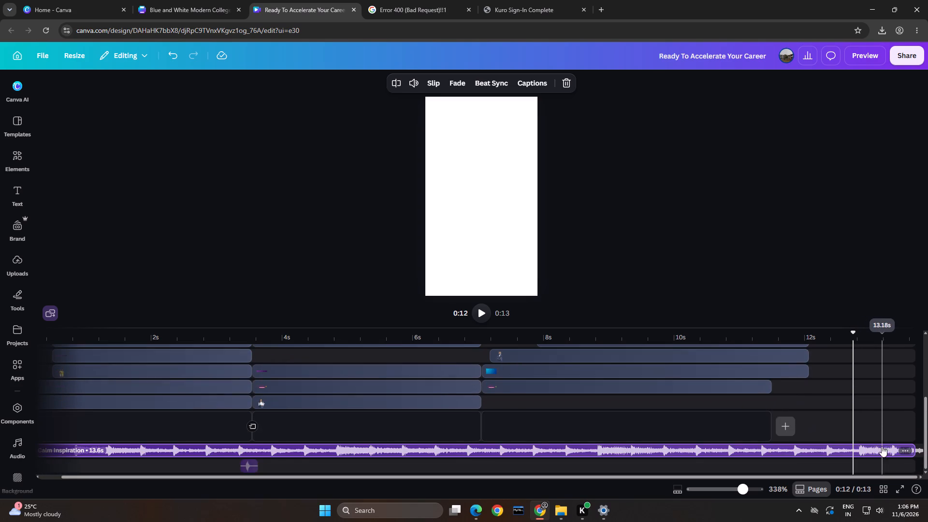
{"action": "scroll", "coordinate": [871, 444], "scroll_direction": "down", "scroll_amount": 1}
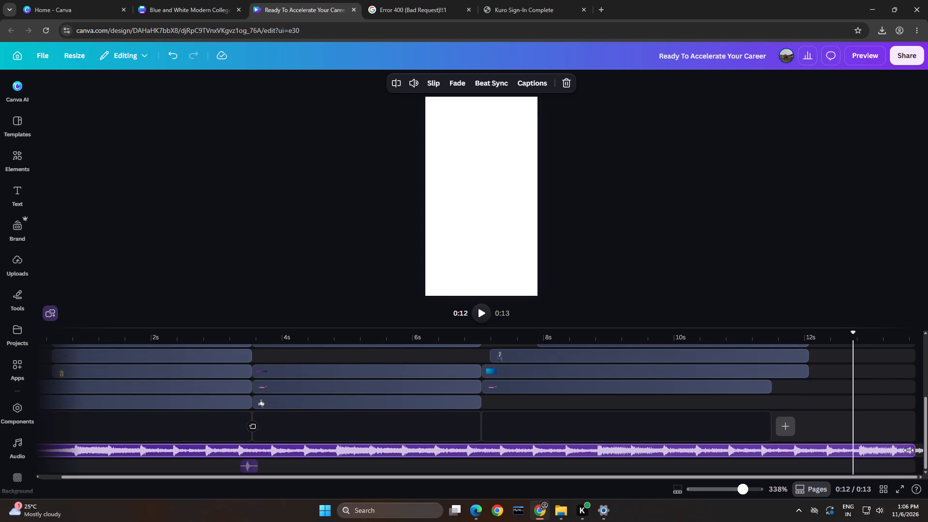
{"action": "left_click_drag", "start_coordinate": [913, 450], "coordinate": [813, 439]}
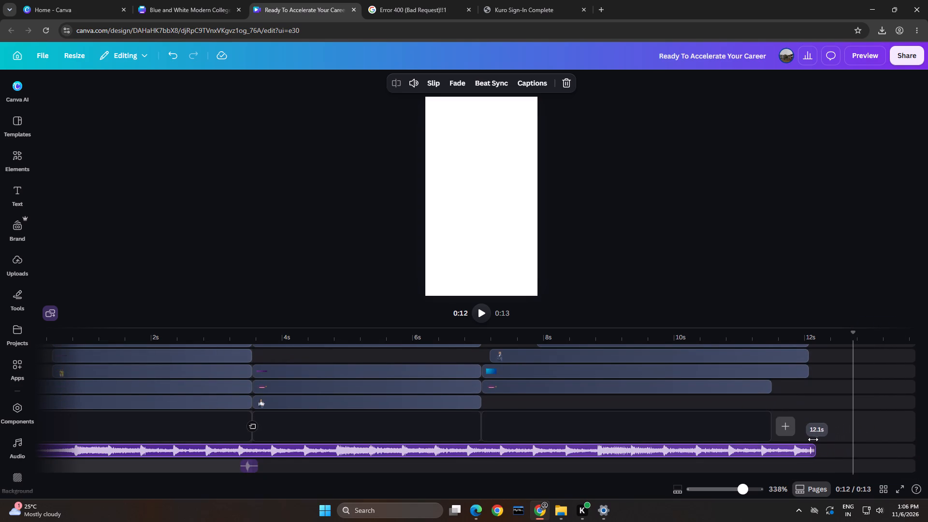
{"action": "left_click_drag", "start_coordinate": [813, 439], "coordinate": [807, 439]}
{"action": "scroll", "coordinate": [851, 412], "scroll_direction": "up", "scroll_amount": 3}
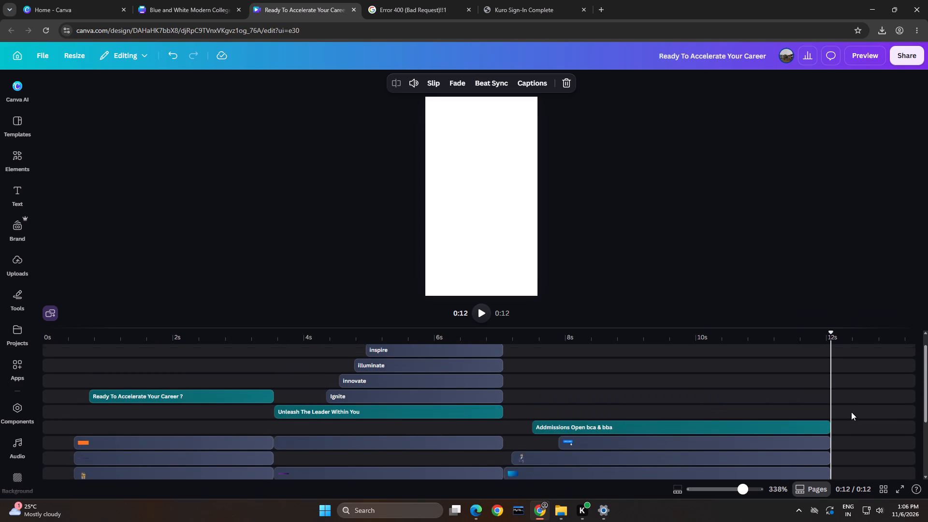
Extend the end of the closing scene's college logo clip to about 12 s, level with the other clips.
{"action": "scroll", "coordinate": [851, 412], "scroll_direction": "down", "scroll_amount": 3}
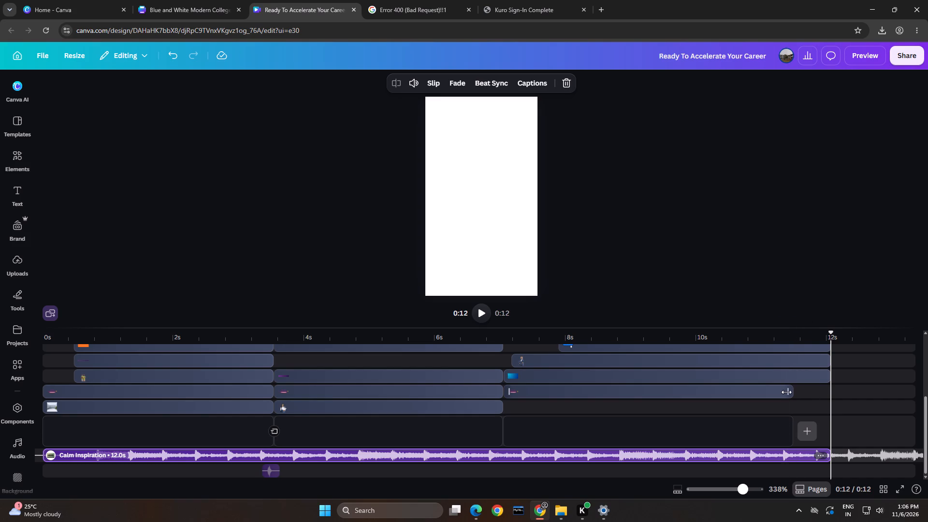
{"action": "left_click", "coordinate": [786, 392]}
{"action": "left_click_drag", "start_coordinate": [793, 392], "coordinate": [833, 394]}
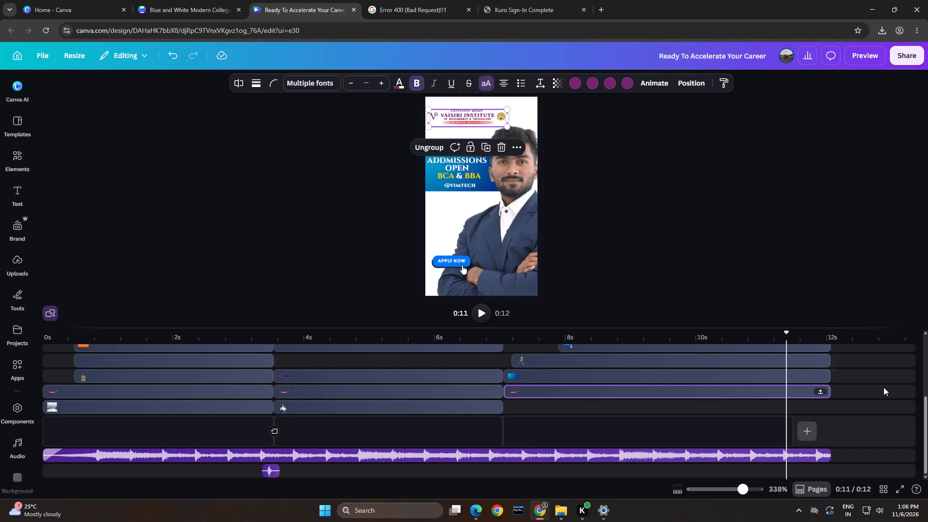
Play back the closing scene from about 7 s to check its entrance animations and timing.
{"action": "left_click", "coordinate": [741, 405]}
{"action": "left_click", "coordinate": [541, 345]}
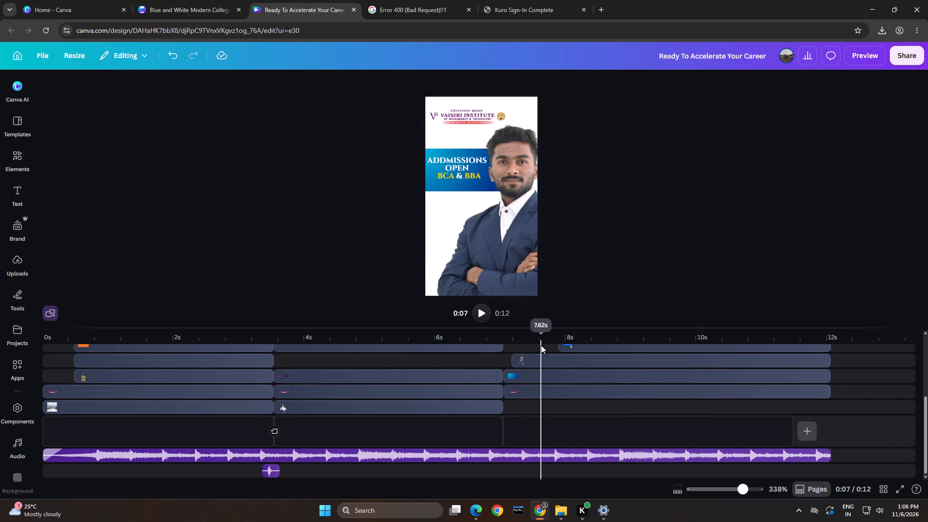
{"action": "key", "text": "space"}
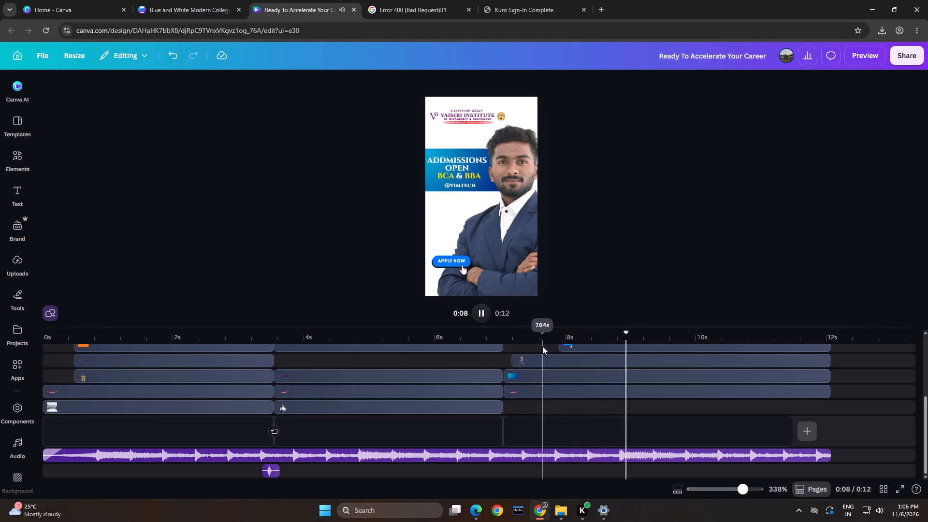
{"action": "left_click", "coordinate": [503, 359]}
{"action": "left_click", "coordinate": [486, 361]}
{"action": "key", "text": "space"}
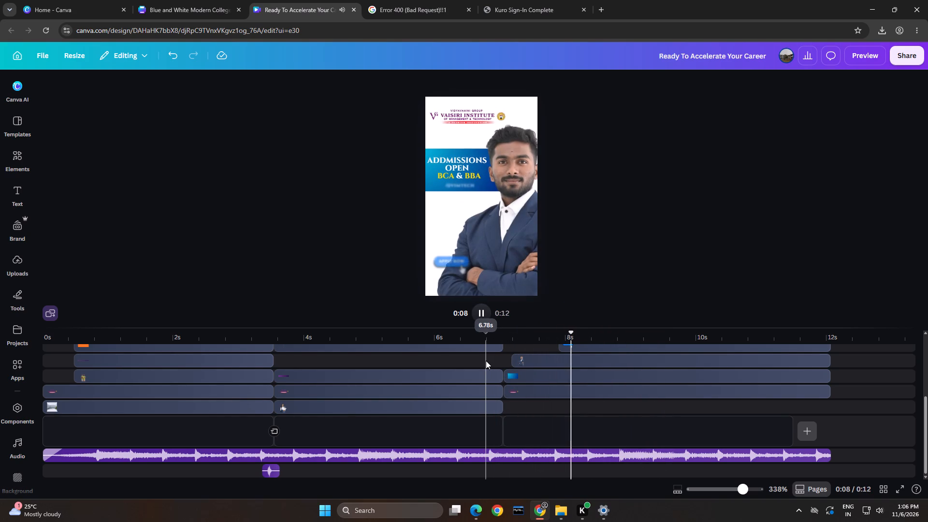
{"action": "key", "text": "space"}
Change the "Addmissions Open BCA & BBA" heading's animation to Blur.
{"action": "scroll", "coordinate": [548, 363], "scroll_direction": "up", "scroll_amount": 3}
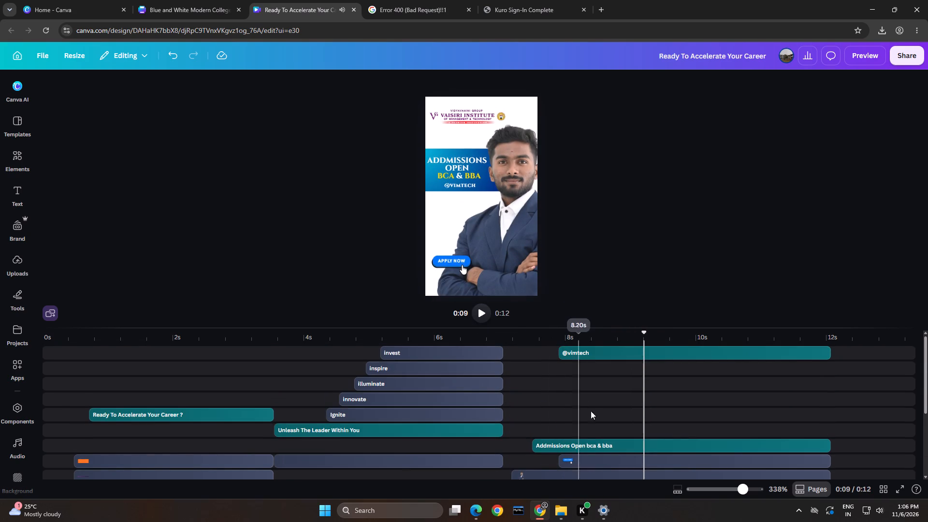
{"action": "left_click", "coordinate": [585, 439]}
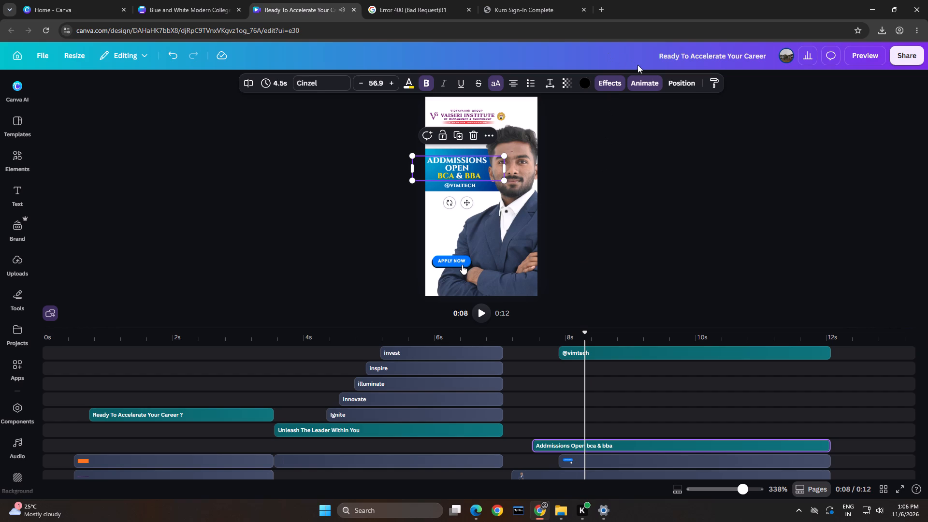
{"action": "left_click", "coordinate": [646, 77]}
{"action": "left_click", "coordinate": [159, 173]}
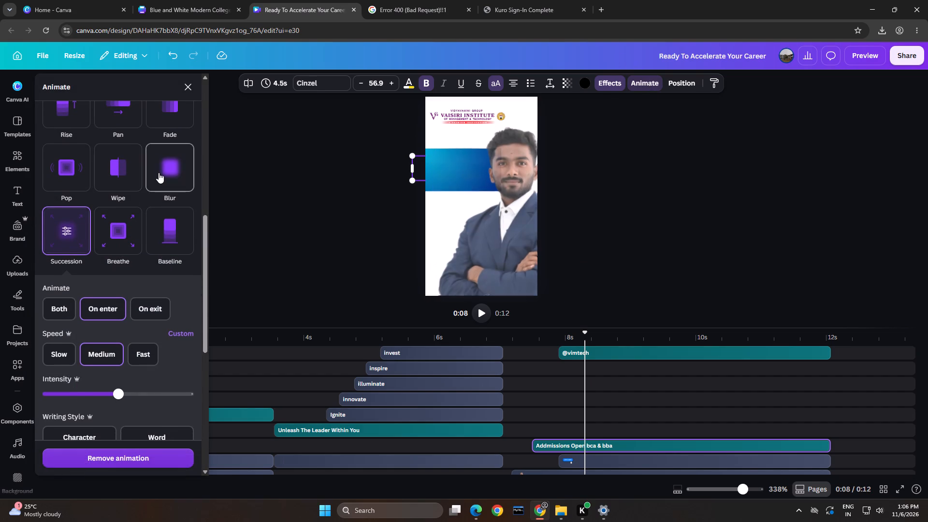
{"action": "key", "text": "space"}
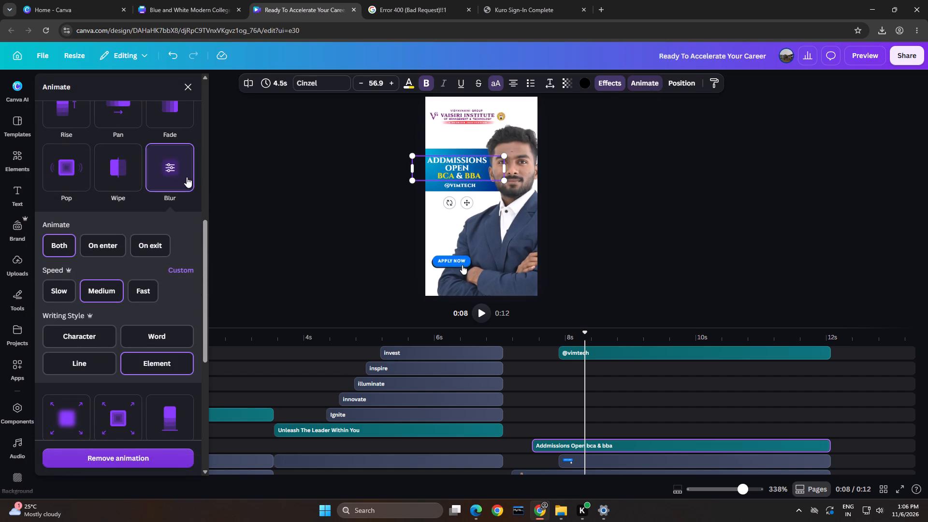
{"action": "double_click", "coordinate": [903, 219]}
Play back part of the closing scene and examine its clips on the timeline.
{"action": "left_click", "coordinate": [521, 391]}
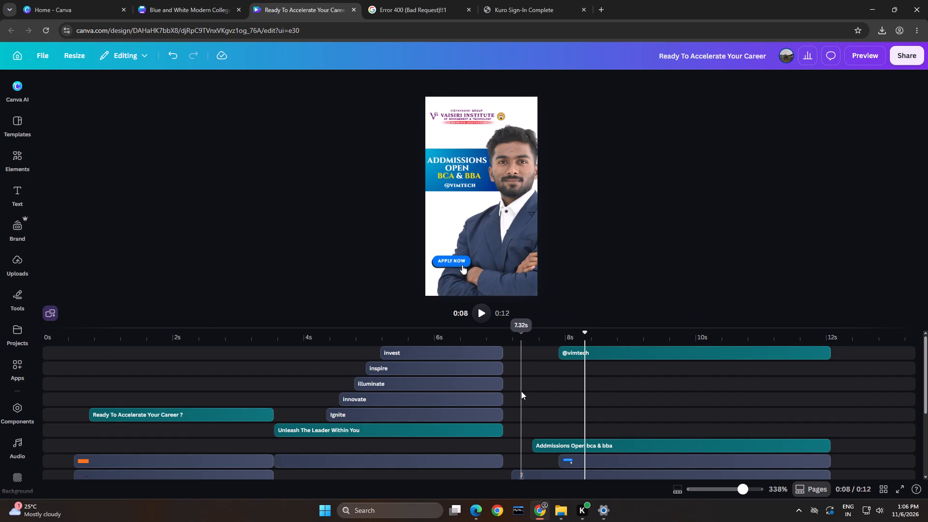
{"action": "key", "text": "space"}
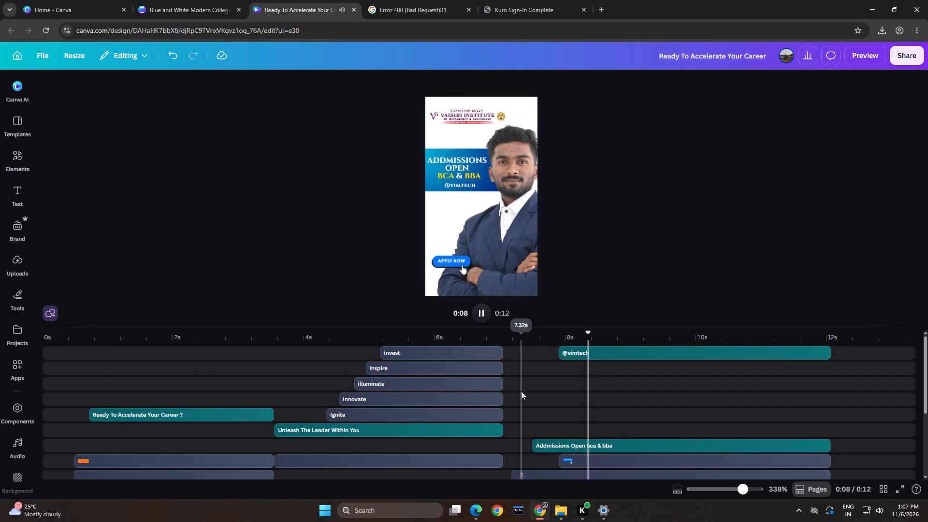
{"action": "key", "text": "space"}
{"action": "left_click", "coordinate": [687, 249]}
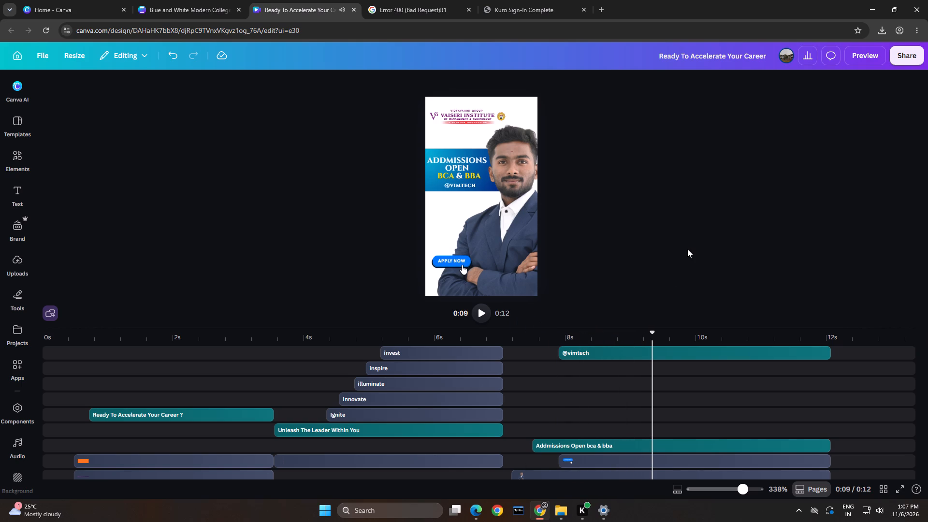
{"action": "scroll", "coordinate": [687, 250], "scroll_direction": "down", "scroll_amount": 2}
{"action": "scroll", "coordinate": [698, 278], "scroll_direction": "up", "scroll_amount": 2}
{"action": "scroll", "coordinate": [698, 278], "scroll_direction": "down", "scroll_amount": 4}
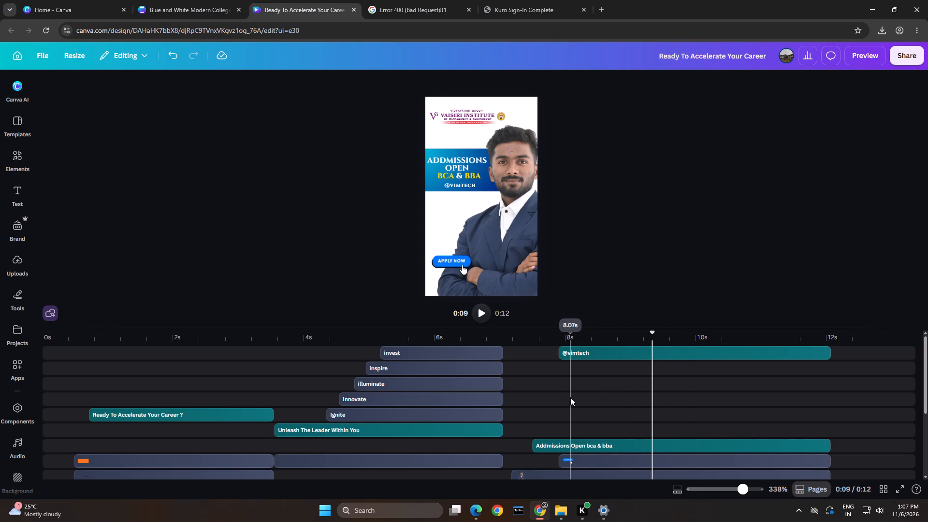
Trim the start of the "Apply Now" graphic's clip so that it lasts 4.0 s and begins at about 8 s.
{"action": "scroll", "coordinate": [565, 398], "scroll_direction": "down", "scroll_amount": 2}
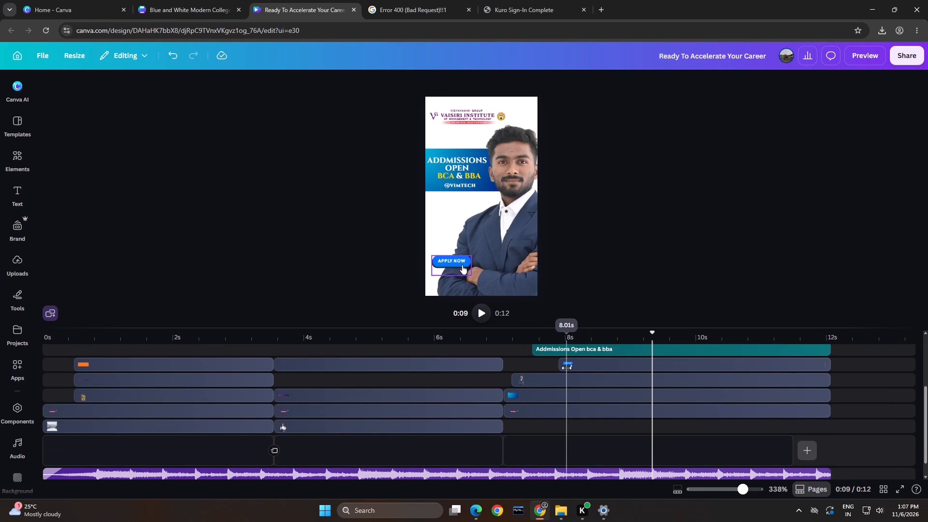
{"action": "left_click", "coordinate": [566, 363]}
{"action": "left_click_drag", "start_coordinate": [565, 364], "coordinate": [570, 364]}
{"action": "scroll", "coordinate": [587, 345], "scroll_direction": "up", "scroll_amount": 2}
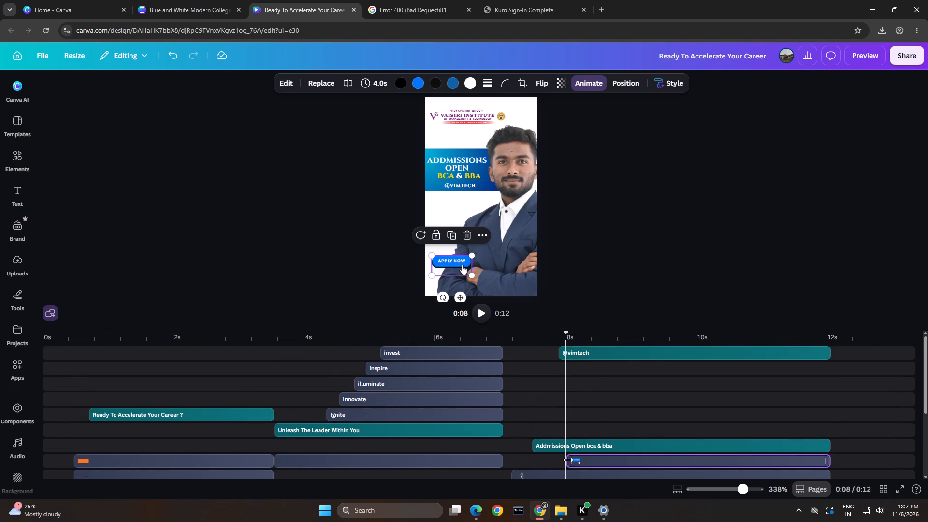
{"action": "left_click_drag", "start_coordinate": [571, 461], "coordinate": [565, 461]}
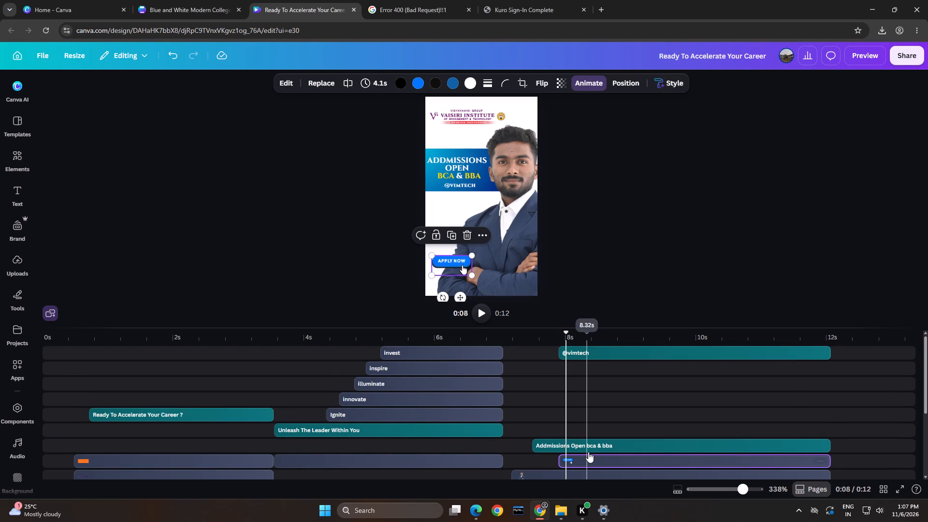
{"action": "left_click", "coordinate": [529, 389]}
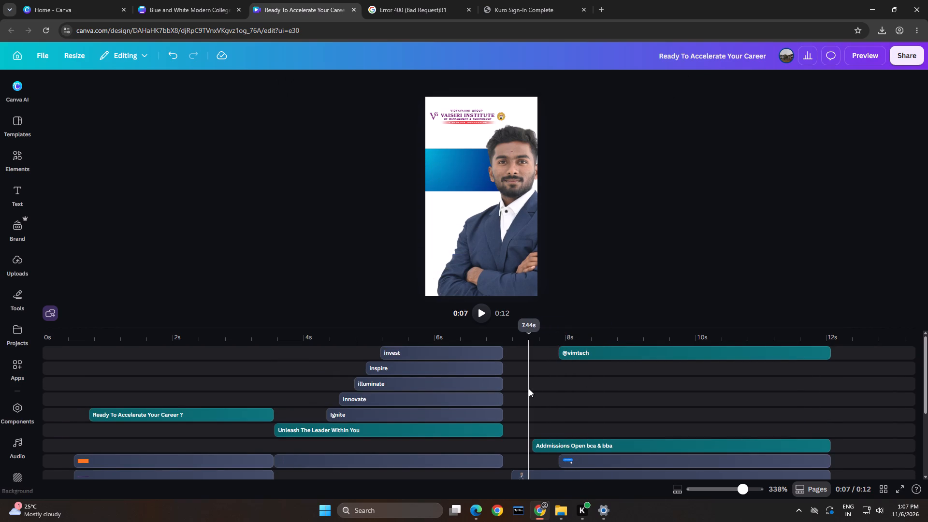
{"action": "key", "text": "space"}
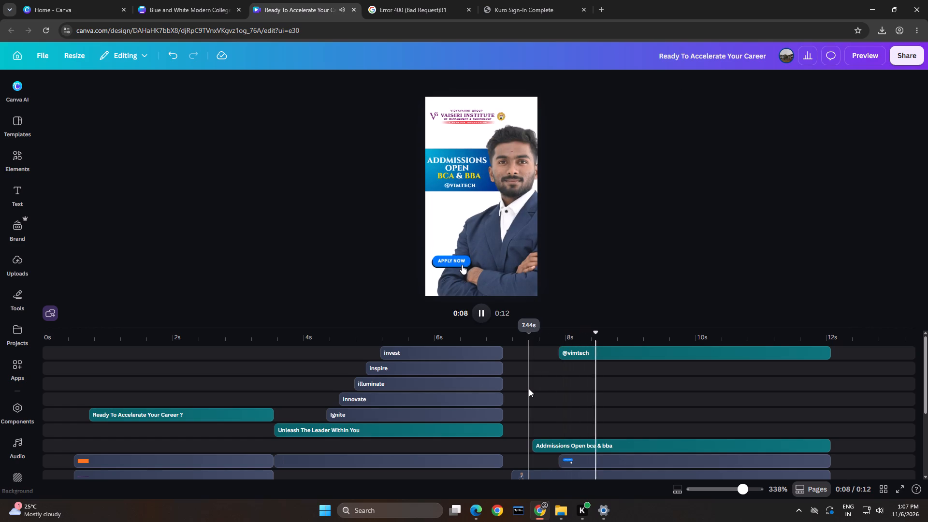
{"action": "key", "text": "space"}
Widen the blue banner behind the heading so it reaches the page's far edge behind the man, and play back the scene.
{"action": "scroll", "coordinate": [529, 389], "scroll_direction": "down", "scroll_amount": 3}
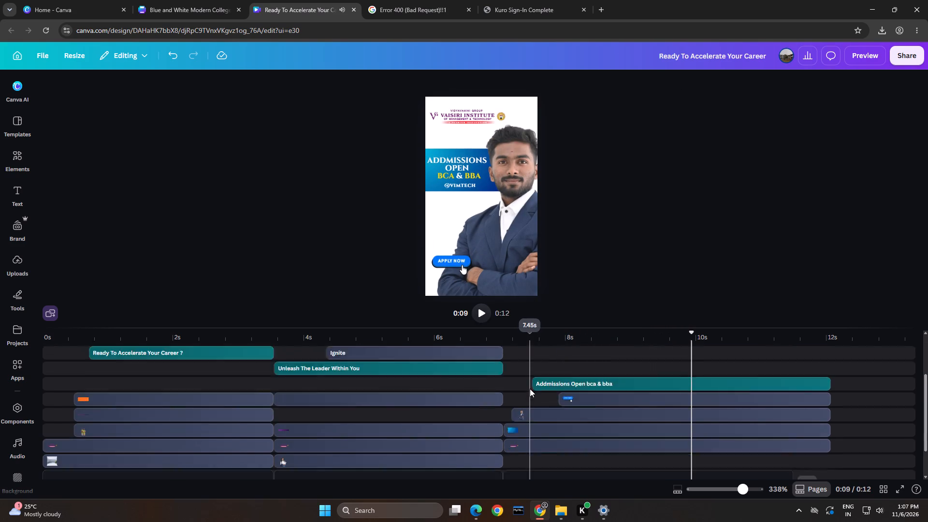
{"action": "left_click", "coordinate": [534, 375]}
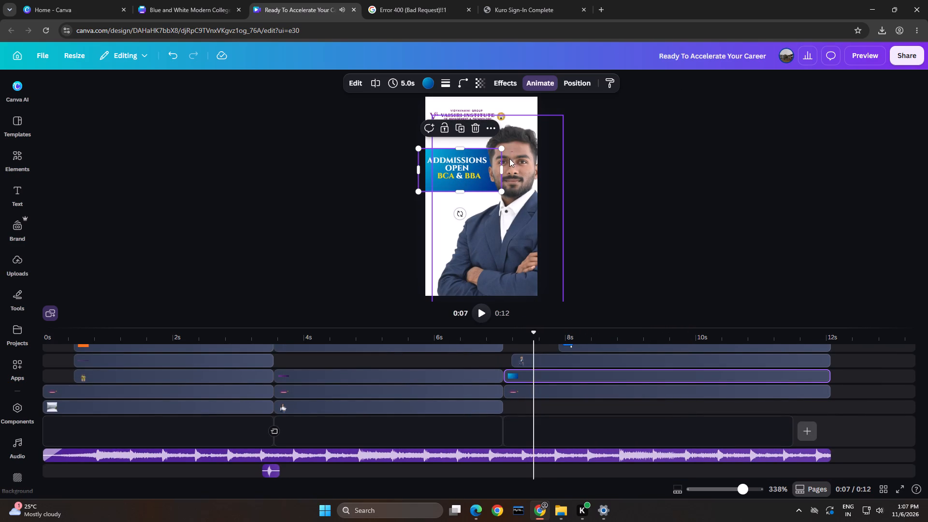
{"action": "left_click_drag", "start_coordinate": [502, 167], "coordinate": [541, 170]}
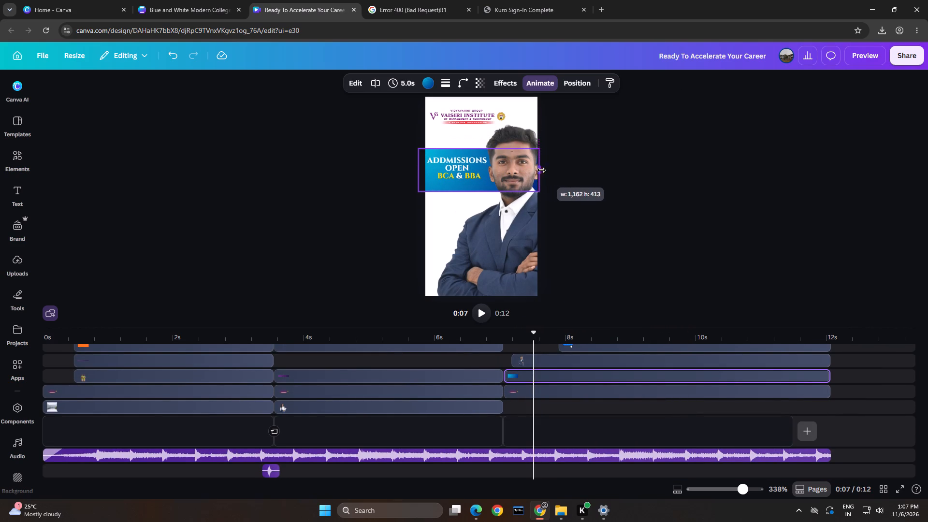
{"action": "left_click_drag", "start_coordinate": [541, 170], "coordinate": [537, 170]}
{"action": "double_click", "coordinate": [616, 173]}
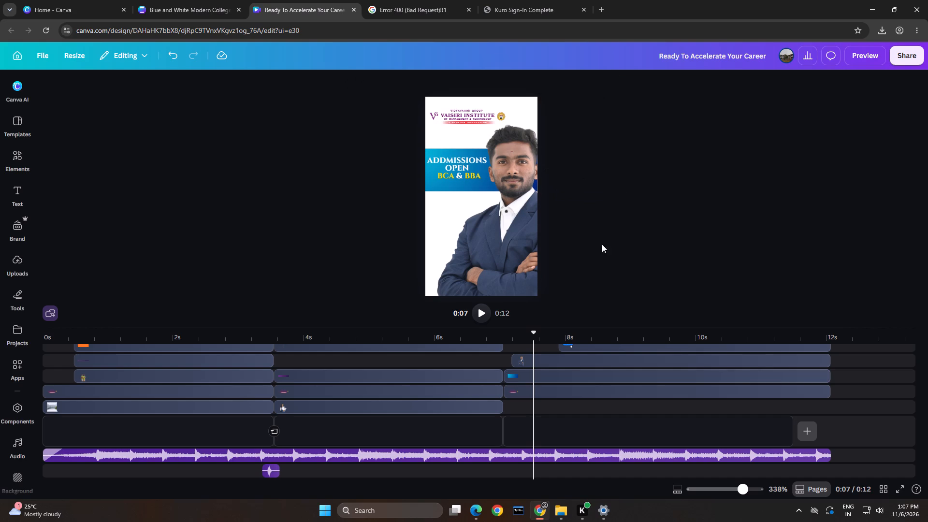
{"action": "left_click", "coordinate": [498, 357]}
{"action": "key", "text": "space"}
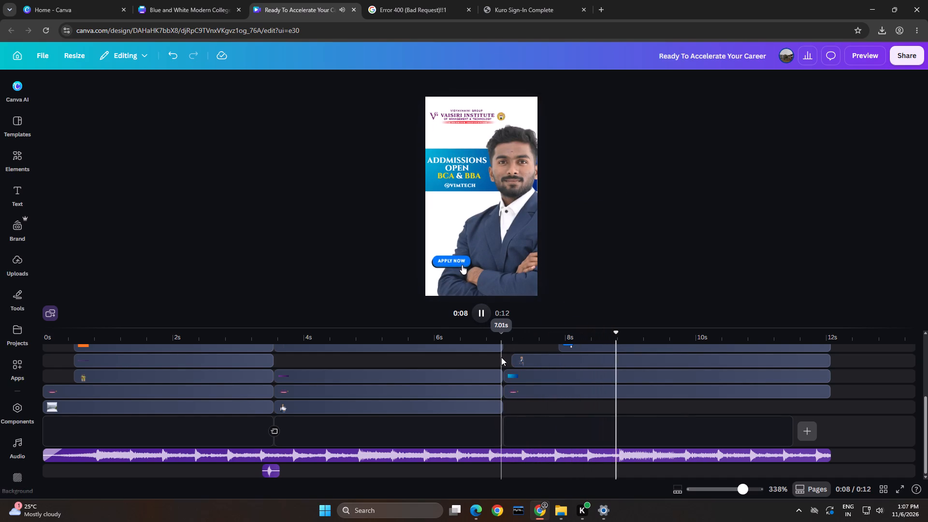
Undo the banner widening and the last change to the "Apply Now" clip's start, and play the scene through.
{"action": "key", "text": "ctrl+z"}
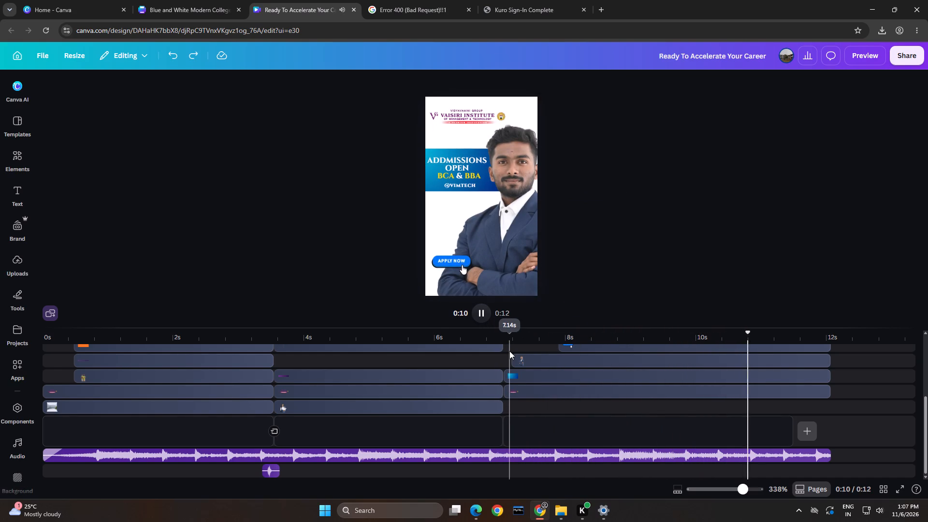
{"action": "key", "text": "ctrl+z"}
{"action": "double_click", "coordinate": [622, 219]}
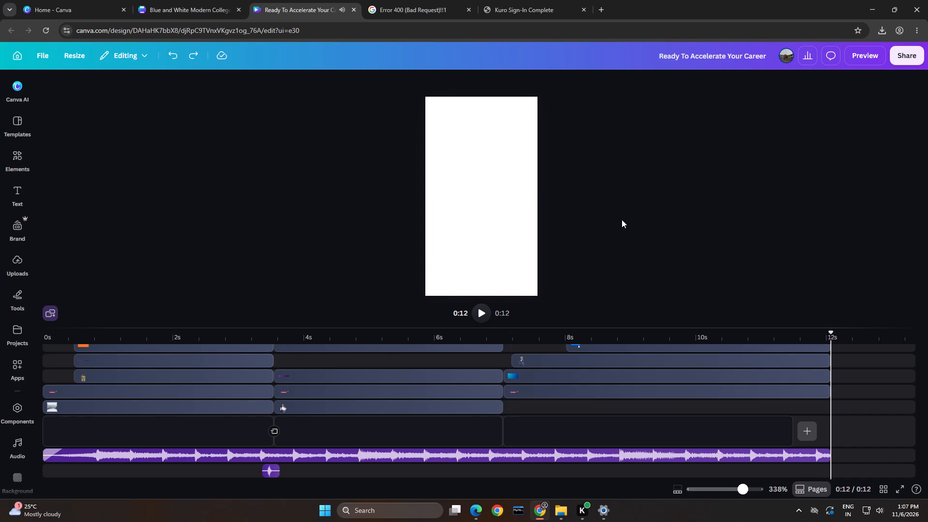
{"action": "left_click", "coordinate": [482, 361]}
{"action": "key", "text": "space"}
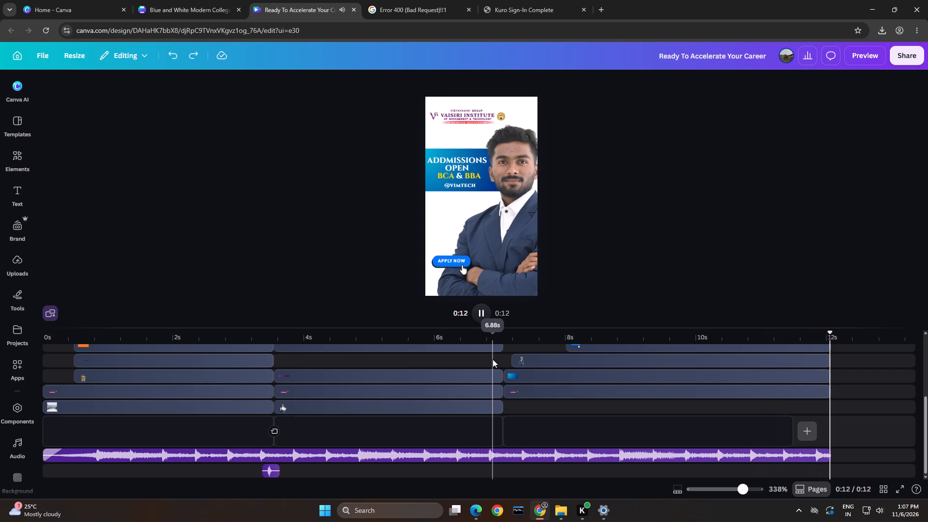
Add a fade-out of about 1 s to the end of the "Calm Inspiration" music track.
{"action": "left_click", "coordinate": [824, 454]}
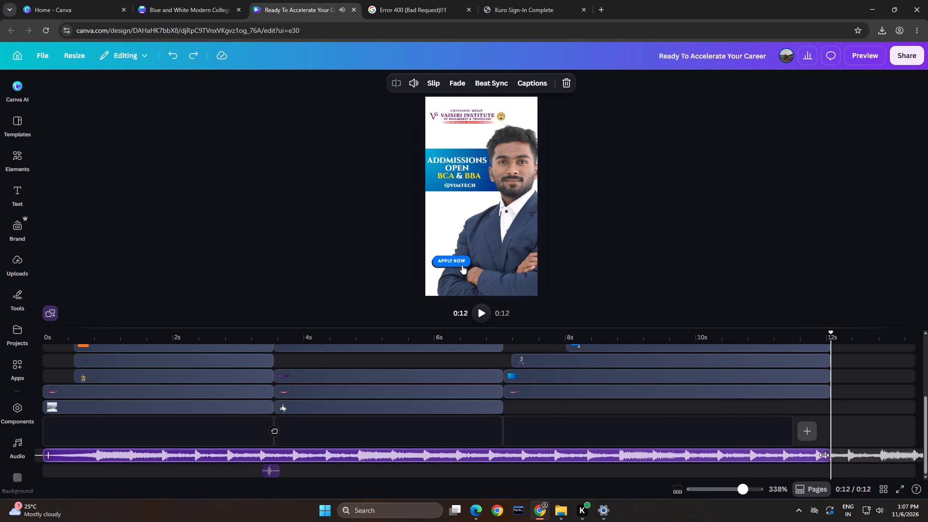
{"action": "left_click", "coordinate": [459, 81]}
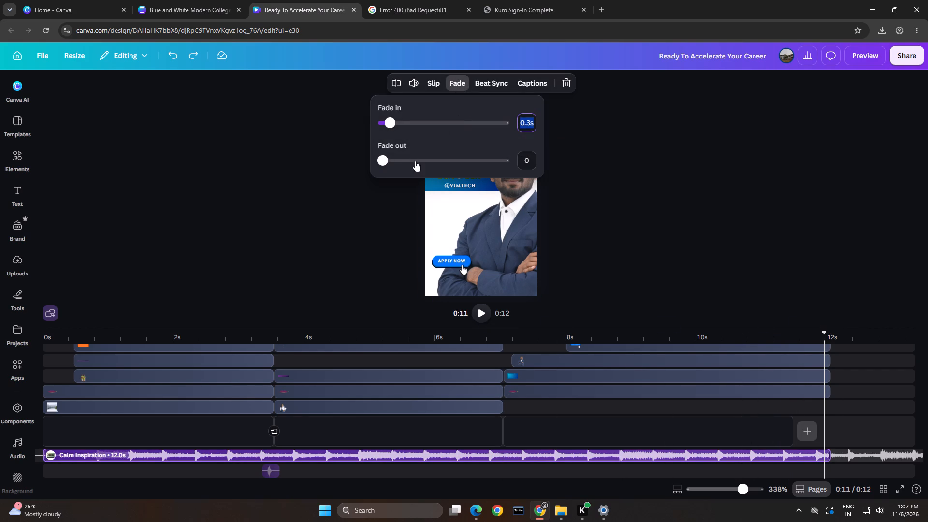
{"action": "left_click_drag", "start_coordinate": [387, 160], "coordinate": [415, 169]}
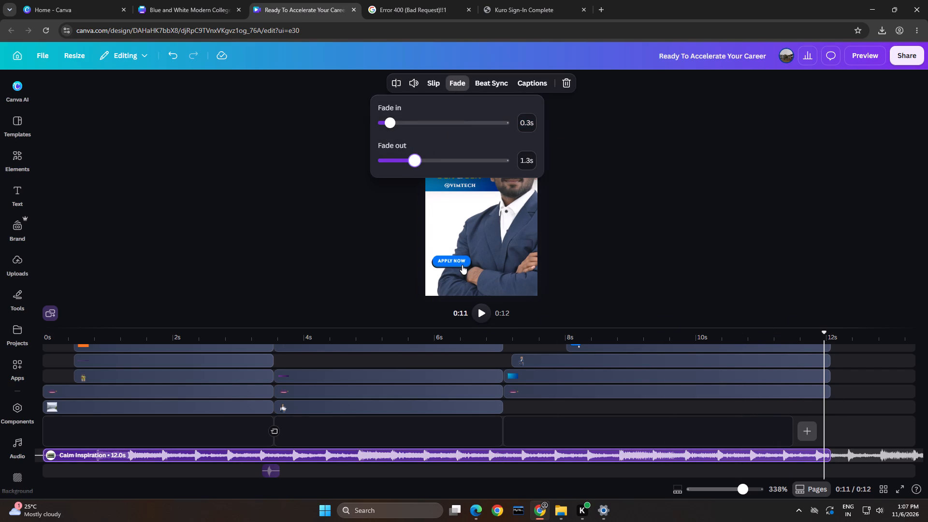
{"action": "left_click_drag", "start_coordinate": [415, 169], "coordinate": [409, 169]}
{"action": "left_click_drag", "start_coordinate": [412, 165], "coordinate": [406, 165]}
{"action": "double_click", "coordinate": [784, 190]}
Play back the last seconds of the video several times to check the music's fade-out.
{"action": "left_click", "coordinate": [731, 408]}
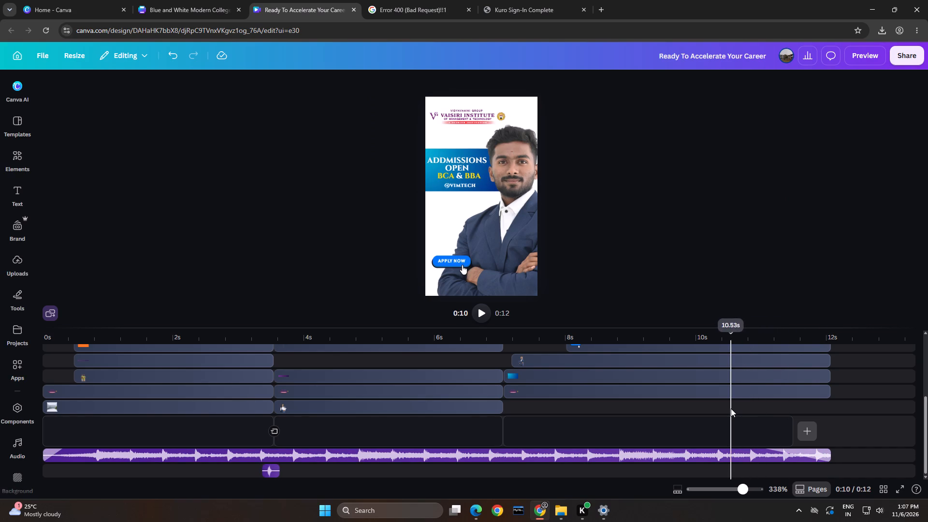
{"action": "key", "text": "space"}
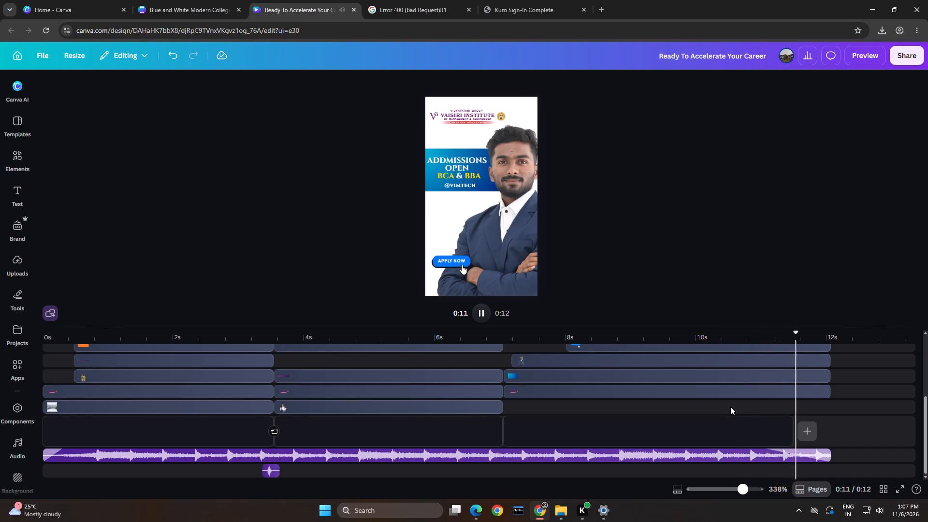
{"action": "left_click", "coordinate": [676, 406]}
{"action": "key", "text": "space"}
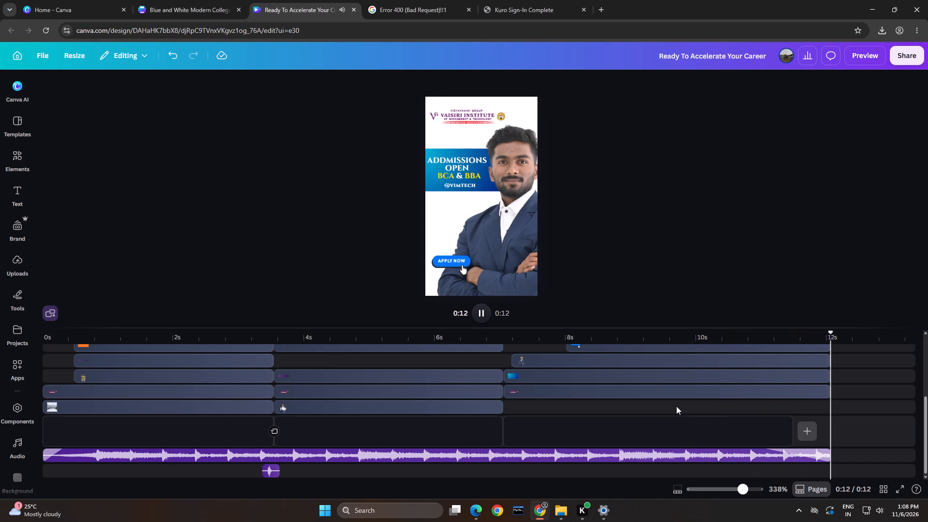
{"action": "left_click", "coordinate": [620, 400]}
{"action": "key", "text": "space"}
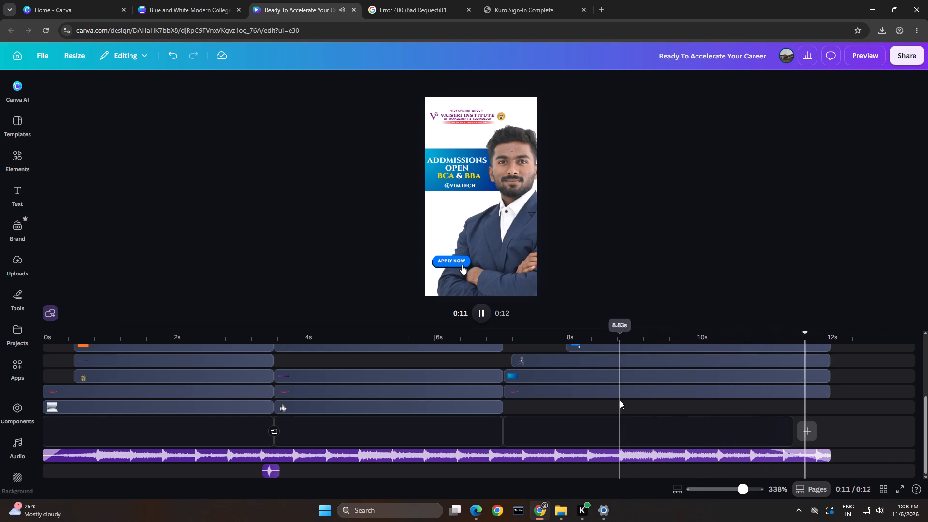
{"action": "left_click", "coordinate": [848, 172]}
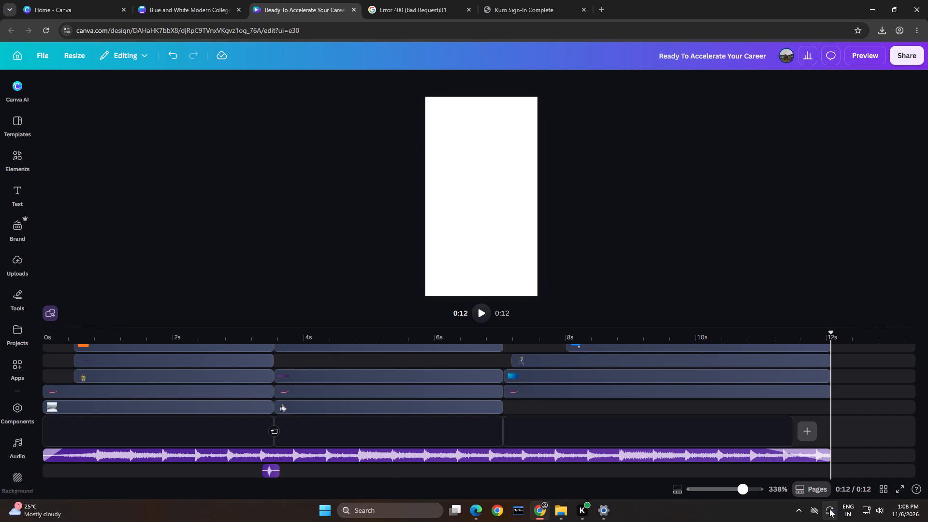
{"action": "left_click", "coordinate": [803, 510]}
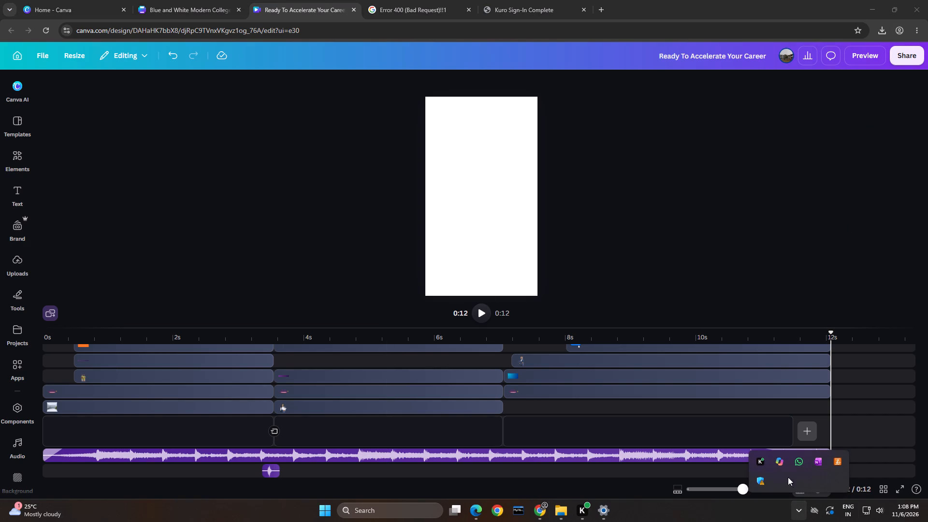
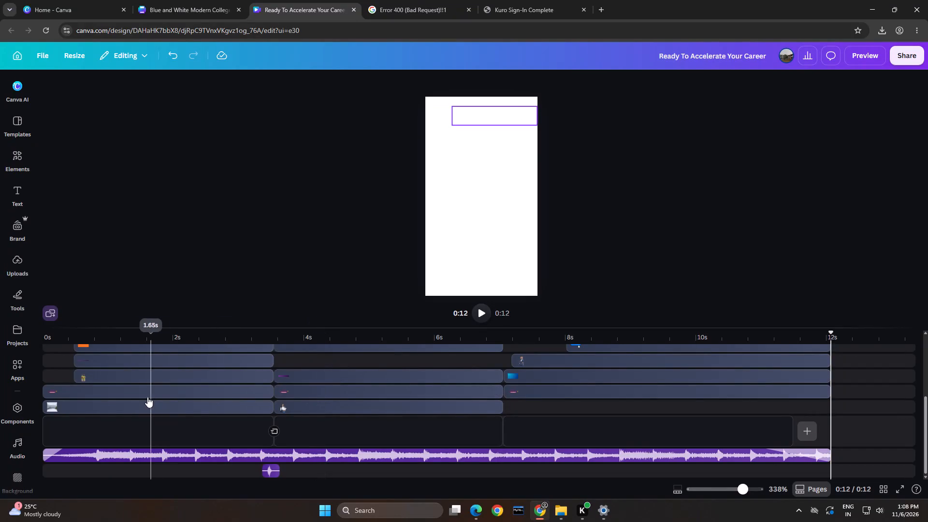
Return to about 1.65 s in the timeline to view the opening scene with the two students, leaving nothing selected.
{"action": "left_click", "coordinate": [147, 397]}
{"action": "left_click", "coordinate": [584, 148]}
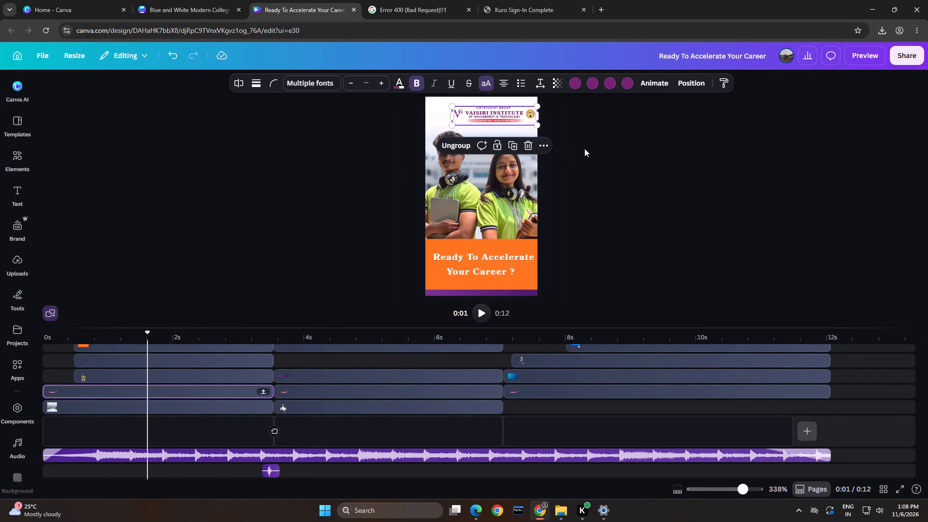
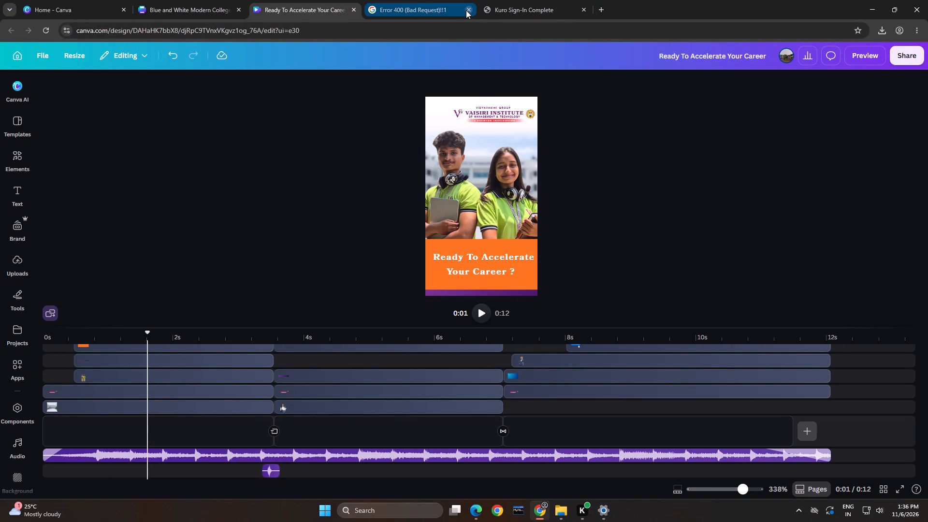
Close the browser tab showing Error 400 (Bad Request) and return to the promo video design.
{"action": "left_click", "coordinate": [466, 10]}
{"action": "left_click", "coordinate": [656, 153]}
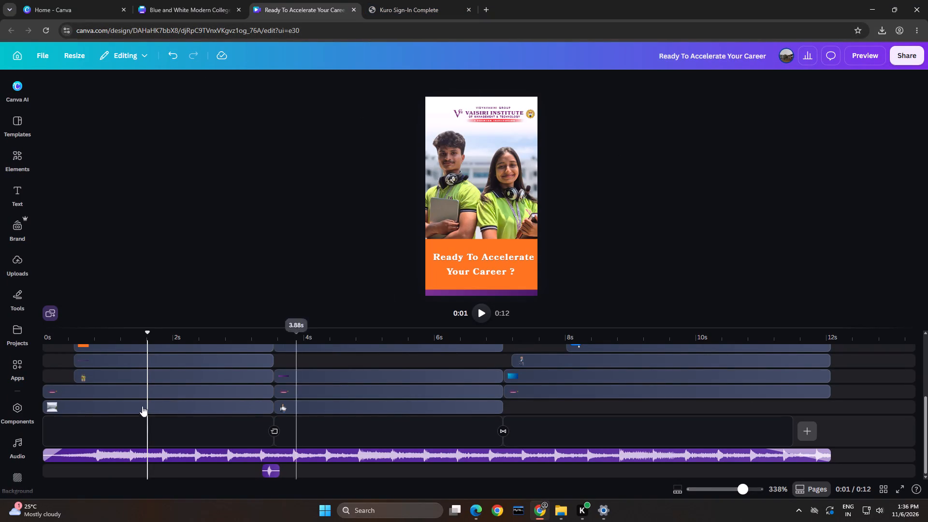
Play the video from 0 s to review the opening scene's entrance animations, stopping once the title text has appeared.
{"action": "scroll", "coordinate": [146, 400], "scroll_direction": "up", "scroll_amount": 6}
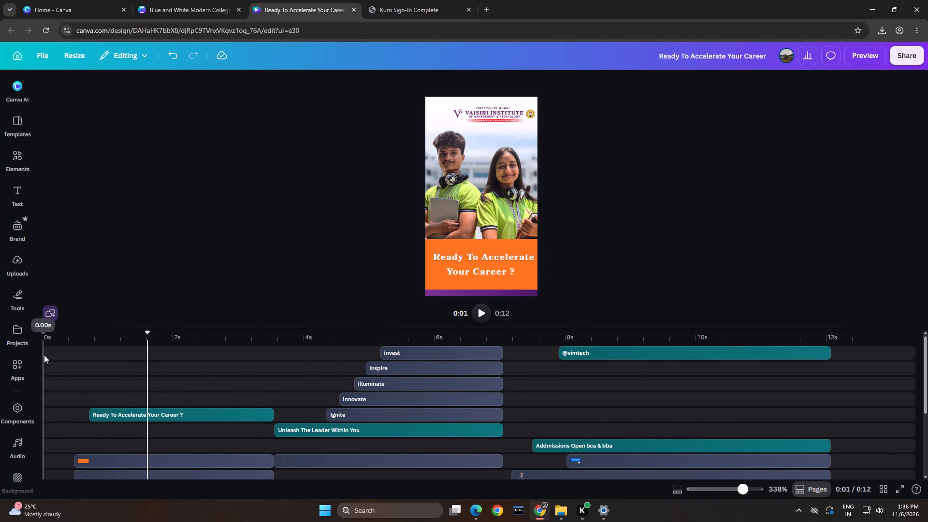
{"action": "left_click", "coordinate": [46, 336]}
{"action": "left_click_drag", "start_coordinate": [45, 336], "coordinate": [12, 342]}
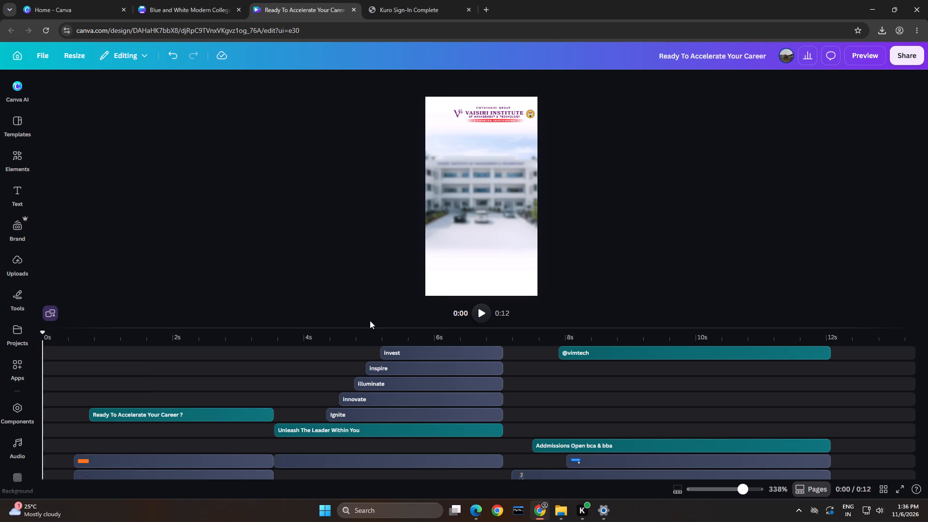
{"action": "left_click", "coordinate": [481, 308]}
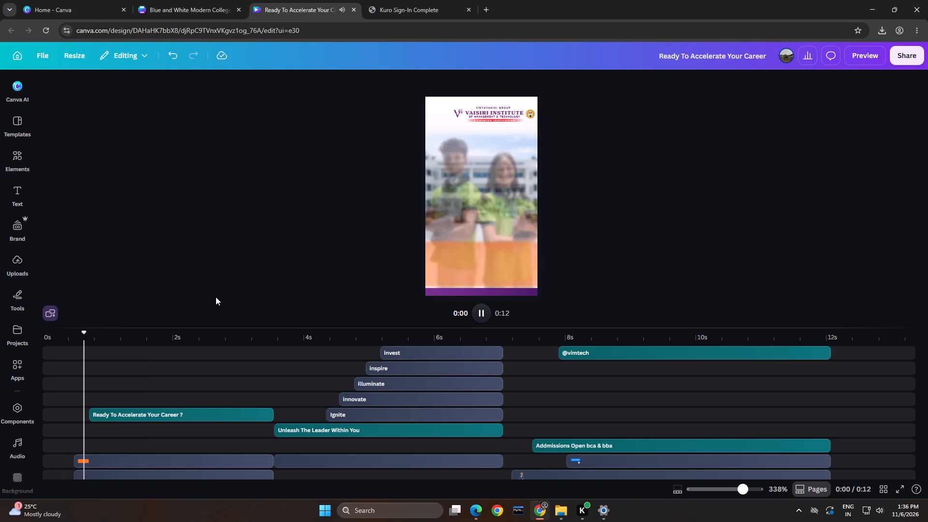
{"action": "left_click", "coordinate": [216, 297]}
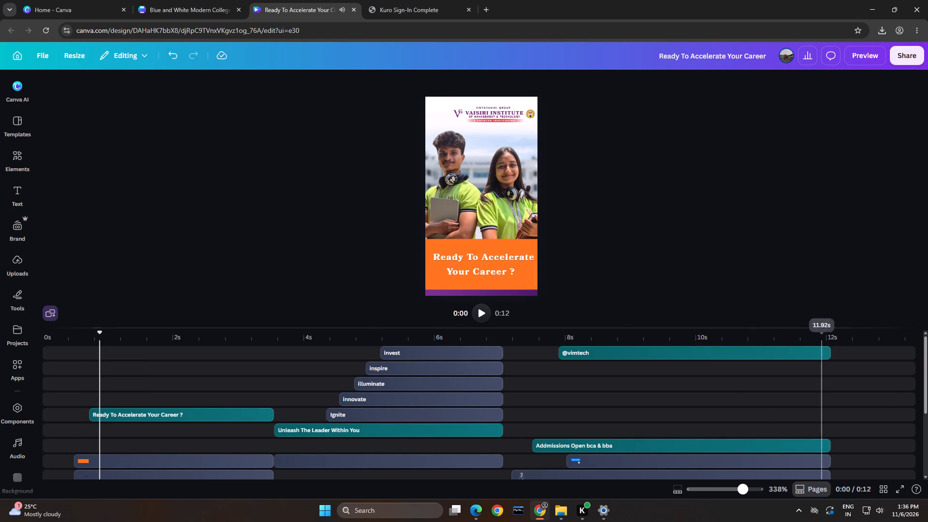
{"action": "left_click", "coordinate": [696, 260]}
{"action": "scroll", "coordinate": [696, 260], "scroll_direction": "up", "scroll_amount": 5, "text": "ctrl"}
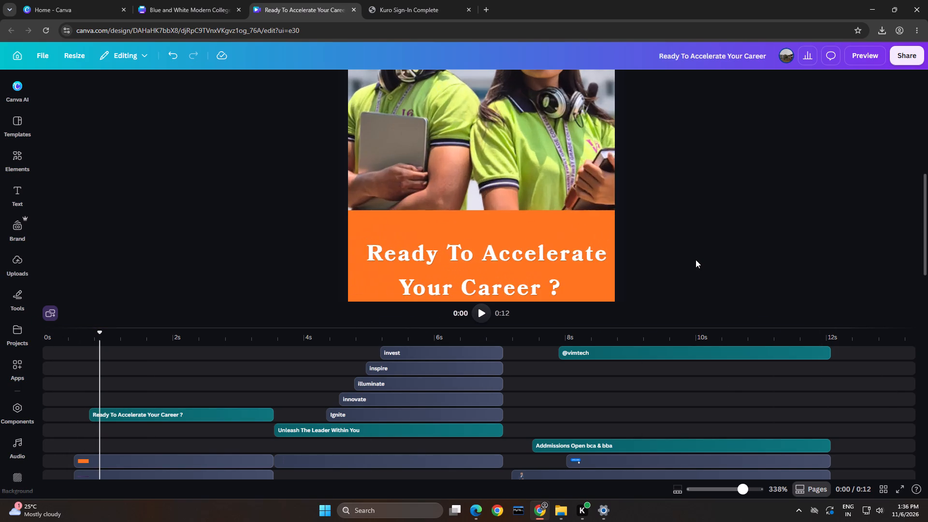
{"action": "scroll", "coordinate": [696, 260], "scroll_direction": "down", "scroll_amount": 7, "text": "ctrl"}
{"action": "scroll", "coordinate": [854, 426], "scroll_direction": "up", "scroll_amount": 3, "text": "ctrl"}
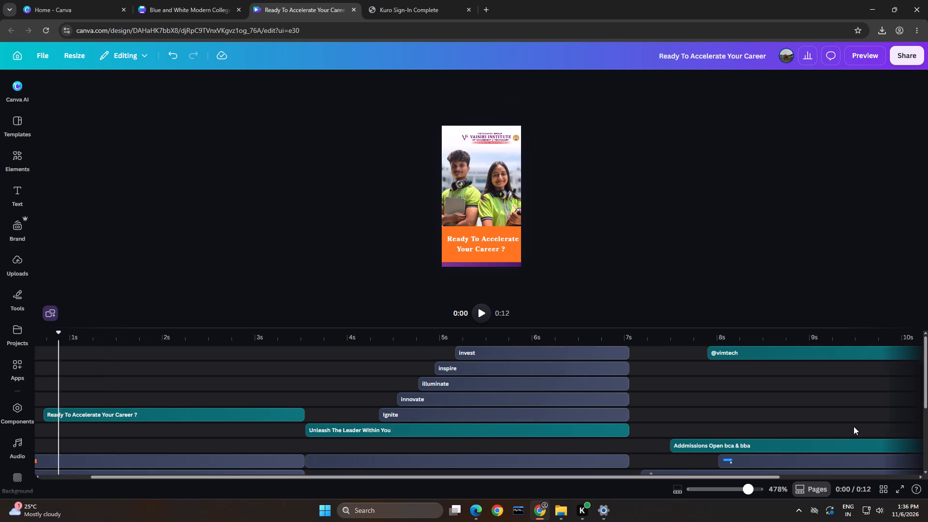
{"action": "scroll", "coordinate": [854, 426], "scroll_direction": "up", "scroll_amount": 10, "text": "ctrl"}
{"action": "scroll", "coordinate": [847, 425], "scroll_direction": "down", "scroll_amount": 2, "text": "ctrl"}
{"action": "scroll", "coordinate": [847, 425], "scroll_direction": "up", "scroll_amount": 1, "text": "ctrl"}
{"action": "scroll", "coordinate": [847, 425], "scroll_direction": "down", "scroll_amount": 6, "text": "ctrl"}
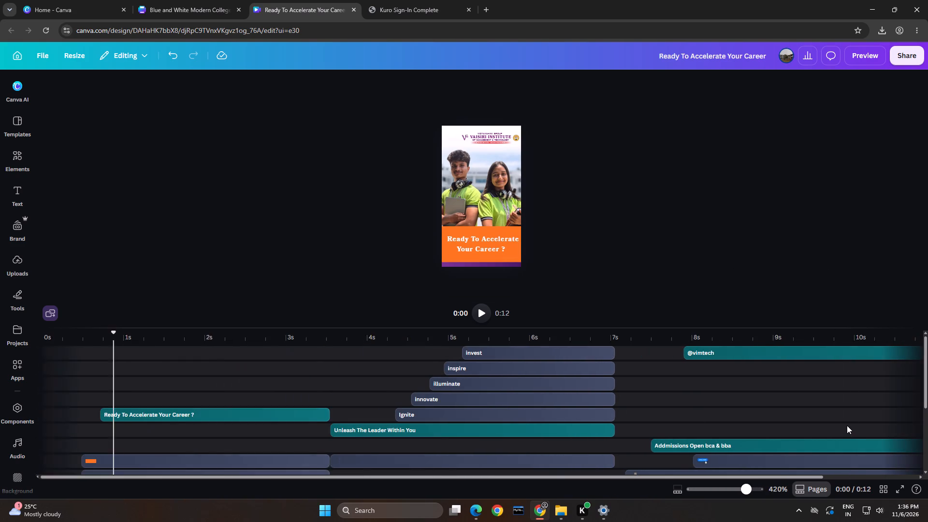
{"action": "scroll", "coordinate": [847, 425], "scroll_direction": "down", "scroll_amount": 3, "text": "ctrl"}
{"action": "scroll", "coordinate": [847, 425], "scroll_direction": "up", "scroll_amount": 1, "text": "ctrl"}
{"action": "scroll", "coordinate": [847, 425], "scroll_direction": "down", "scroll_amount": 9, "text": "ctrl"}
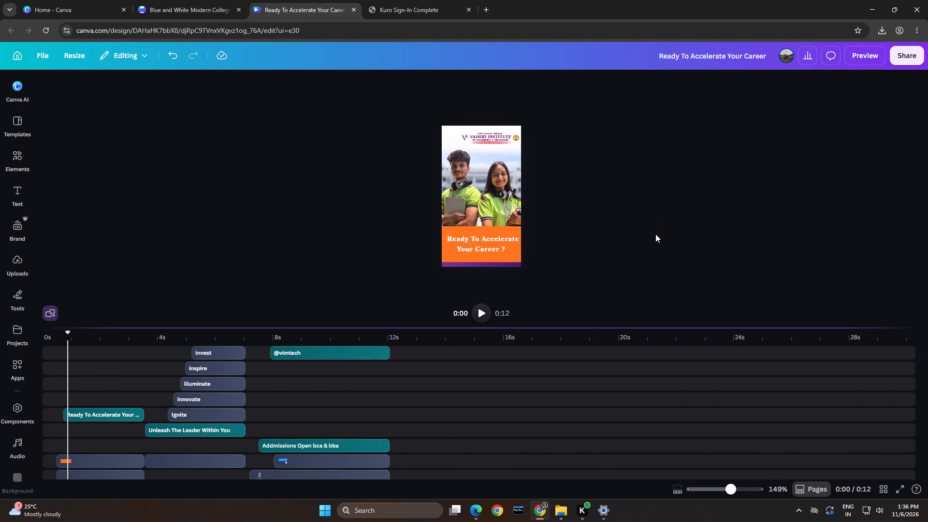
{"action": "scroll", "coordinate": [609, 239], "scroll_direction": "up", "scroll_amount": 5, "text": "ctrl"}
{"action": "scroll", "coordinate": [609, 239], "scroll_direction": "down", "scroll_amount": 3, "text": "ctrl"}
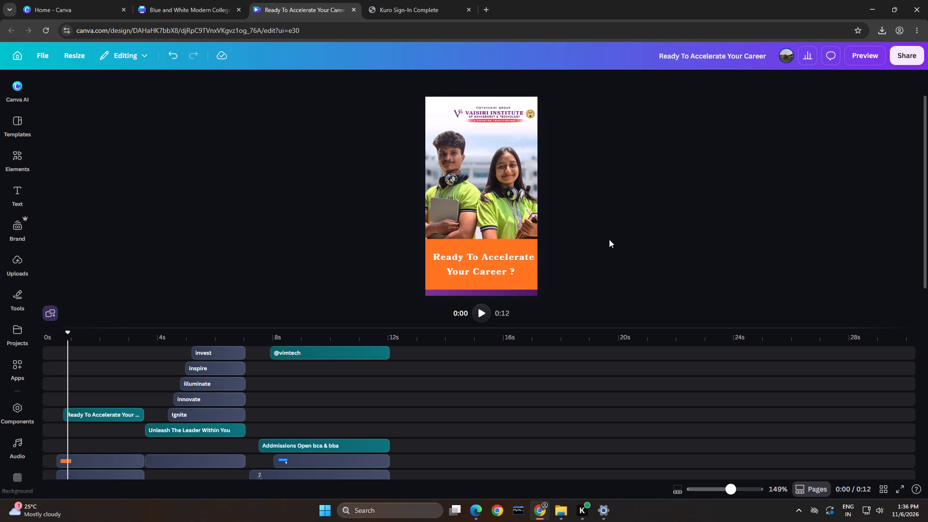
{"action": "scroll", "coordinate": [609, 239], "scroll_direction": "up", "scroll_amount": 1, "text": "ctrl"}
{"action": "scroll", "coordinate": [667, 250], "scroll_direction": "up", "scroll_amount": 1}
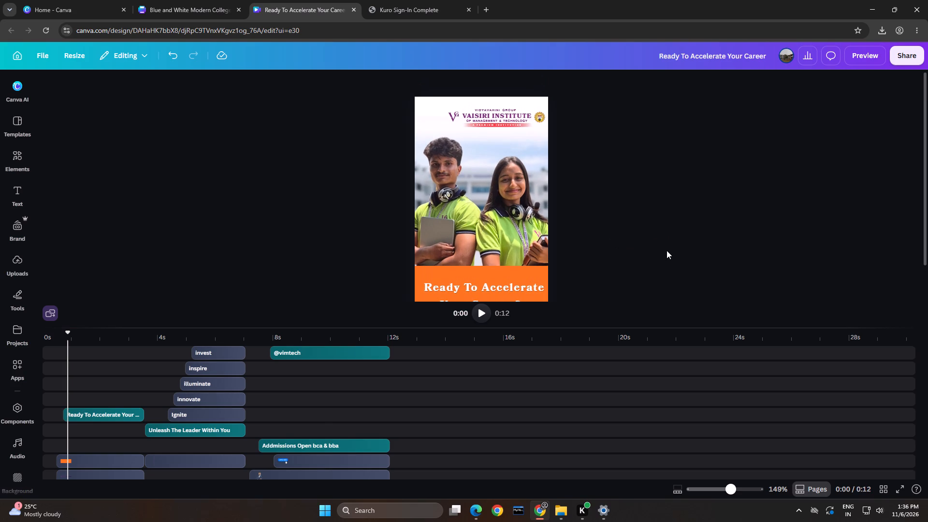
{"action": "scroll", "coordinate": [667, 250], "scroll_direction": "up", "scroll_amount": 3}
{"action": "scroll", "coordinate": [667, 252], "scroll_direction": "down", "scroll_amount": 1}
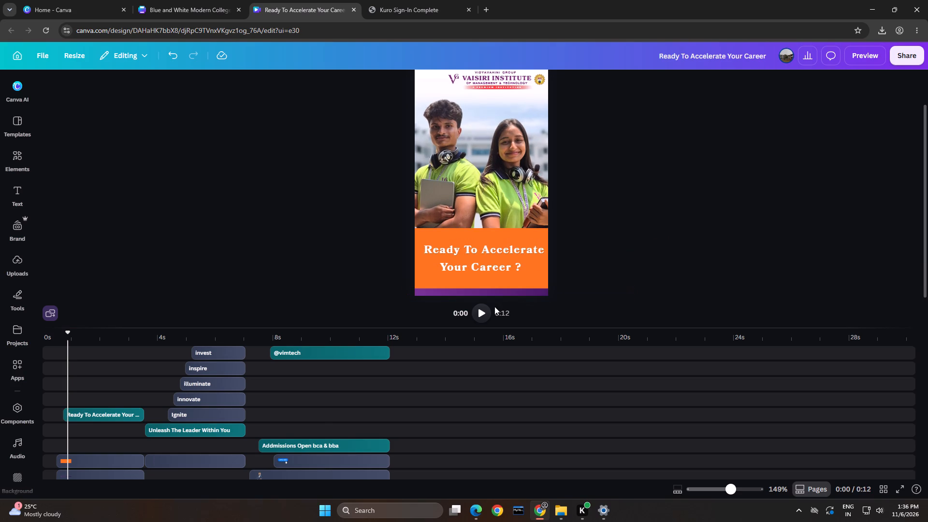
Play the video from the opening scene through the "Unleash The Leader Within You" scene, stopping at the start of the final scene.
{"action": "left_click", "coordinate": [489, 311]}
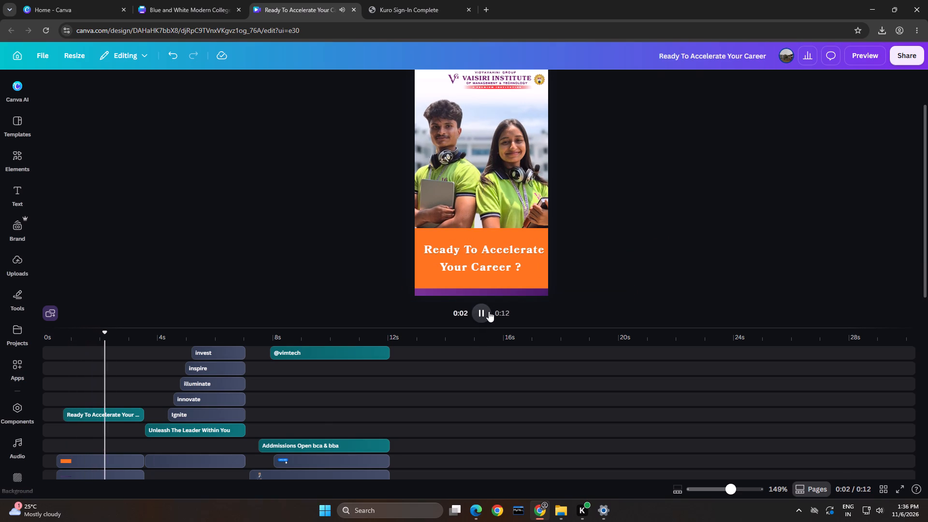
{"action": "left_click", "coordinate": [47, 310]}
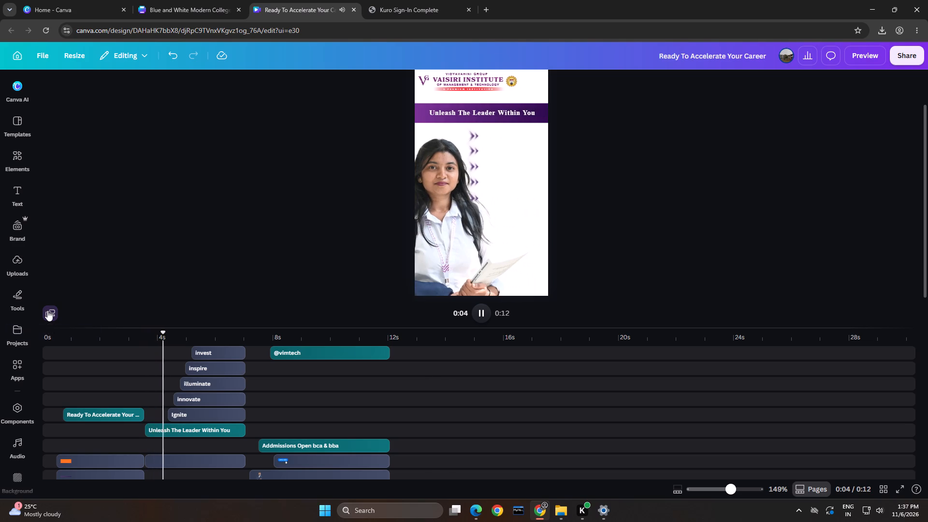
{"action": "left_click", "coordinate": [51, 315]}
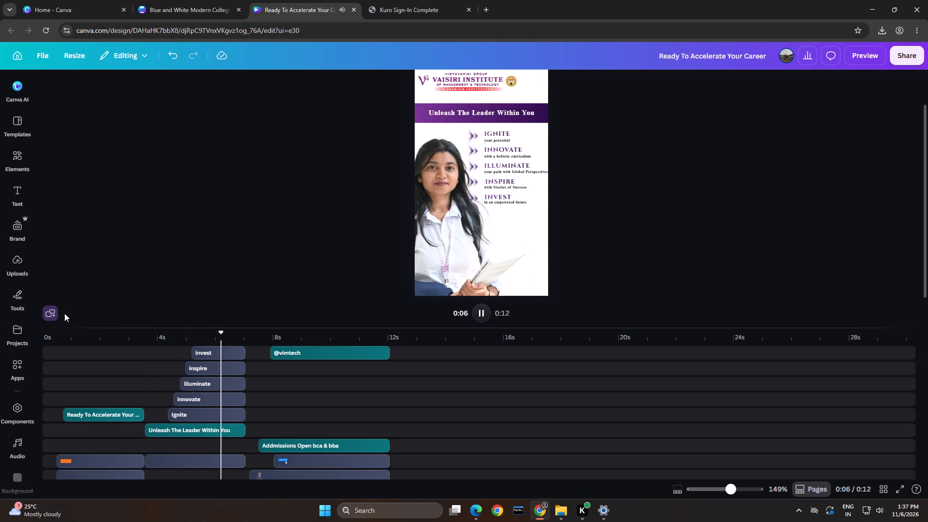
{"action": "left_click", "coordinate": [603, 234]}
{"action": "left_click", "coordinate": [669, 233]}
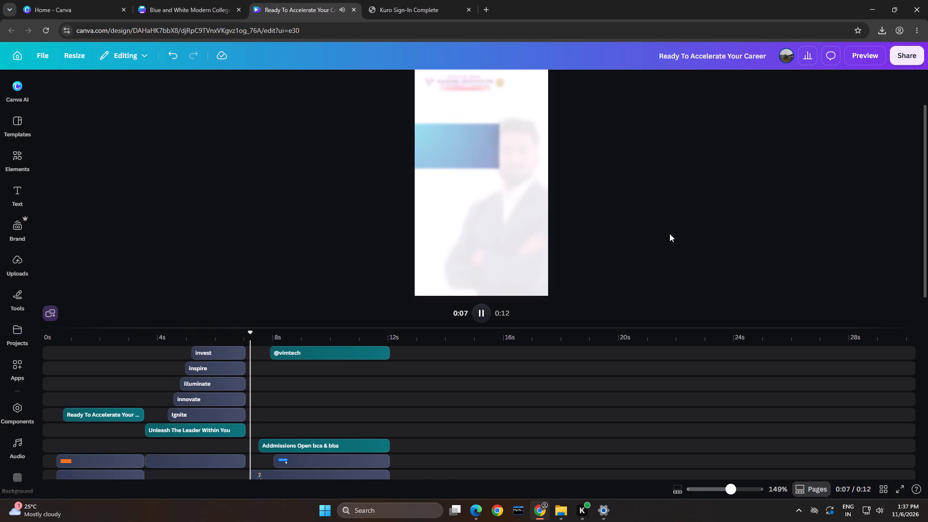
{"action": "scroll", "coordinate": [686, 249], "scroll_direction": "up", "scroll_amount": 6}
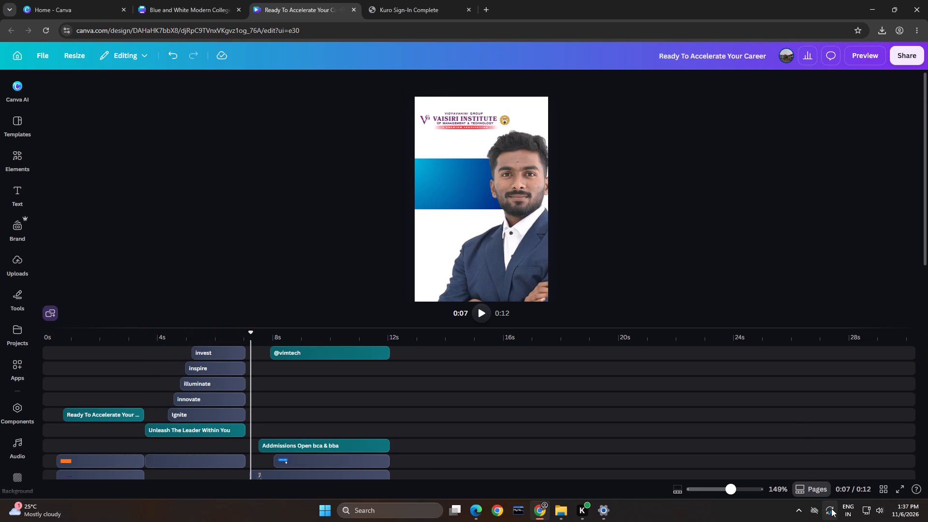
Bring up the Windows Settings window with the Google Chrome default-app page and close it.
{"action": "left_click", "coordinate": [831, 508]}
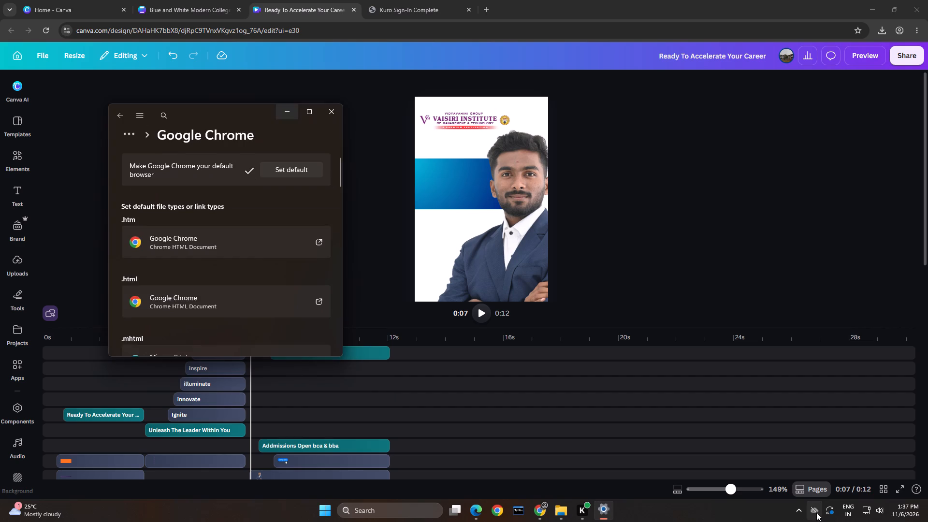
{"action": "left_click", "coordinate": [332, 115]}
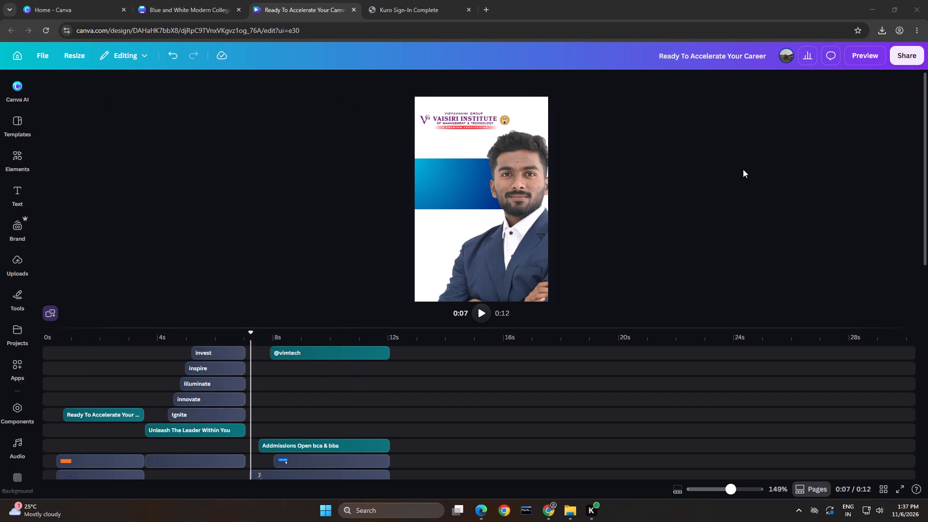
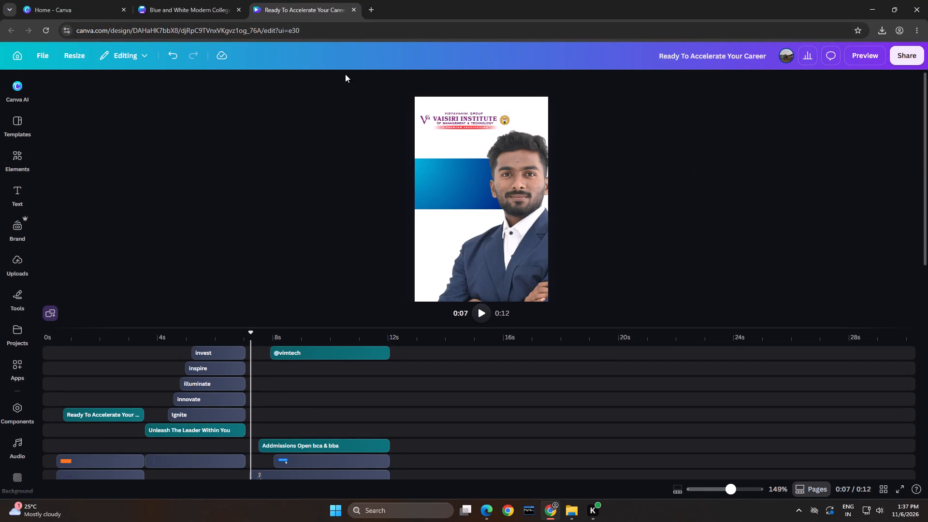
Switch to the Canva home browser tab and open the Templates page.
{"action": "left_click", "coordinate": [91, 5]}
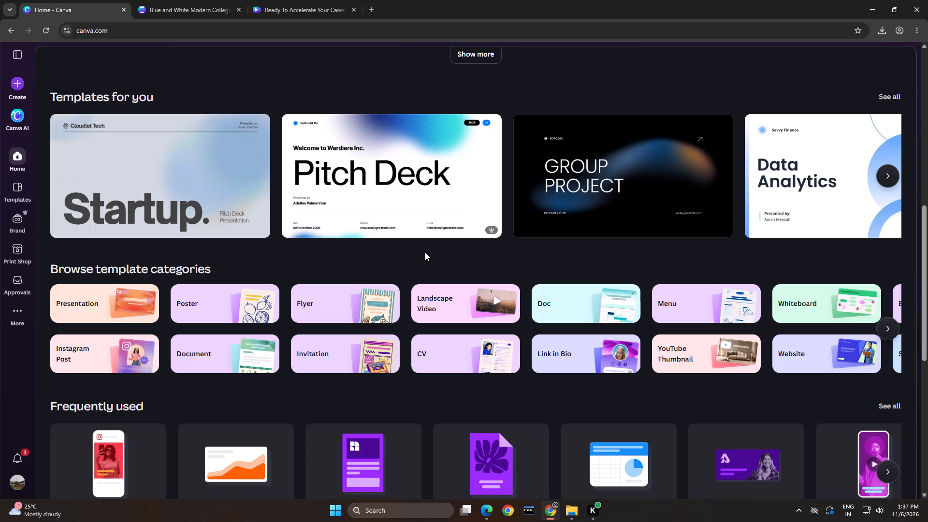
{"action": "left_click", "coordinate": [12, 149]}
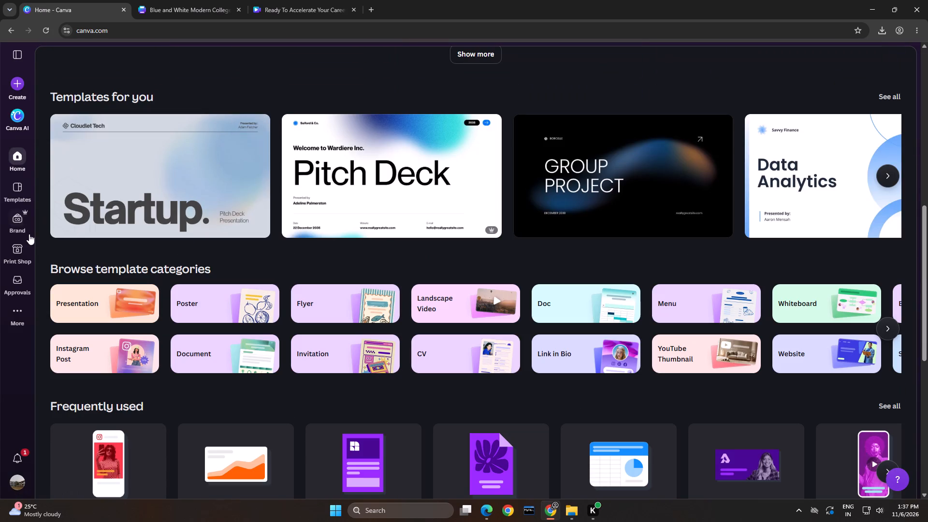
{"action": "left_click", "coordinate": [14, 186]}
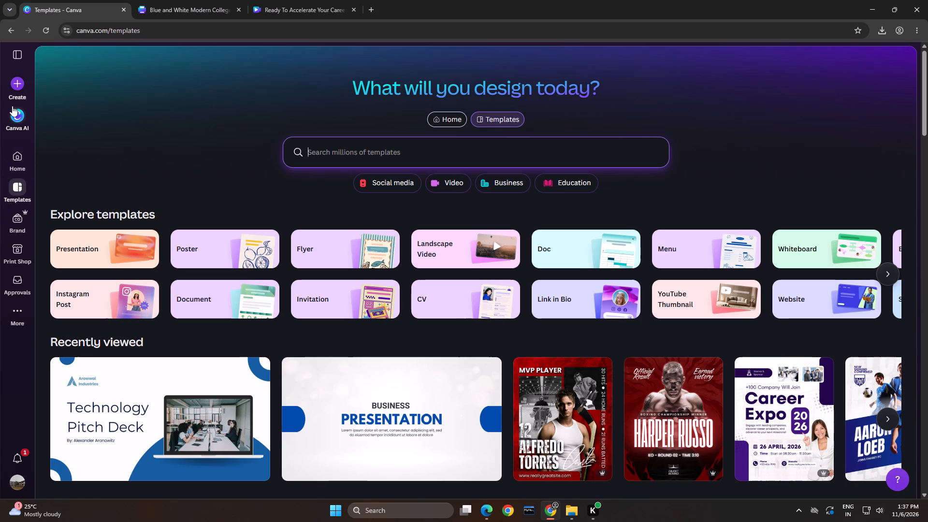
{"action": "left_click", "coordinate": [14, 161]}
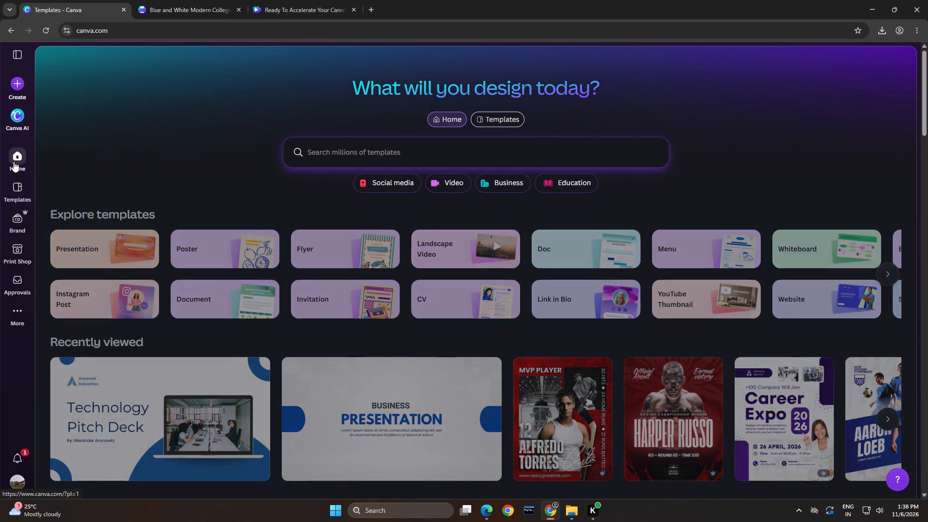
{"action": "left_click", "coordinate": [20, 188]}
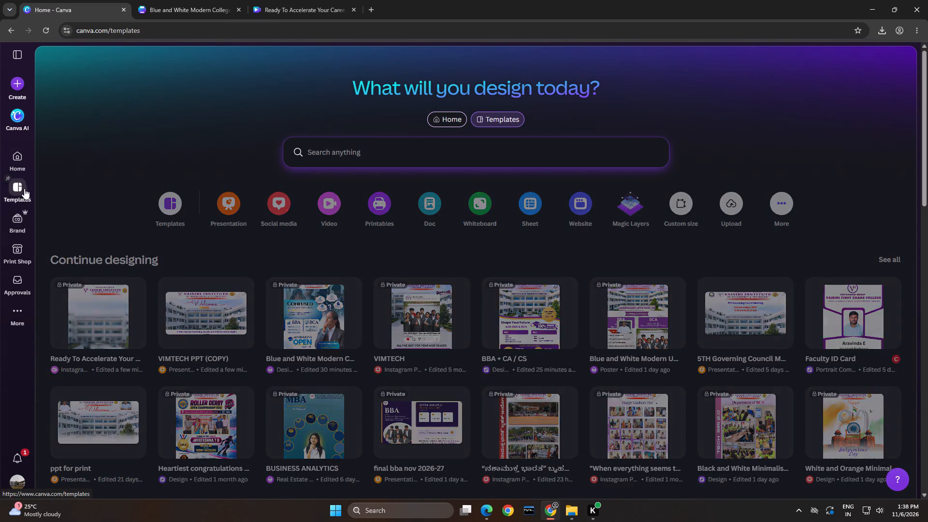
Search the Canva templates for deepavali.
{"action": "left_click", "coordinate": [464, 154]}
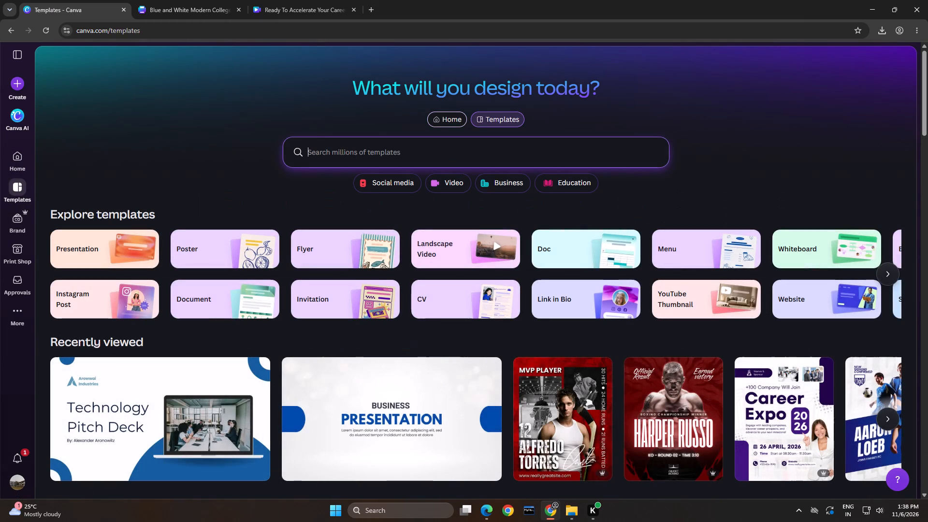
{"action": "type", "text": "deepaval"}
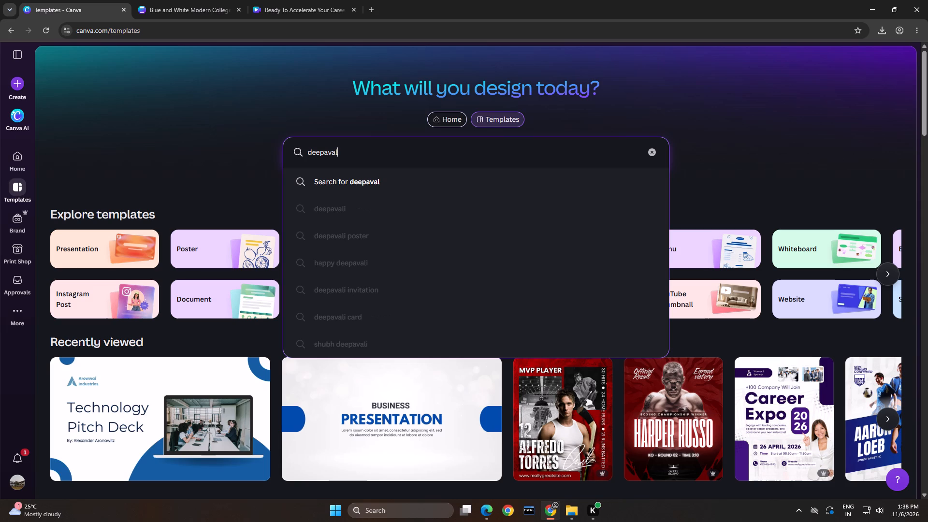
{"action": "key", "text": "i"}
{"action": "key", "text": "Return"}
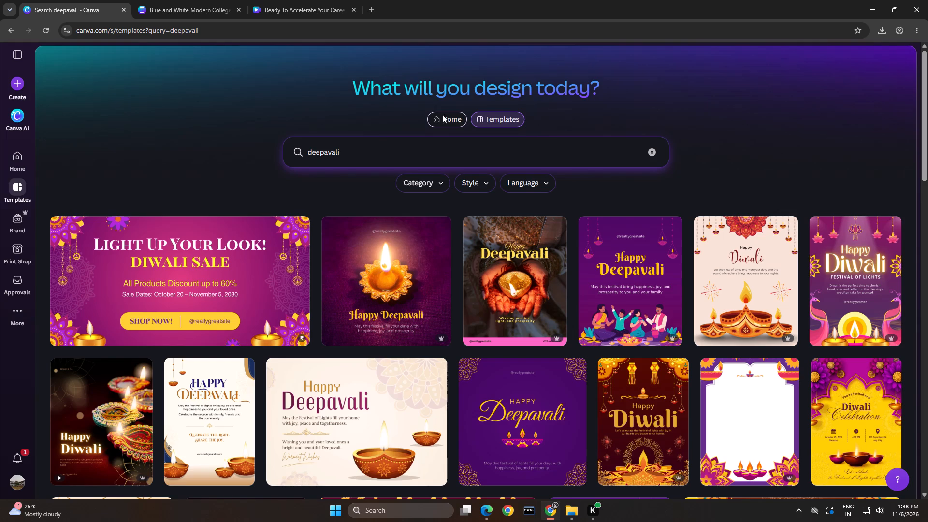
Switch back to the "Ready To Accelerate Your Career" video design's browser tab, leaving nothing on the canvas selected.
{"action": "left_click", "coordinate": [329, 0]}
{"action": "left_click", "coordinate": [743, 186]}
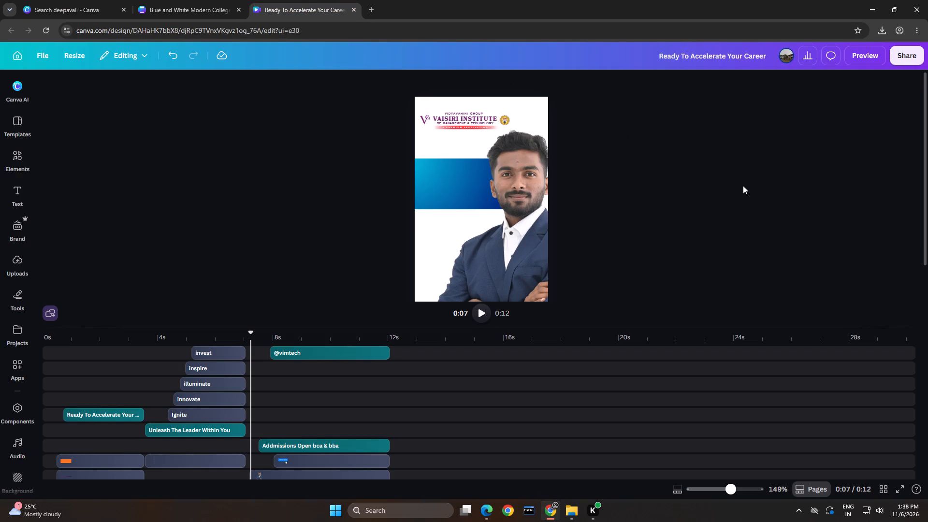
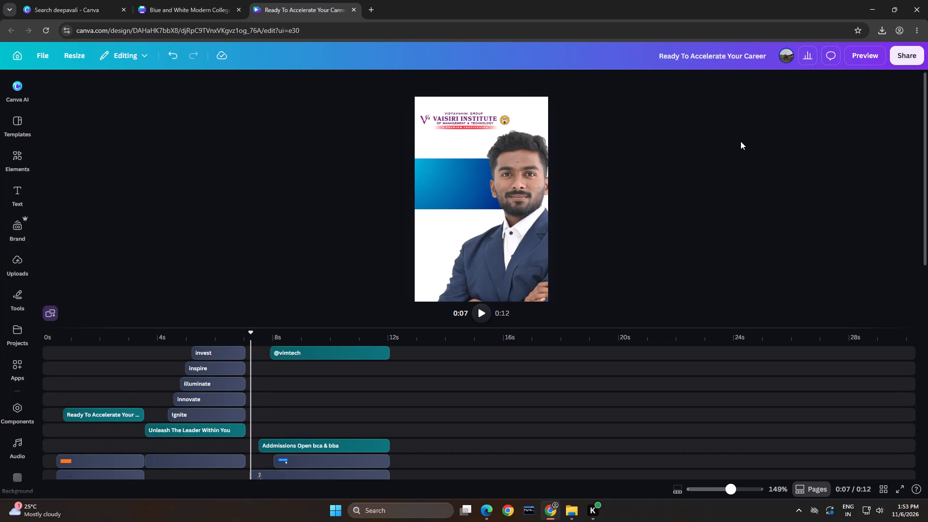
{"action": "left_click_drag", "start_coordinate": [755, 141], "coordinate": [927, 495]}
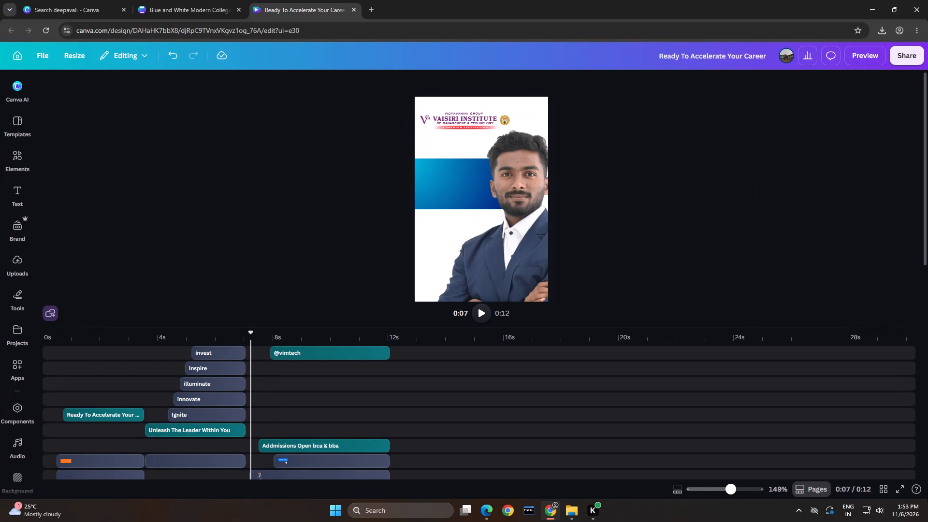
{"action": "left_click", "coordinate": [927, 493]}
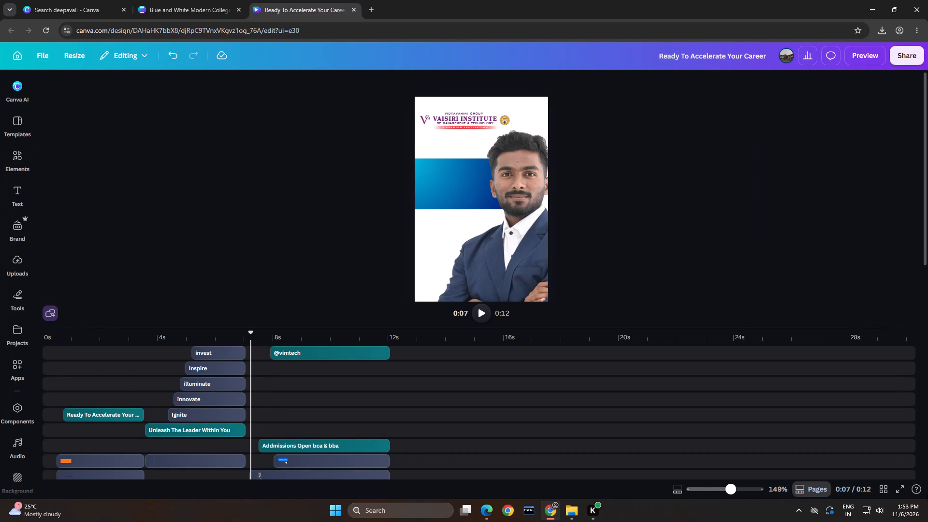
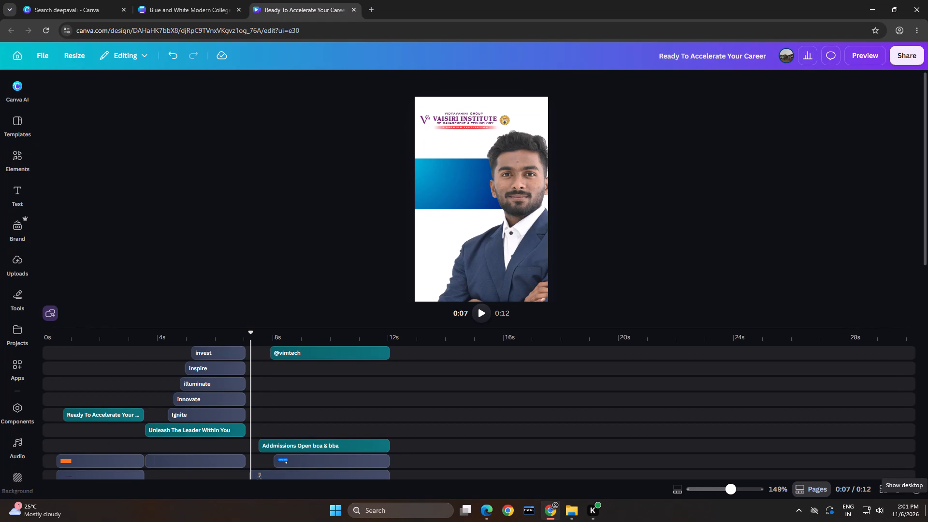
Examine the promo video's "Unleash The Leader Within You" and BCA & BBA admissions scenes at several points along the timeline.
{"action": "scroll", "coordinate": [927, 521], "scroll_direction": "up", "scroll_amount": 1}
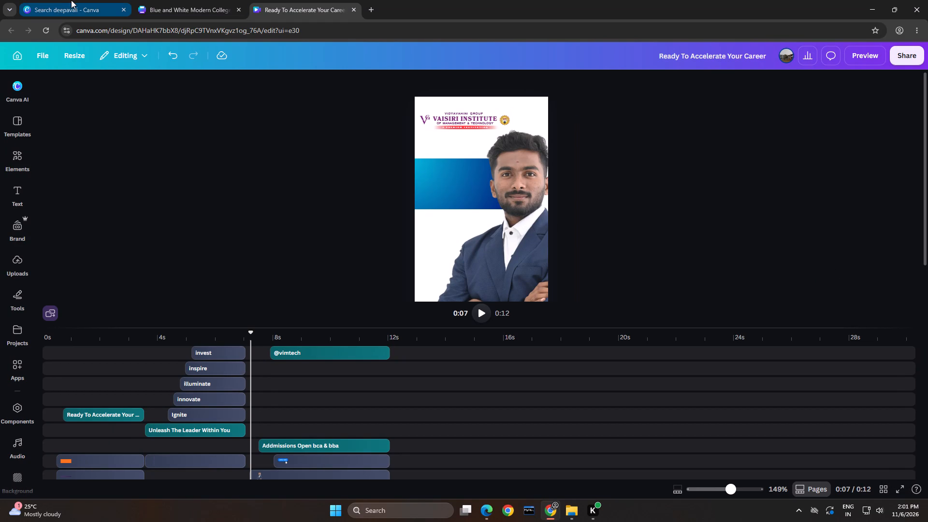
{"action": "left_click", "coordinate": [708, 140]}
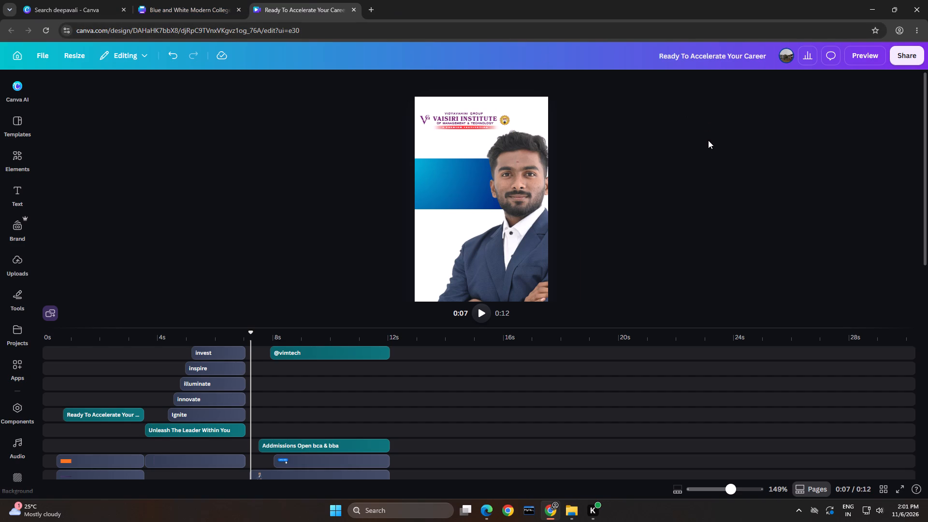
{"action": "scroll", "coordinate": [361, 372], "scroll_direction": "up", "scroll_amount": 1}
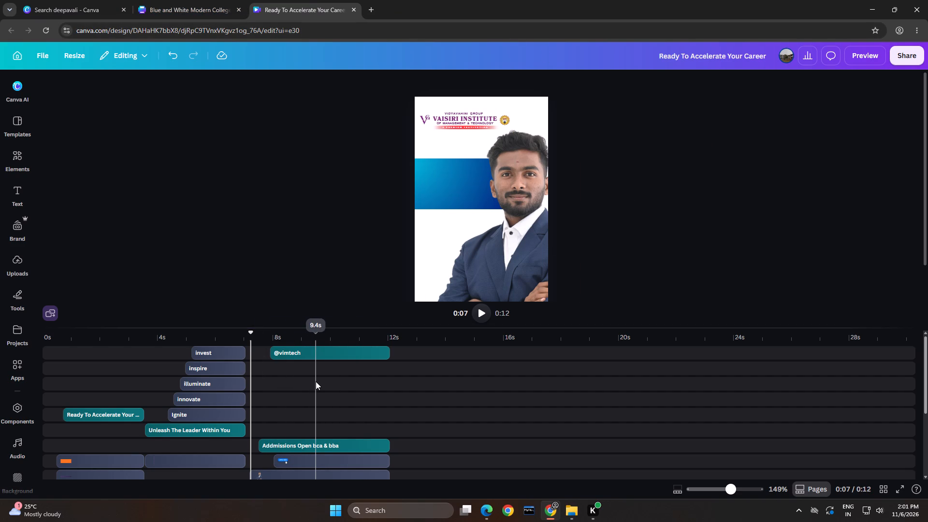
{"action": "left_click", "coordinate": [167, 374]}
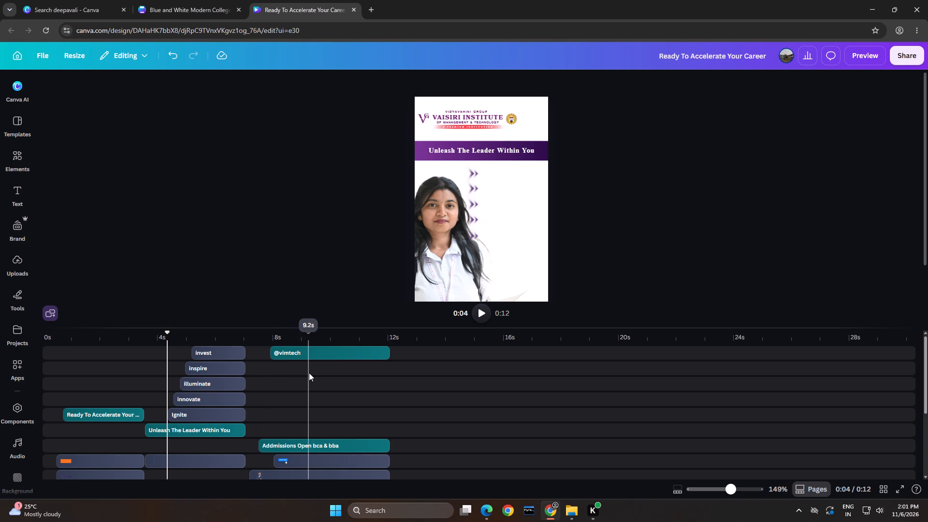
{"action": "left_click", "coordinate": [146, 370]}
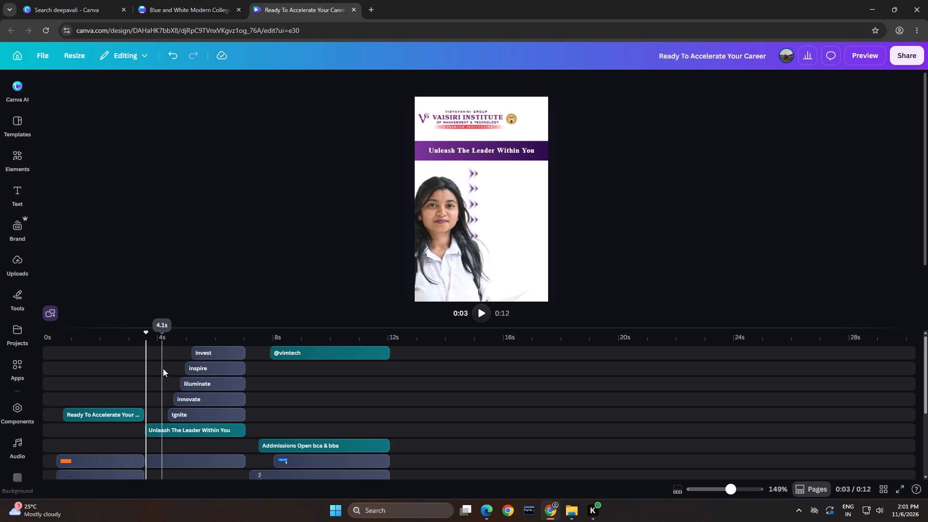
{"action": "left_click", "coordinate": [340, 375]}
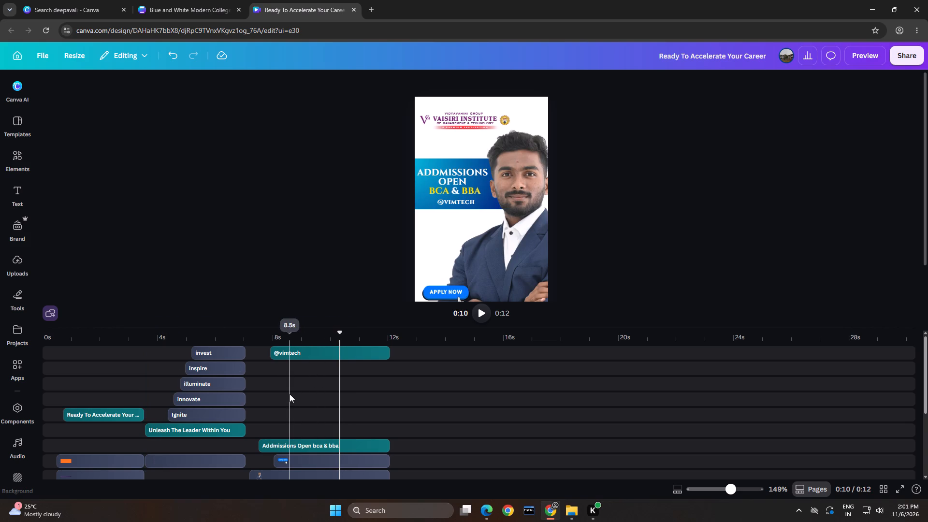
{"action": "scroll", "coordinate": [304, 396], "scroll_direction": "up", "scroll_amount": 2}
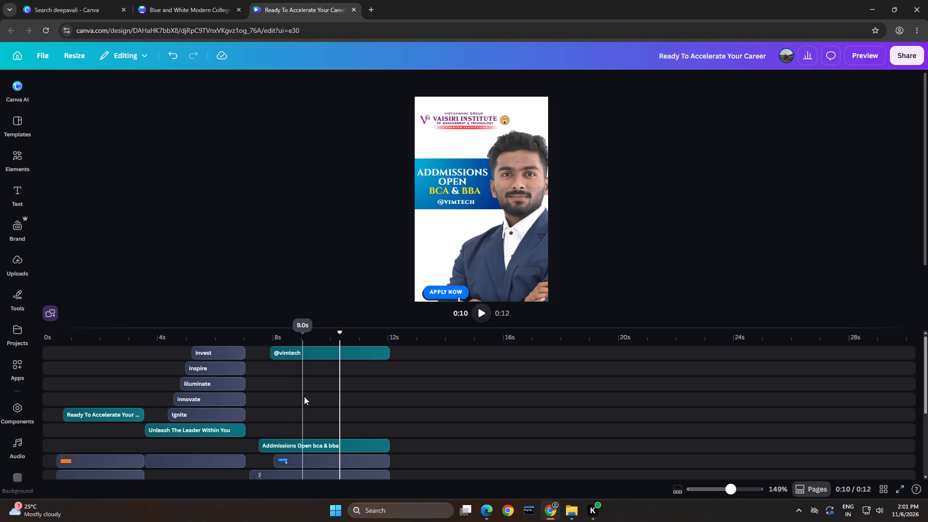
{"action": "scroll", "coordinate": [304, 396], "scroll_direction": "up", "scroll_amount": 3}
{"action": "left_click", "coordinate": [165, 393]}
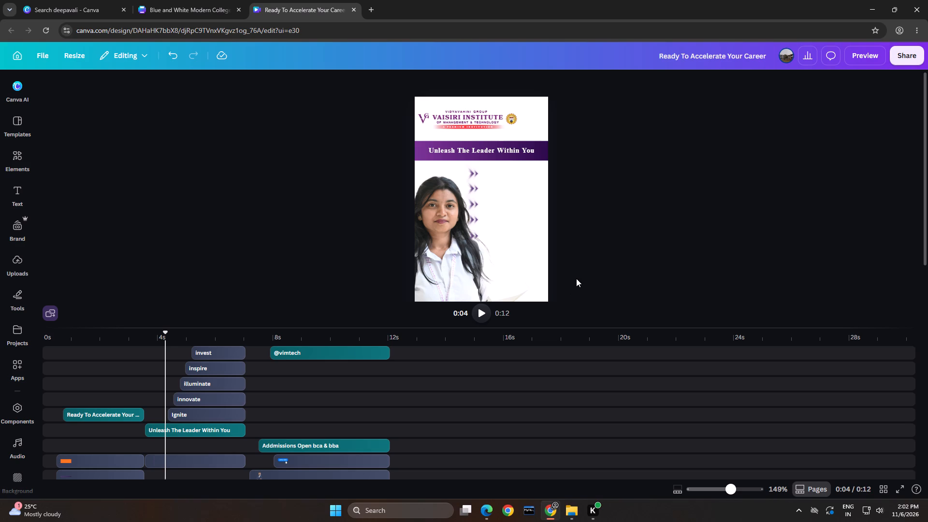
{"action": "left_click", "coordinate": [521, 179]}
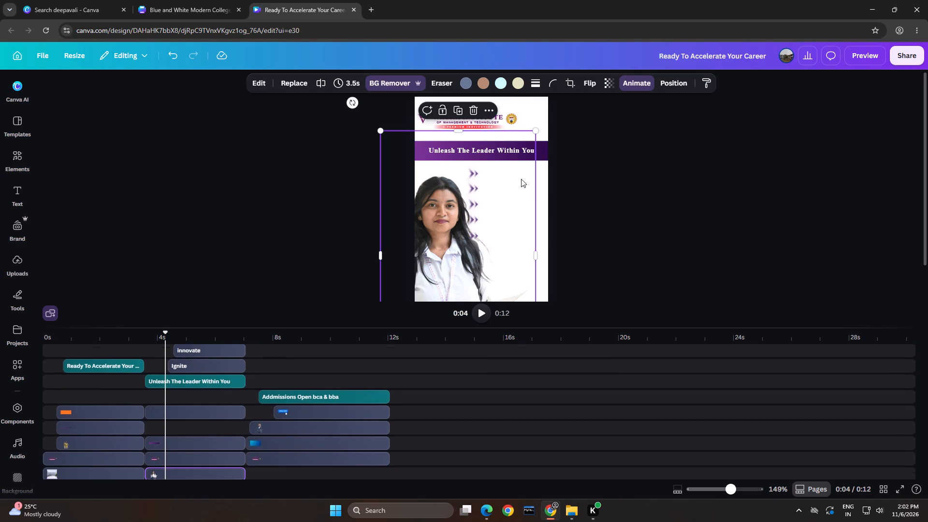
{"action": "scroll", "coordinate": [646, 187], "scroll_direction": "up", "scroll_amount": 4}
{"action": "scroll", "coordinate": [191, 399], "scroll_direction": "up", "scroll_amount": 1}
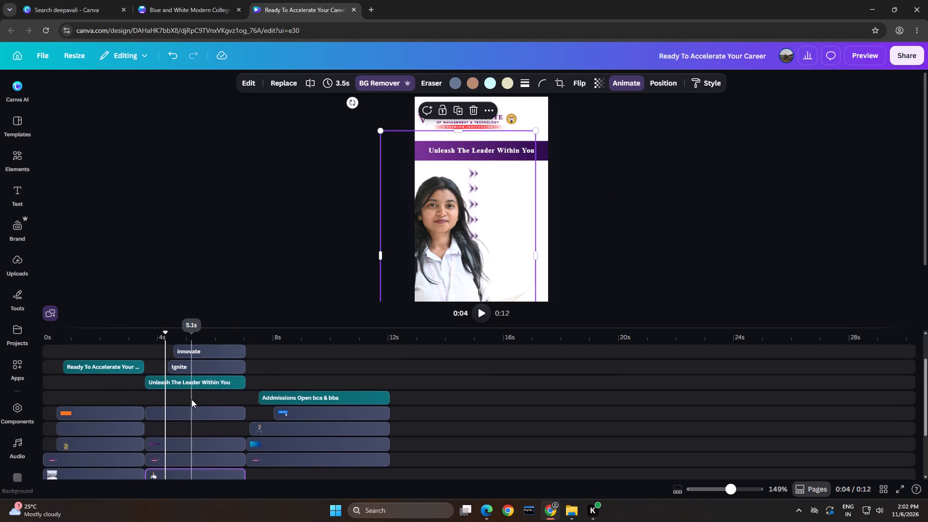
{"action": "scroll", "coordinate": [191, 399], "scroll_direction": "up", "scroll_amount": 4}
{"action": "left_click", "coordinate": [163, 398]}
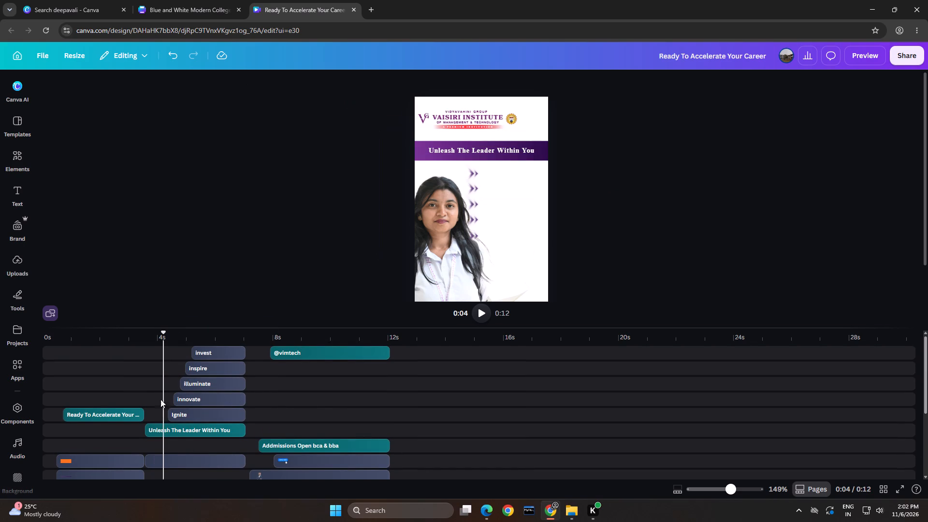
{"action": "left_click", "coordinate": [151, 371]}
{"action": "scroll", "coordinate": [207, 369], "scroll_direction": "up", "scroll_amount": 1}
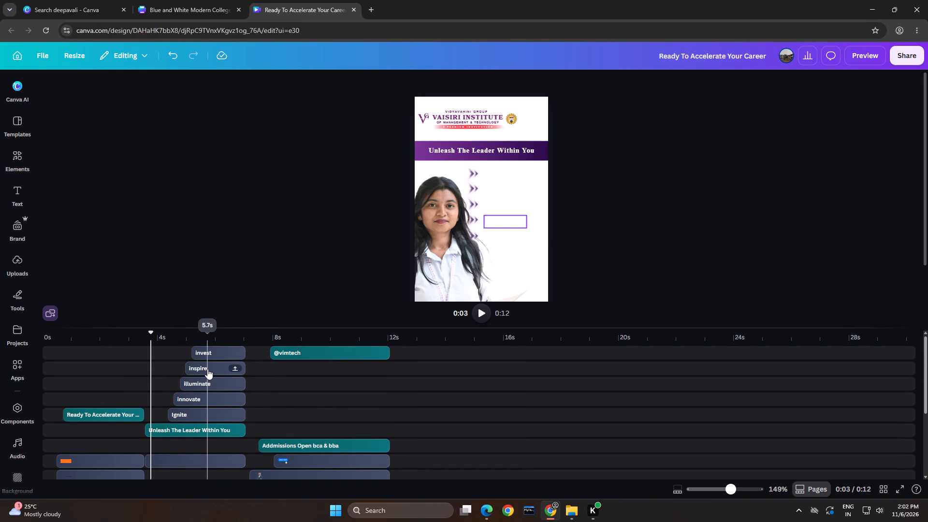
{"action": "scroll", "coordinate": [207, 369], "scroll_direction": "up", "scroll_amount": 4}
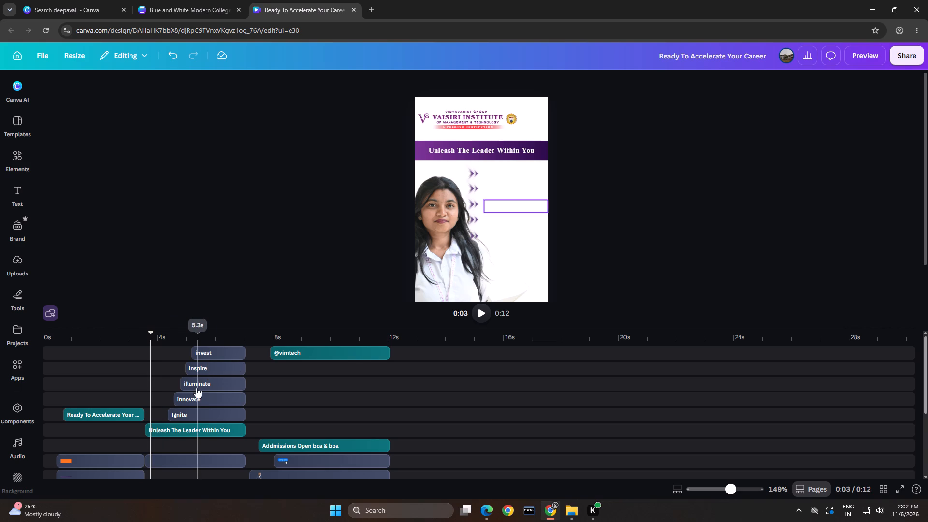
{"action": "left_click", "coordinate": [196, 392]}
{"action": "left_click", "coordinate": [696, 175]}
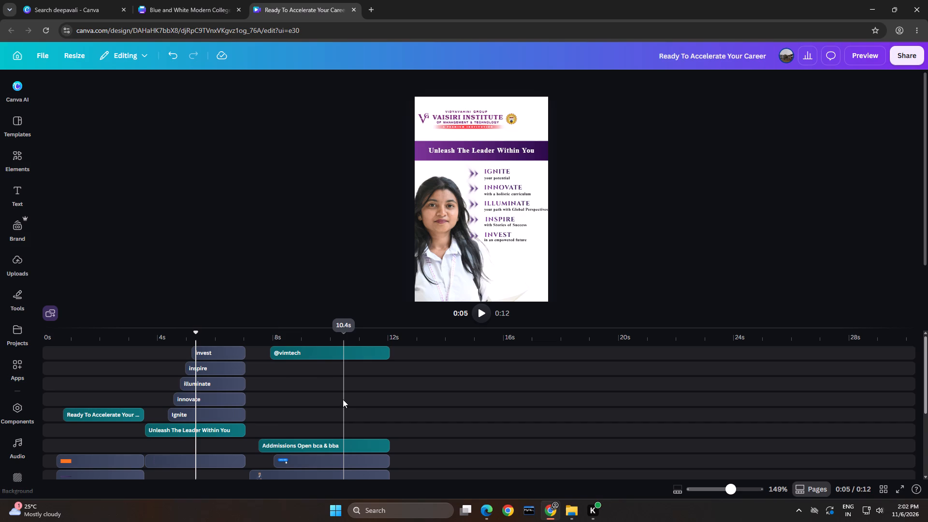
{"action": "scroll", "coordinate": [336, 383], "scroll_direction": "up", "scroll_amount": 5}
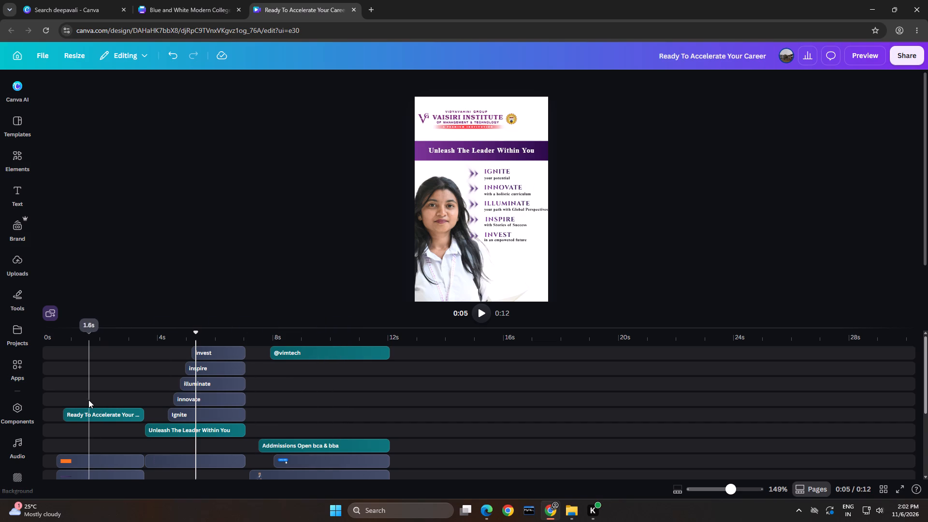
Review the promo video in order from its opening frame through the student, slogan and admissions scenes.
{"action": "left_click", "coordinate": [43, 398]}
{"action": "left_click_drag", "start_coordinate": [44, 398], "coordinate": [53, 398]}
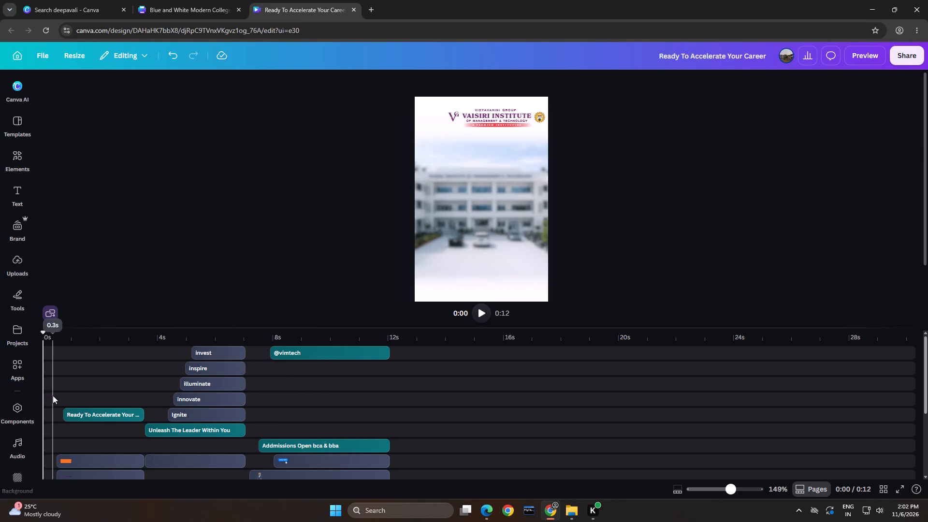
{"action": "left_click_drag", "start_coordinate": [41, 389], "coordinate": [52, 389]}
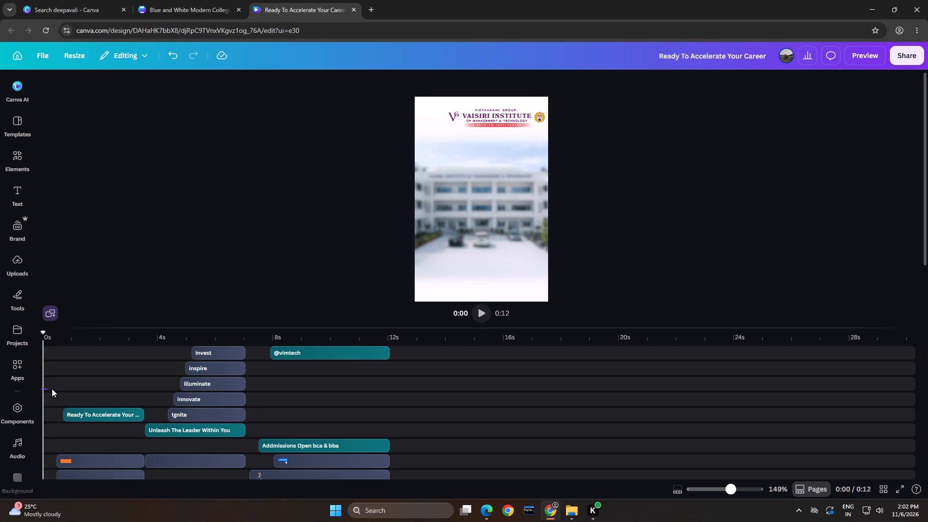
{"action": "left_click_drag", "start_coordinate": [52, 389], "coordinate": [63, 389]}
{"action": "left_click", "coordinate": [72, 387]}
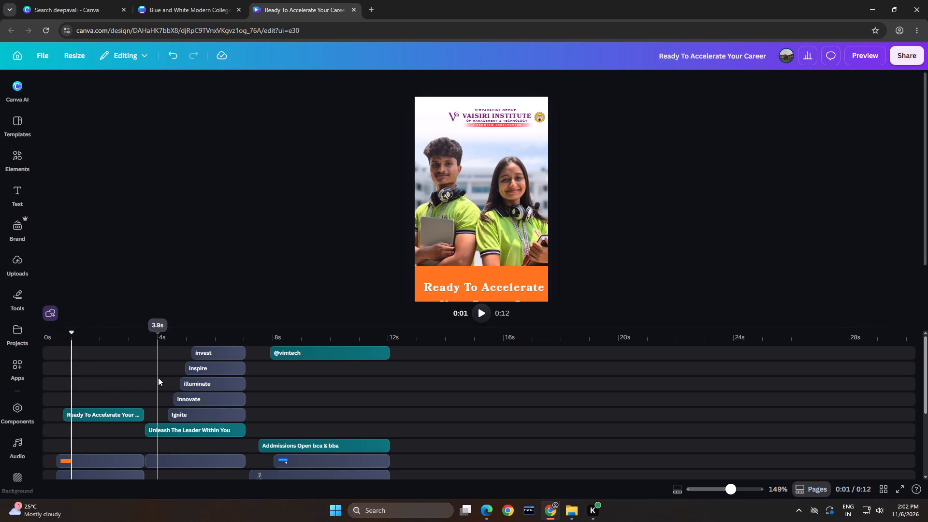
{"action": "left_click", "coordinate": [158, 377]}
{"action": "left_click", "coordinate": [235, 367]}
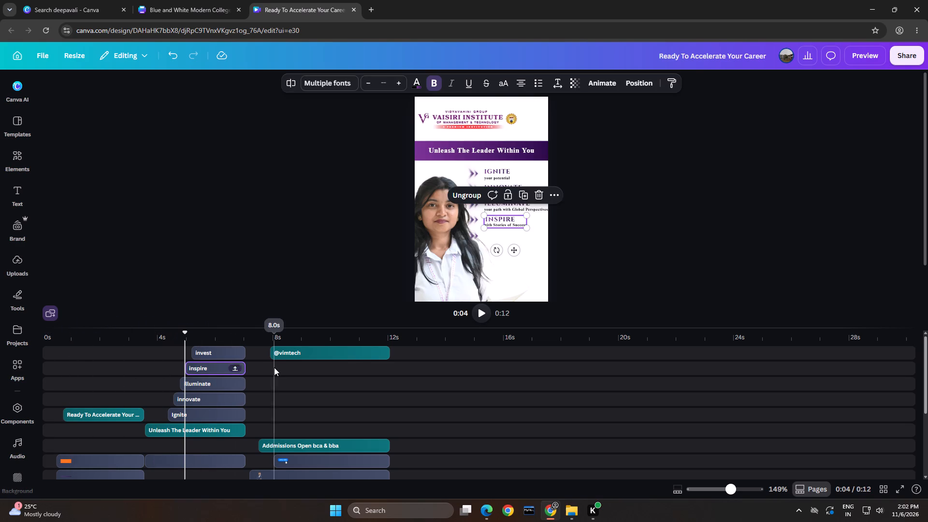
{"action": "left_click", "coordinate": [274, 367]}
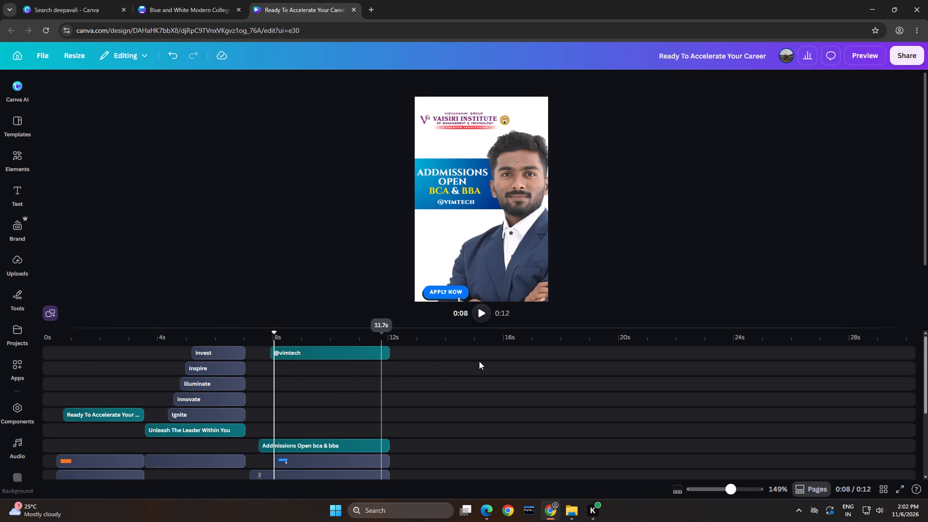
{"action": "scroll", "coordinate": [638, 247], "scroll_direction": "down", "scroll_amount": 1}
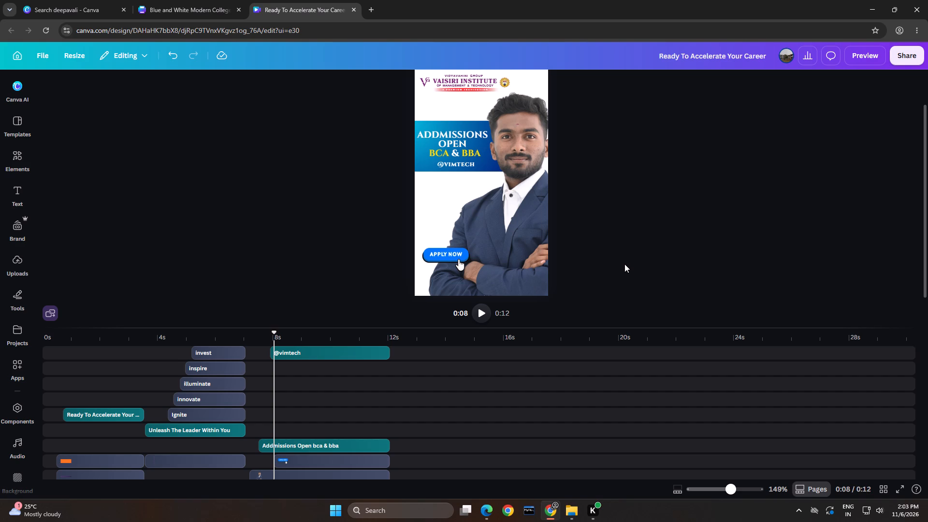
{"action": "left_click", "coordinate": [663, 261]}
{"action": "scroll", "coordinate": [663, 261], "scroll_direction": "down", "scroll_amount": 2}
Check the Blue and White Modern College Fair Poster design and return to the Ready To Accelerate Your Career video.
{"action": "left_click", "coordinate": [655, 192]}
{"action": "left_click", "coordinate": [188, 0]}
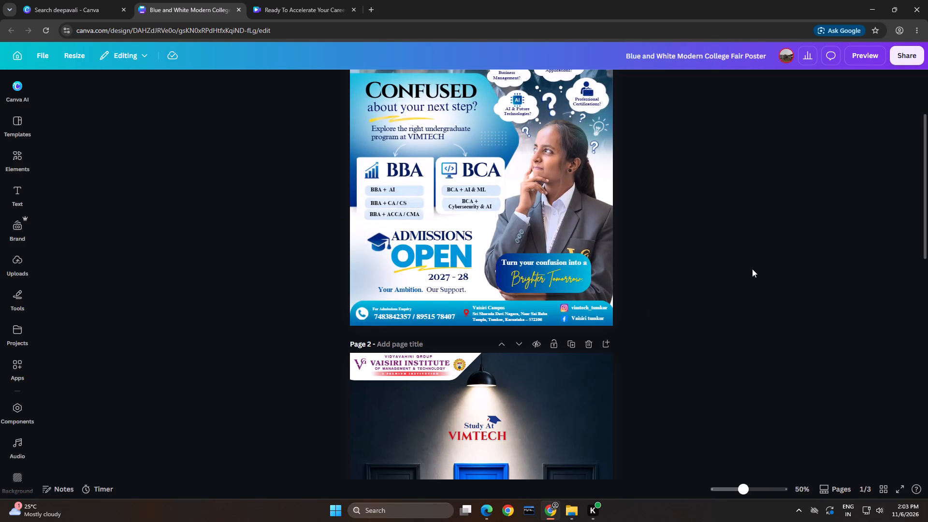
{"action": "left_click", "coordinate": [292, 0]}
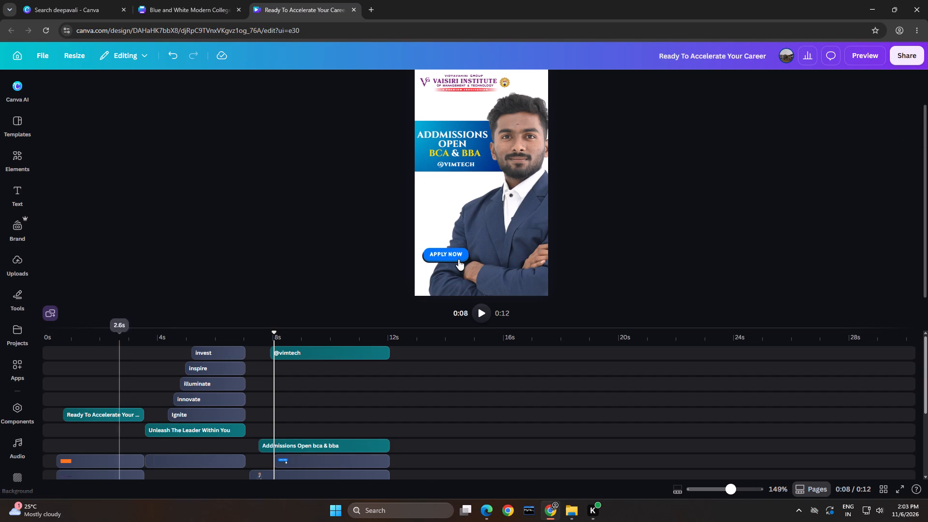
{"action": "left_click", "coordinate": [55, 356]}
{"action": "left_click", "coordinate": [287, 357]}
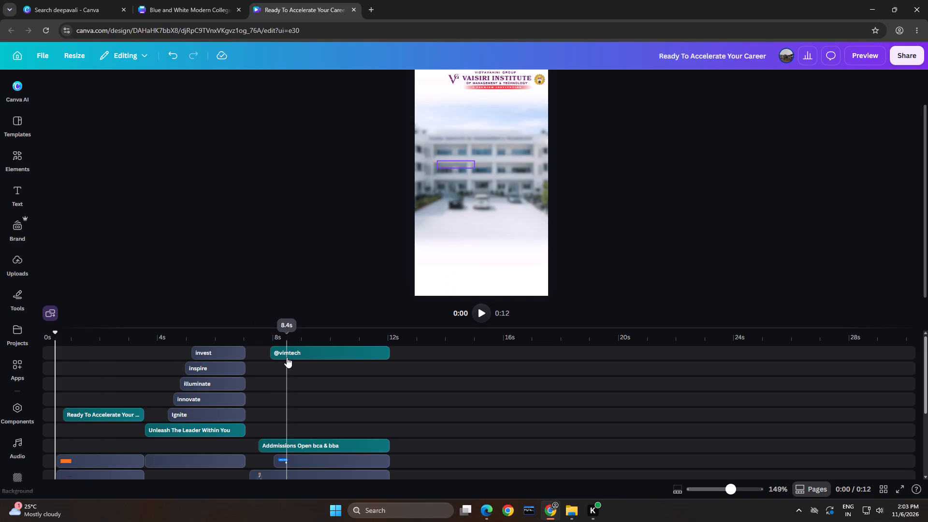
{"action": "scroll", "coordinate": [561, 241], "scroll_direction": "up", "scroll_amount": 1}
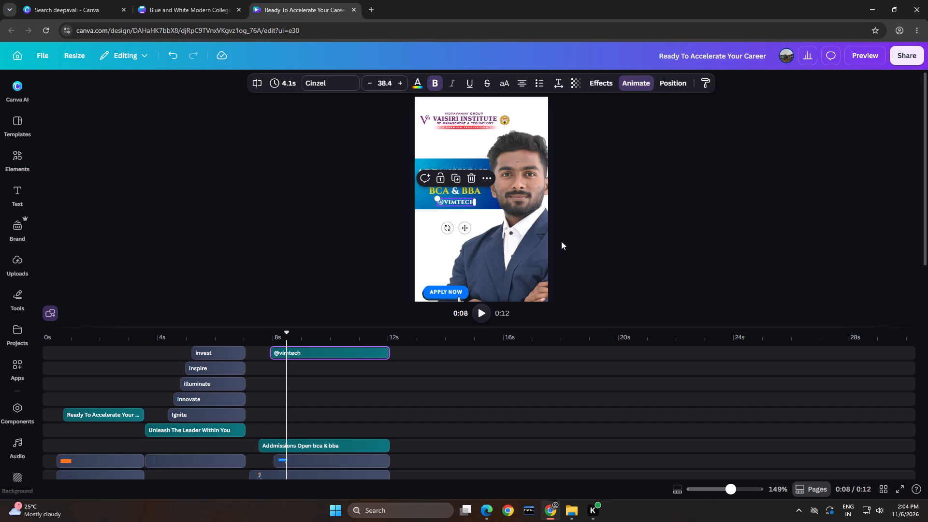
Switch to the Blue and White Modern College Fair Poster design.
{"action": "left_click", "coordinate": [197, 1]}
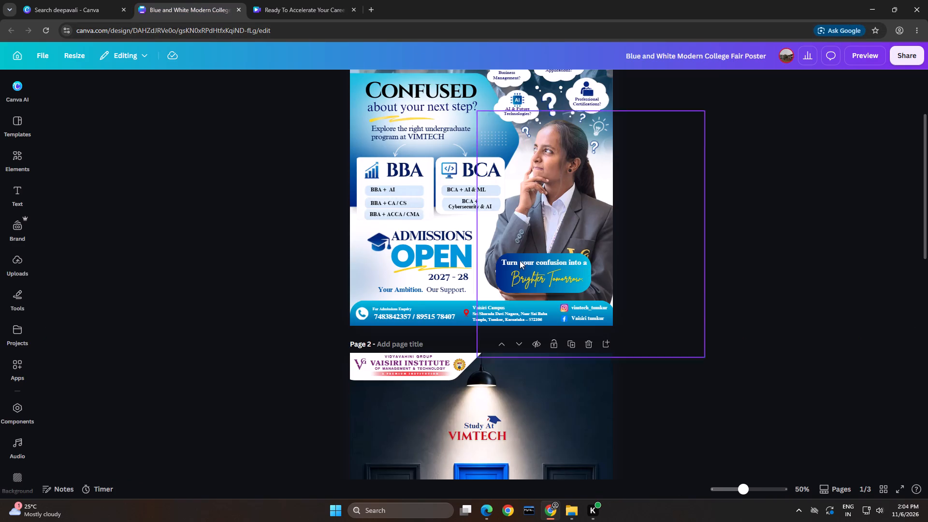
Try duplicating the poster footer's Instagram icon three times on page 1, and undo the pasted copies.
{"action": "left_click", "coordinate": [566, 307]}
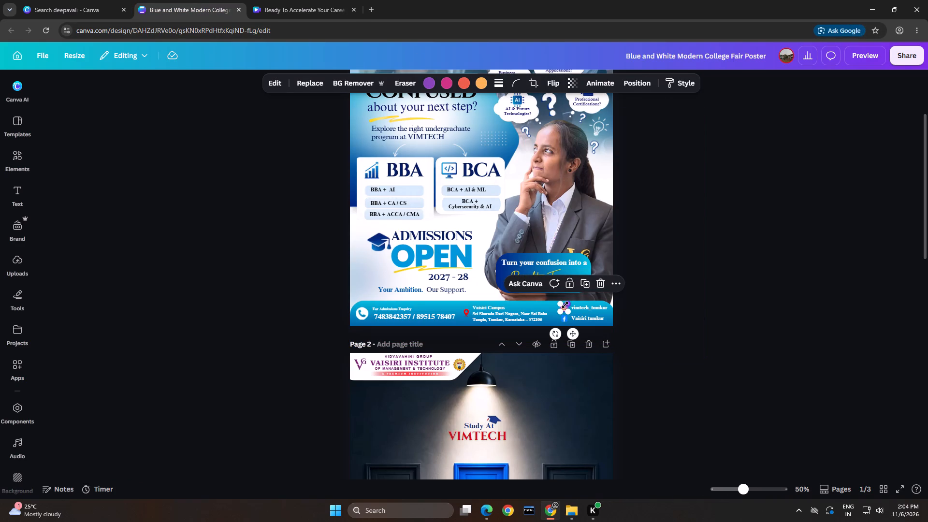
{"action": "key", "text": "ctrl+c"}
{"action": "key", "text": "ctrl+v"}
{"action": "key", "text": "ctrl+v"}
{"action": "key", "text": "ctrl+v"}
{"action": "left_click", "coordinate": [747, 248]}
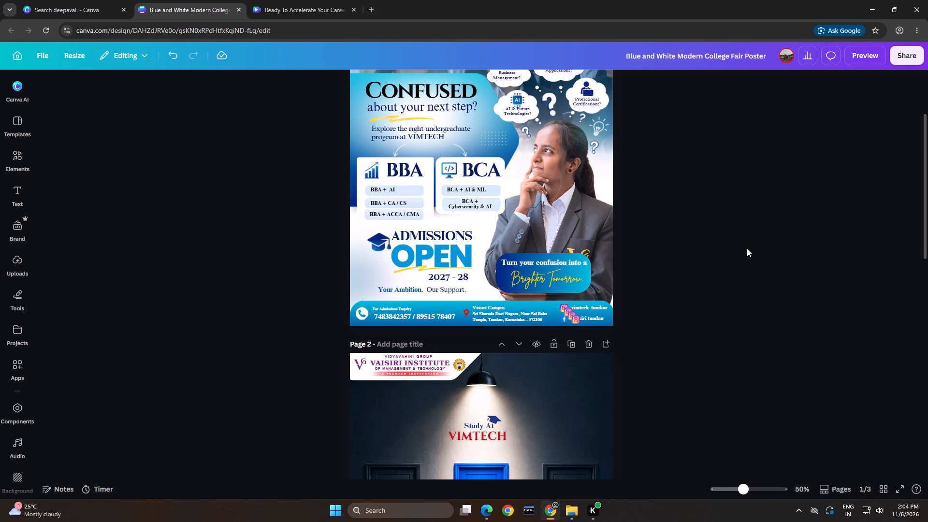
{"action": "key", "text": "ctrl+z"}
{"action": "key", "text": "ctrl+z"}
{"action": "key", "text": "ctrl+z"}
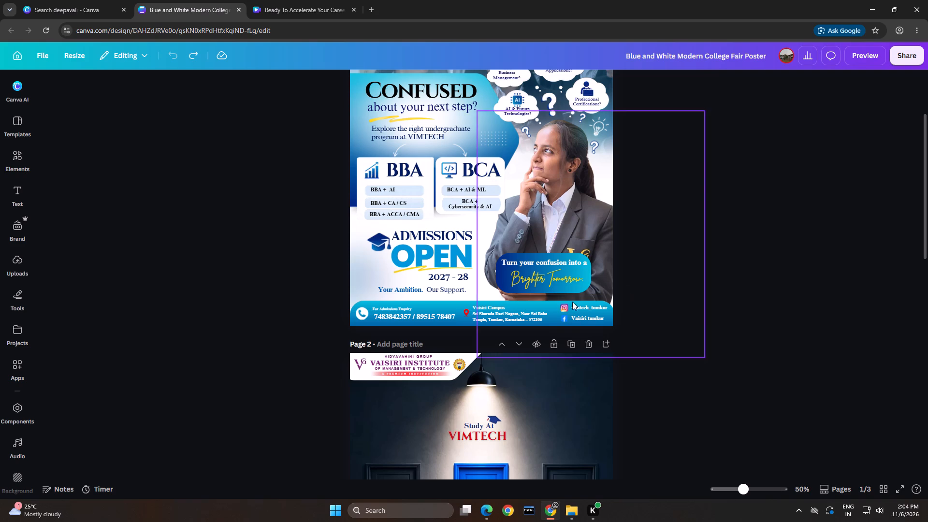
Copy the Instagram icon from the poster's footer and return to the "Ready To Accelerate Your Career" video.
{"action": "left_click", "coordinate": [560, 307]}
{"action": "key", "text": "ctrl+c"}
{"action": "key", "text": "ctrl+c"}
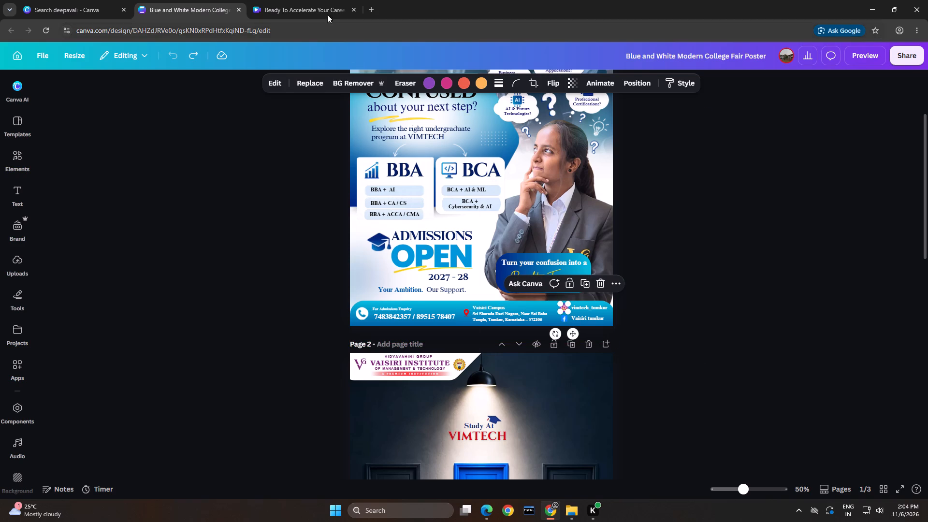
{"action": "left_click", "coordinate": [301, 0]}
{"action": "left_click", "coordinate": [713, 192]}
Look at the recent designs on the Canva home page and return to the "Ready To Accelerate Your Career" video.
{"action": "left_click", "coordinate": [46, 0]}
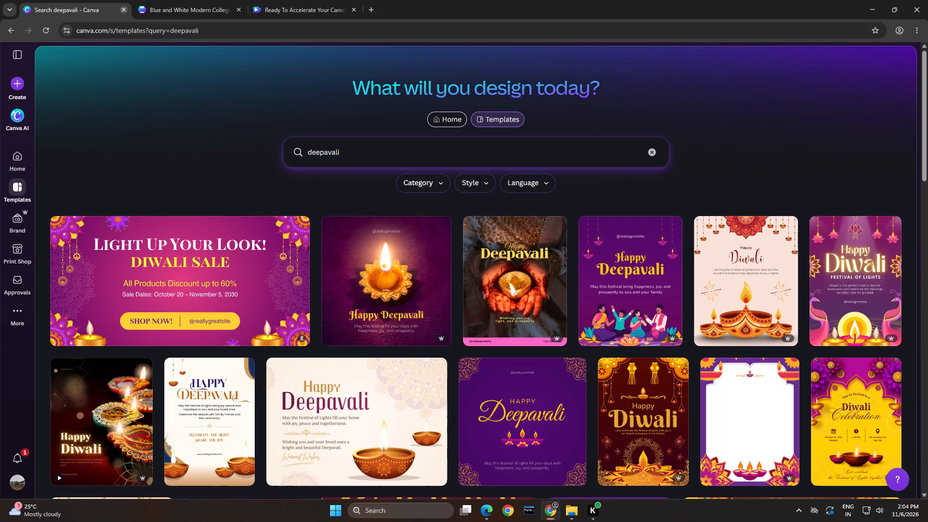
{"action": "left_click", "coordinate": [12, 159]}
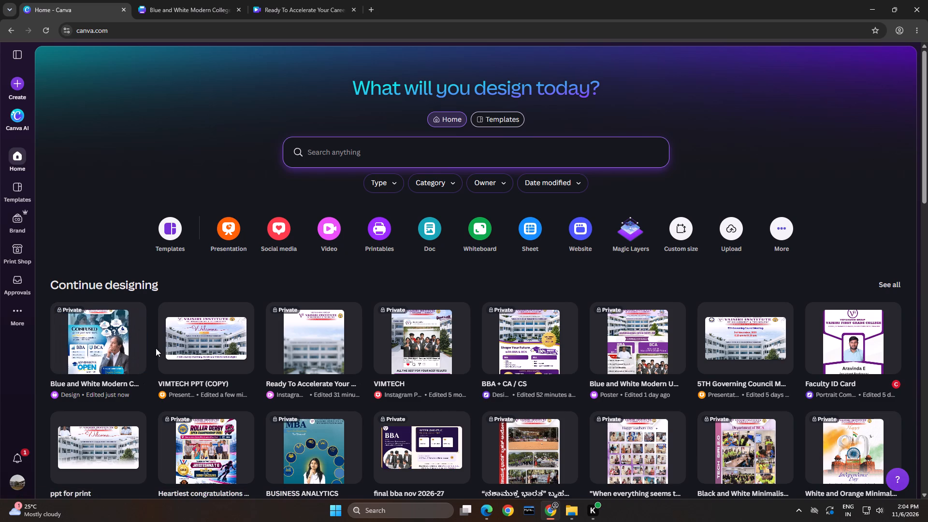
{"action": "left_click", "coordinate": [192, 15]}
{"action": "left_click", "coordinate": [289, 2]}
{"action": "left_click", "coordinate": [723, 205]}
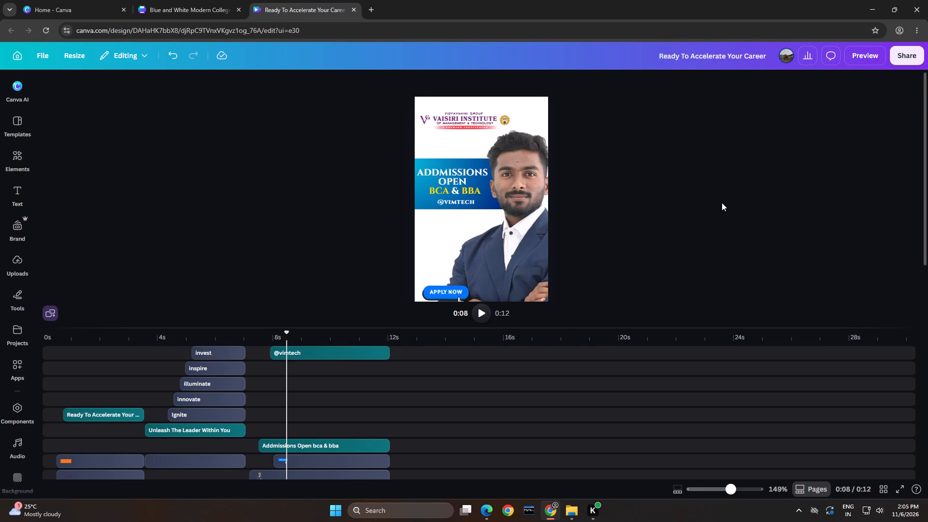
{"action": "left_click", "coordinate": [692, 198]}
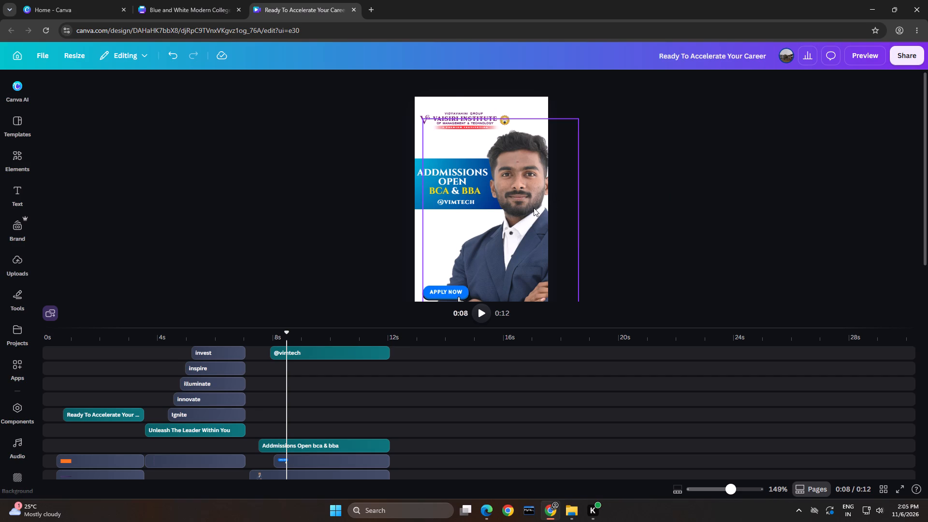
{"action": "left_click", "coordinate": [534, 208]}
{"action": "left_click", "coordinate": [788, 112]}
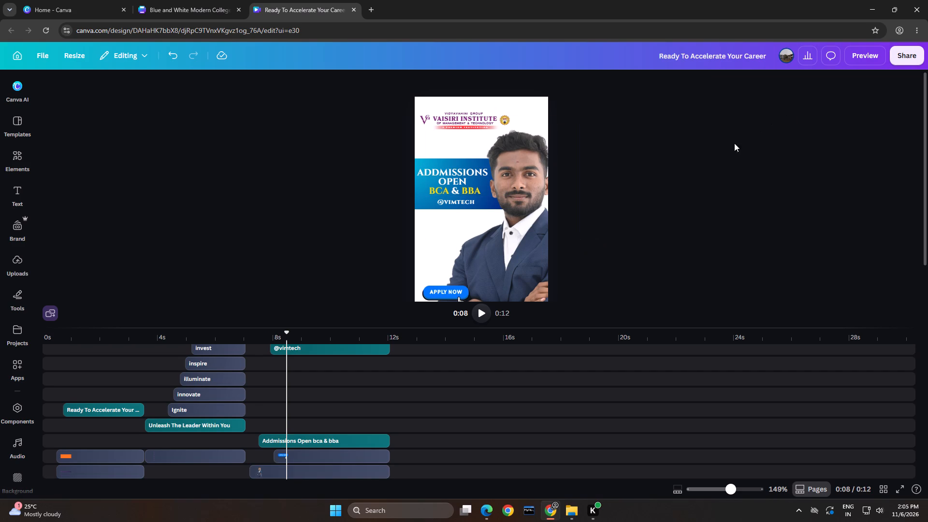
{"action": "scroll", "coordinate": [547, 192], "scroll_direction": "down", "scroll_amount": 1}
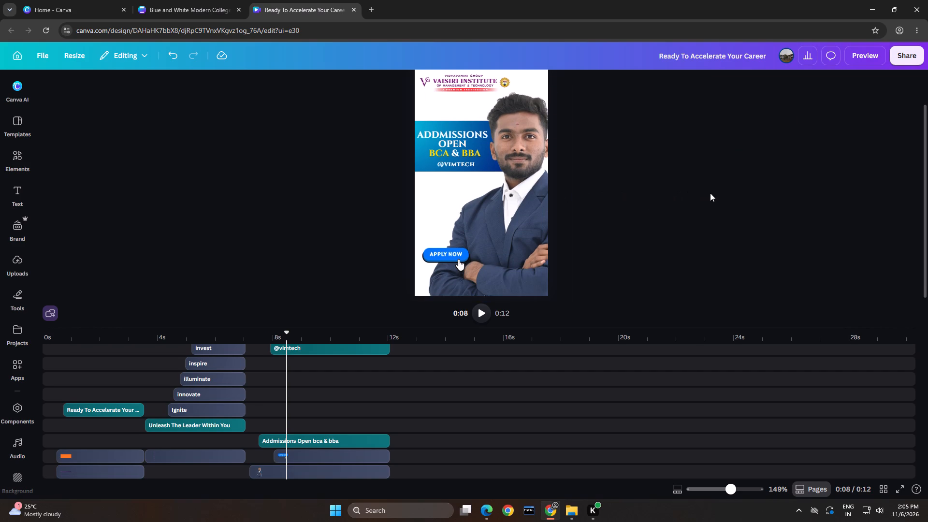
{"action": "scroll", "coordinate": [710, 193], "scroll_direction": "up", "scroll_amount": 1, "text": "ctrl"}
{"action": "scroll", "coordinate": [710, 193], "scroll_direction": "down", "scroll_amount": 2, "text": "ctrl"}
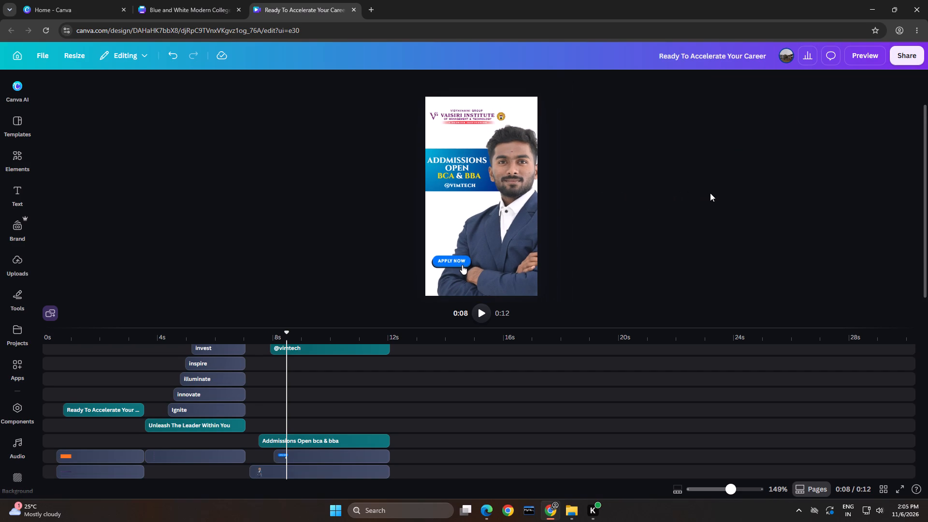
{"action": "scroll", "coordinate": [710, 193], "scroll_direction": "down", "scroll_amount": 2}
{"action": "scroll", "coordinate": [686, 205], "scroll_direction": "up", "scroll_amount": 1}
Open all images of the "handbook photos" folder, found inside the "phhhhhh" folder of the uploads.
{"action": "left_click", "coordinate": [9, 150]}
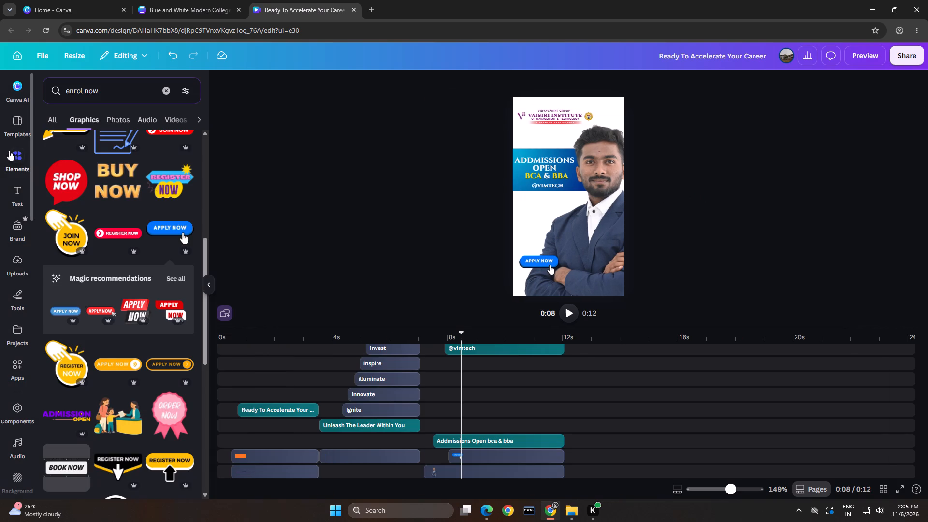
{"action": "left_click", "coordinate": [11, 267]}
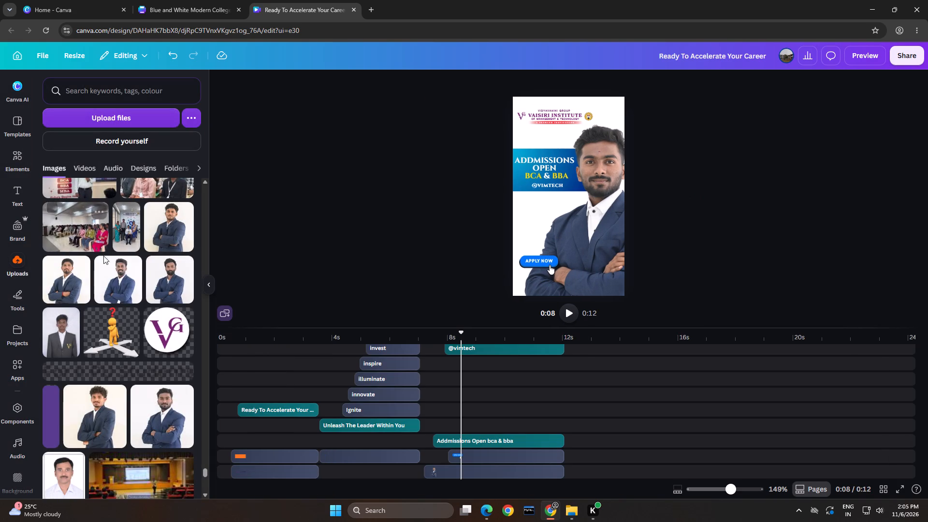
{"action": "scroll", "coordinate": [143, 275], "scroll_direction": "up", "scroll_amount": 8}
{"action": "scroll", "coordinate": [143, 275], "scroll_direction": "up", "scroll_amount": 16}
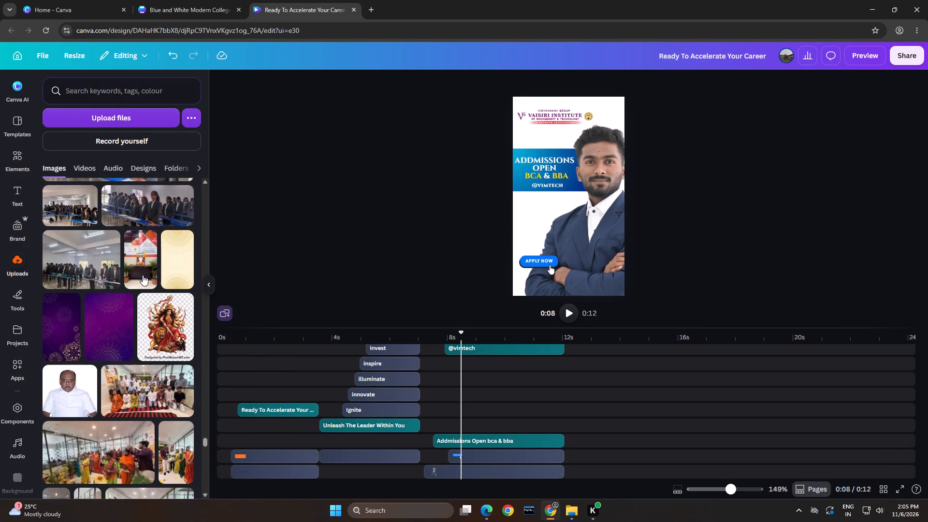
{"action": "left_click", "coordinate": [172, 164]}
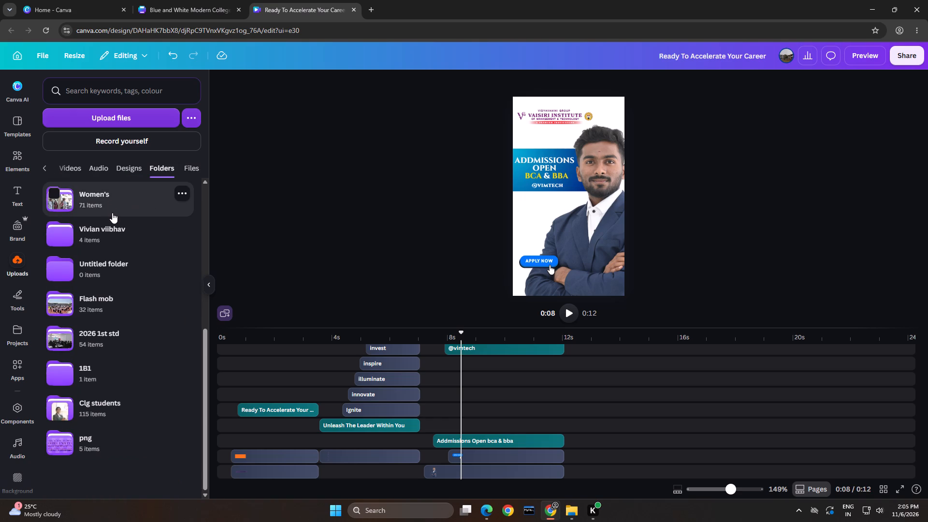
{"action": "scroll", "coordinate": [112, 213], "scroll_direction": "up", "scroll_amount": 7}
{"action": "left_click", "coordinate": [108, 231]}
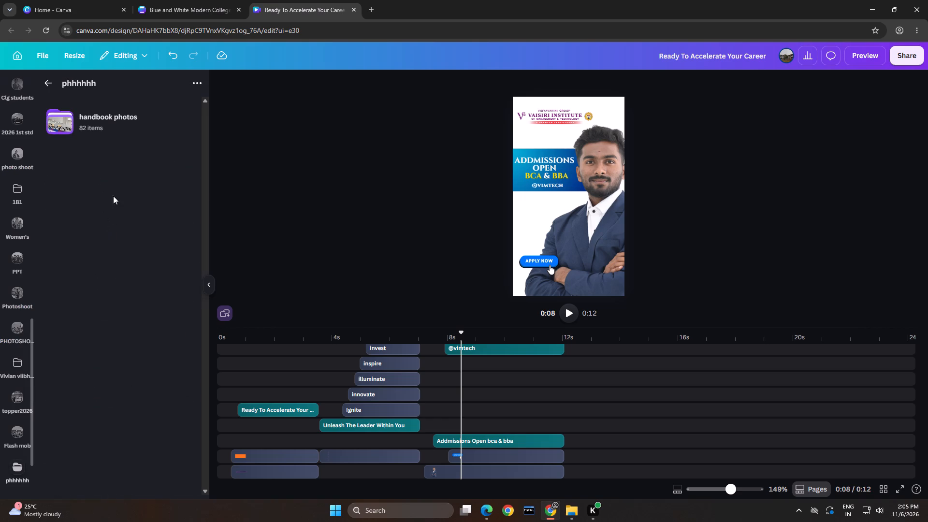
{"action": "left_click", "coordinate": [121, 125]}
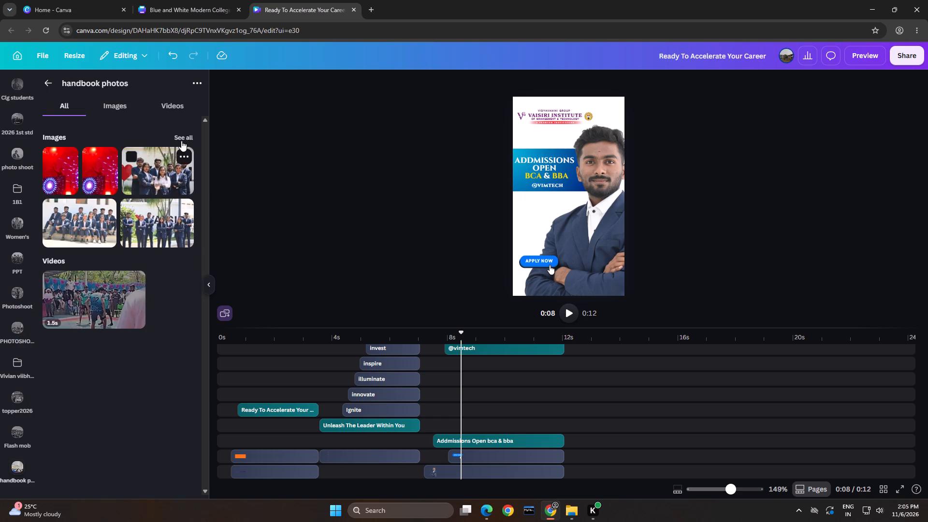
{"action": "left_click", "coordinate": [181, 134]}
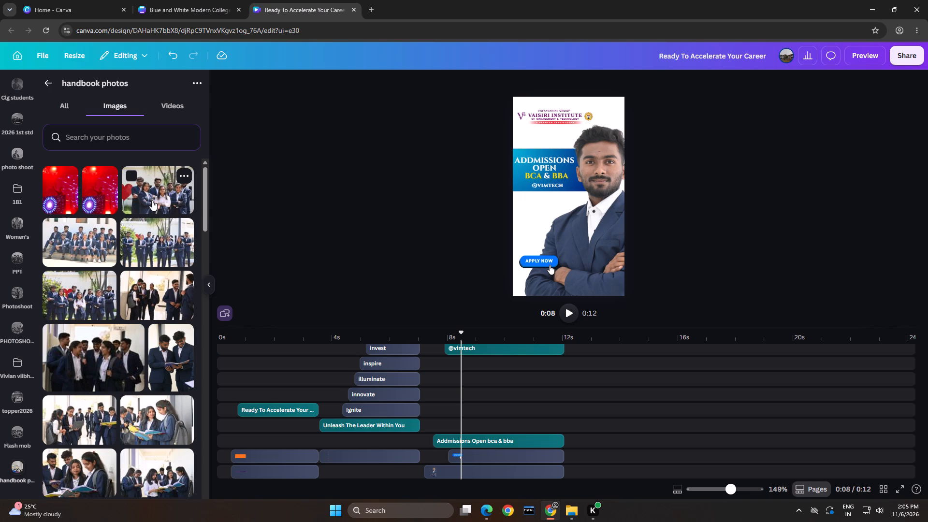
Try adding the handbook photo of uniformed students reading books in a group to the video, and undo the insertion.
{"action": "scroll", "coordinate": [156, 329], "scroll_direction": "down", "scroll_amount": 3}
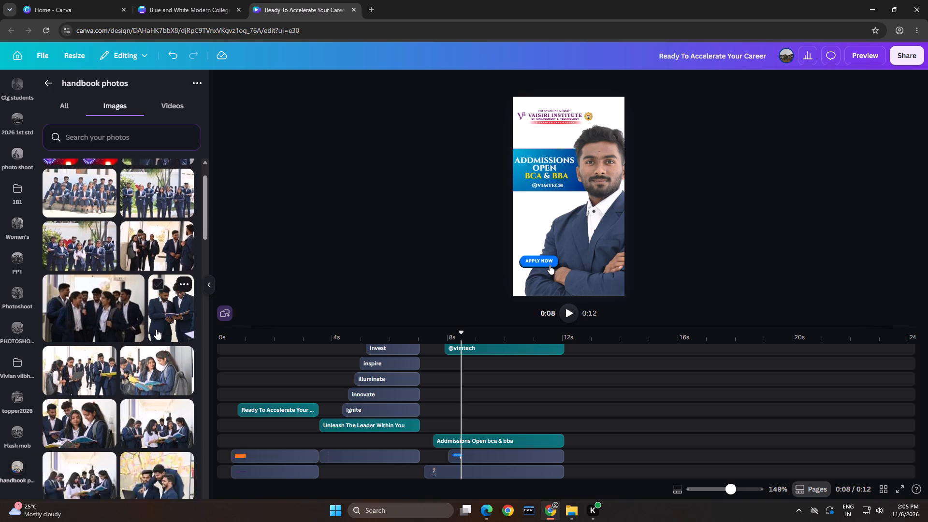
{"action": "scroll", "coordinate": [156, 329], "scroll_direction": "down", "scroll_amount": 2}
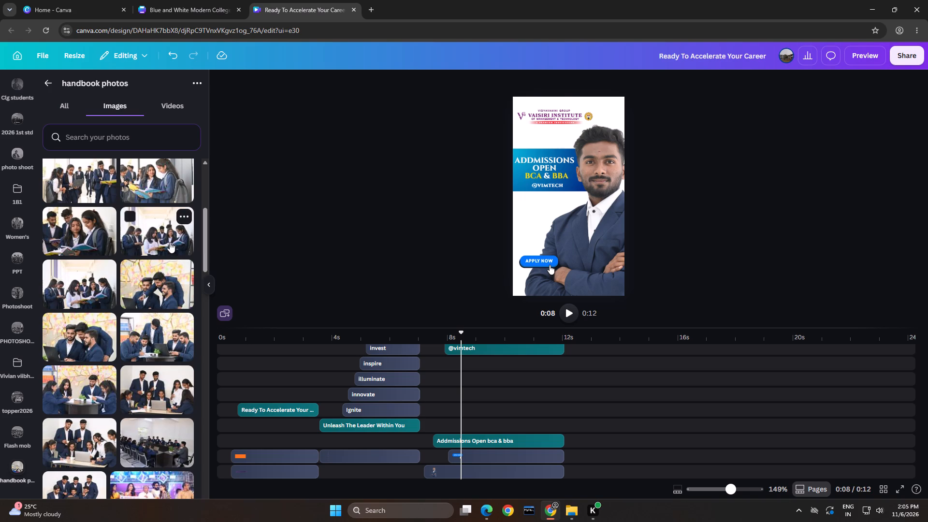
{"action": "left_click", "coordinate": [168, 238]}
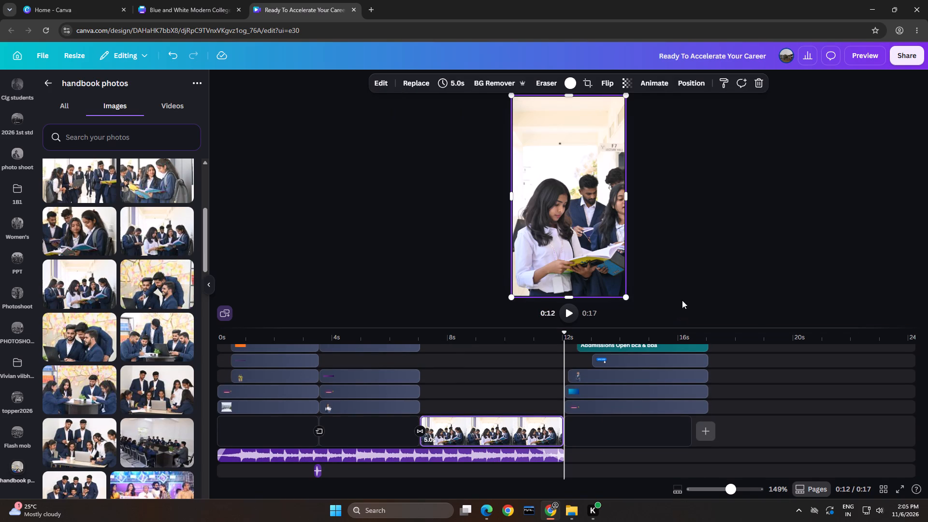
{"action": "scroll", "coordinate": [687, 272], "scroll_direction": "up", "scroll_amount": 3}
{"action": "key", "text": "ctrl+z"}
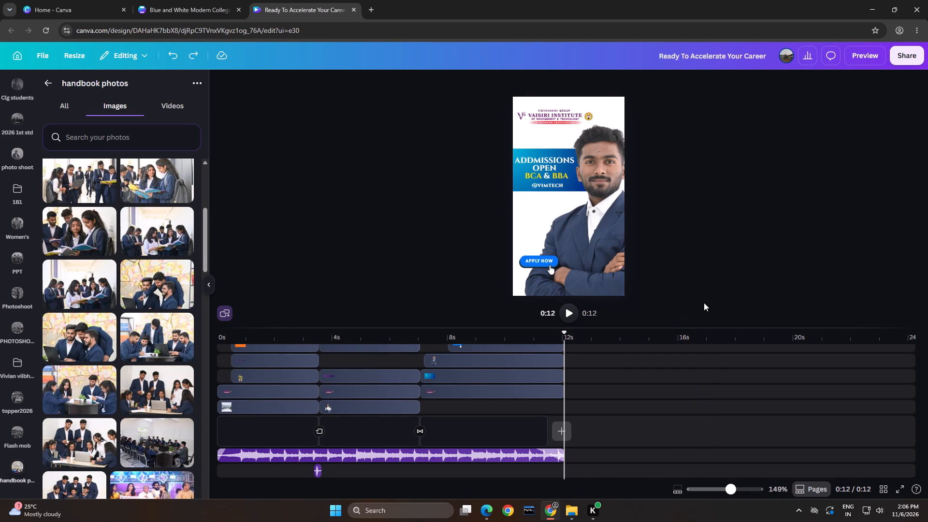
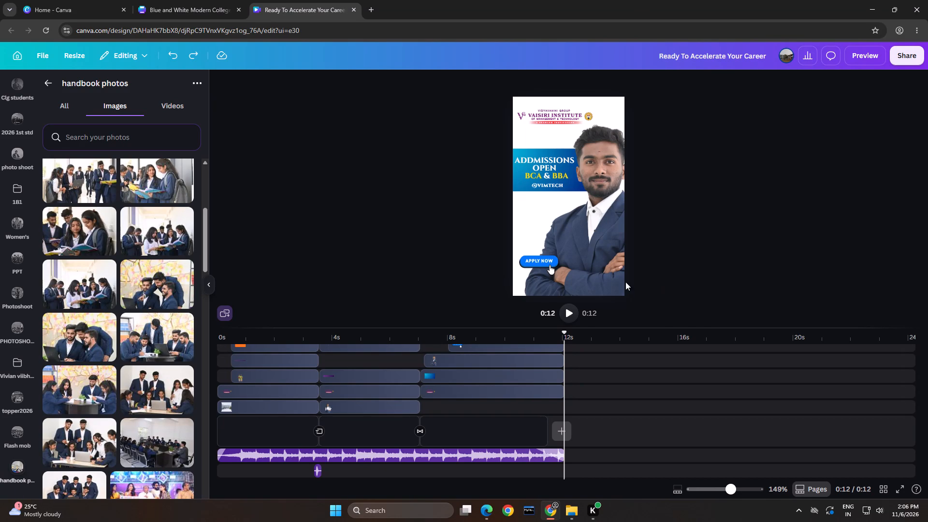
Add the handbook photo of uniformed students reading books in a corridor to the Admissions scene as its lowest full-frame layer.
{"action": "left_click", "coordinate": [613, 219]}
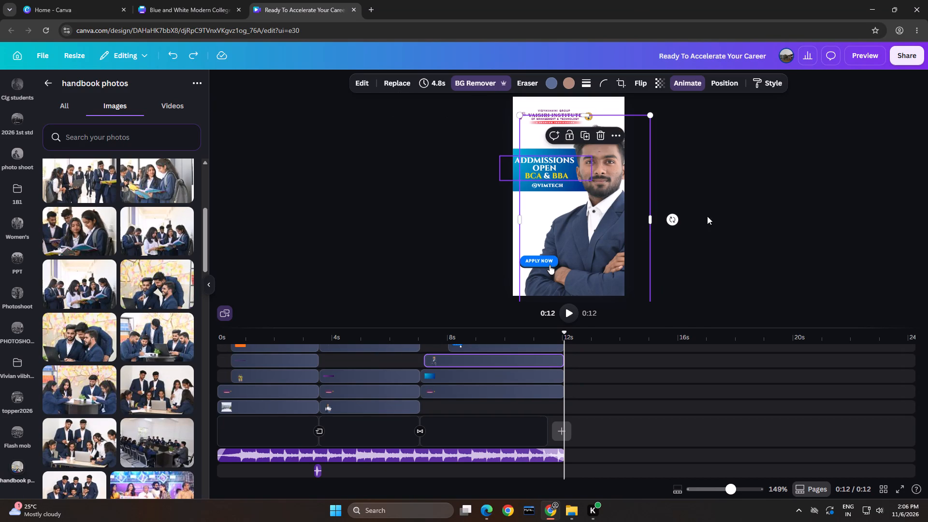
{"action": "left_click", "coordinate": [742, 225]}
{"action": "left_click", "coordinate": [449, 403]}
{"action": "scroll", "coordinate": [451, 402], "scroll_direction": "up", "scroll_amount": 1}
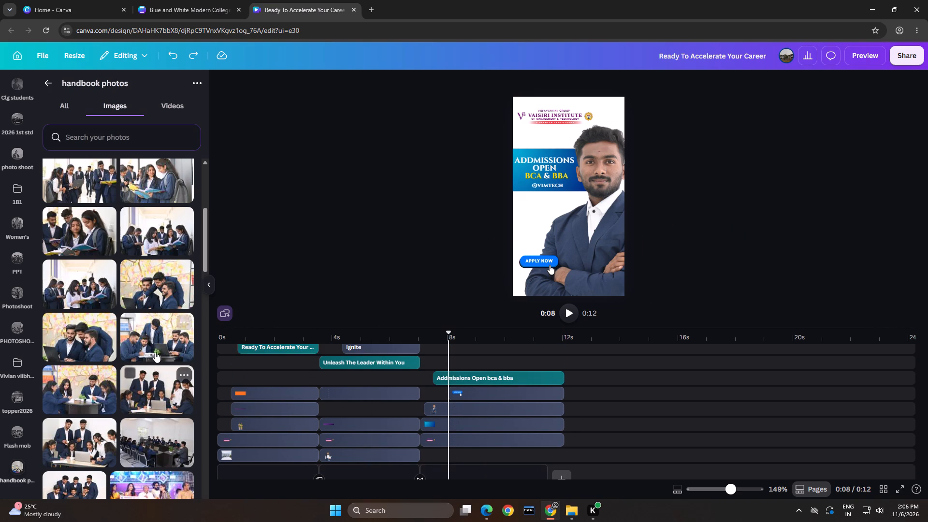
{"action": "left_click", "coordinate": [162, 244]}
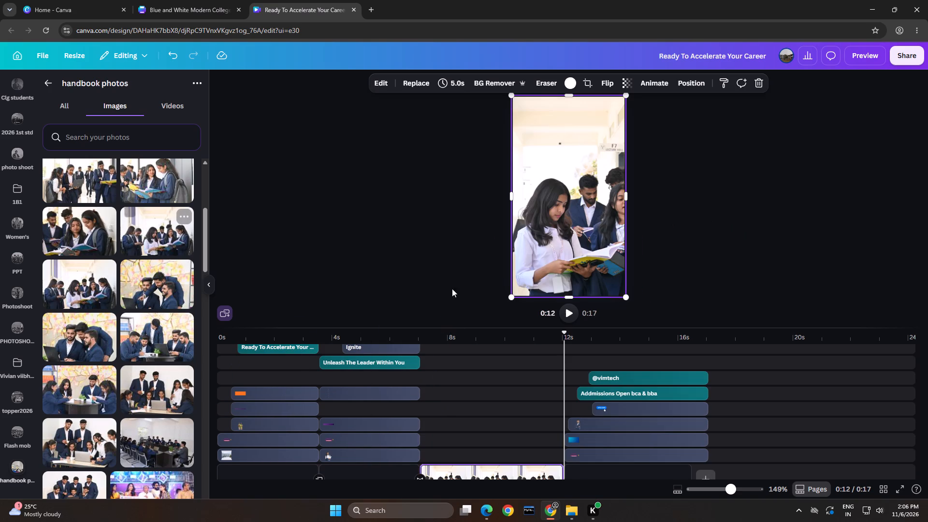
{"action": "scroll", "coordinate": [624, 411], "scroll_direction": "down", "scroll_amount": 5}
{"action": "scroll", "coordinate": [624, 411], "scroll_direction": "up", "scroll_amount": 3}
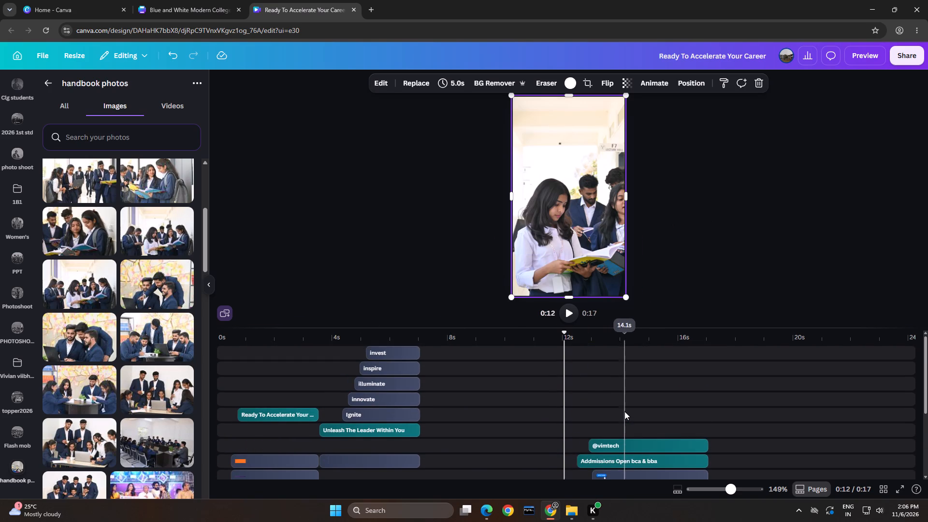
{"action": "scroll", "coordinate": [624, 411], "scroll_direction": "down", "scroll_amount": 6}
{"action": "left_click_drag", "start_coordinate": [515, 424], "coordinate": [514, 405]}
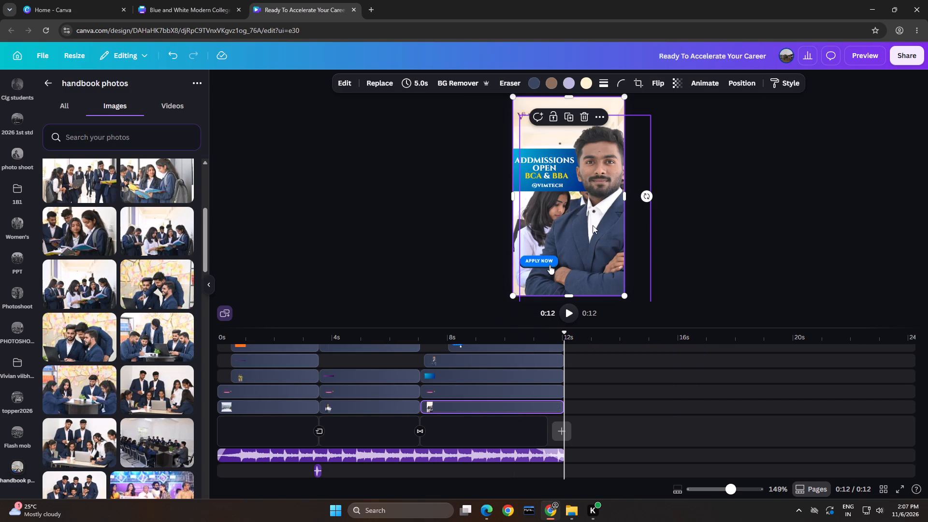
Delete the cut-out photo of the man in the blue suit from the Admissions scene.
{"action": "double_click", "coordinate": [553, 217]}
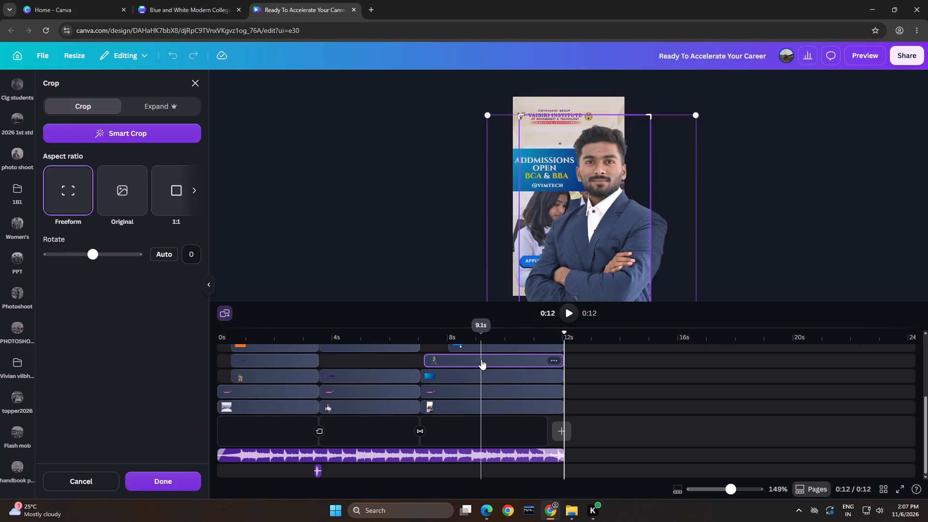
{"action": "key", "text": "minus"}
{"action": "left_click", "coordinate": [481, 357]}
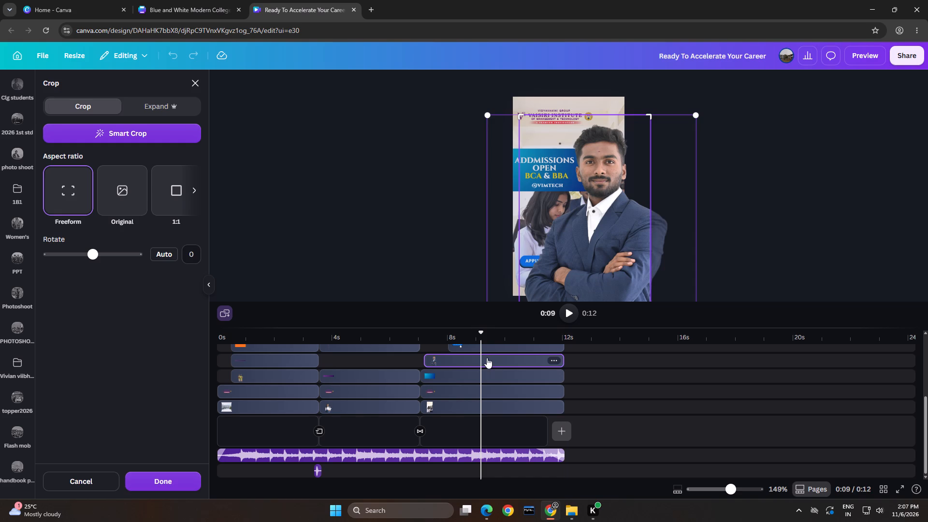
{"action": "key", "text": "BackSpace"}
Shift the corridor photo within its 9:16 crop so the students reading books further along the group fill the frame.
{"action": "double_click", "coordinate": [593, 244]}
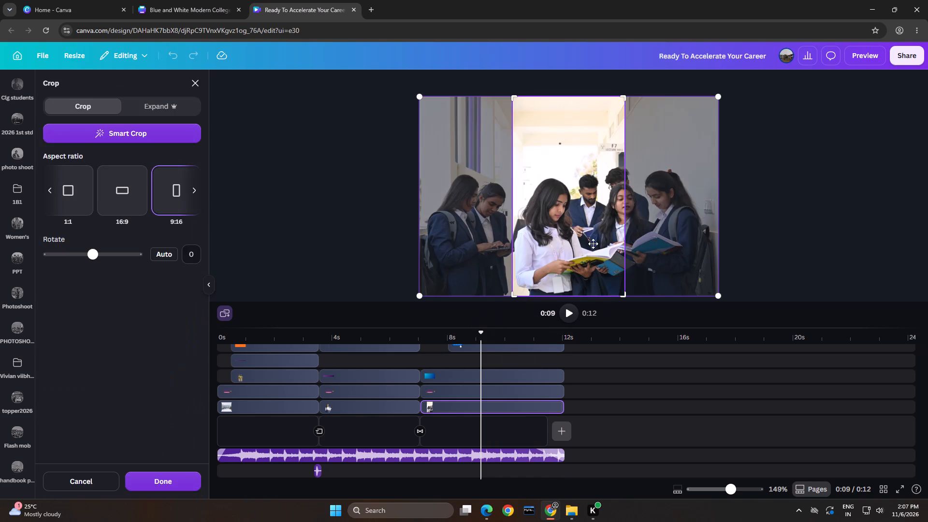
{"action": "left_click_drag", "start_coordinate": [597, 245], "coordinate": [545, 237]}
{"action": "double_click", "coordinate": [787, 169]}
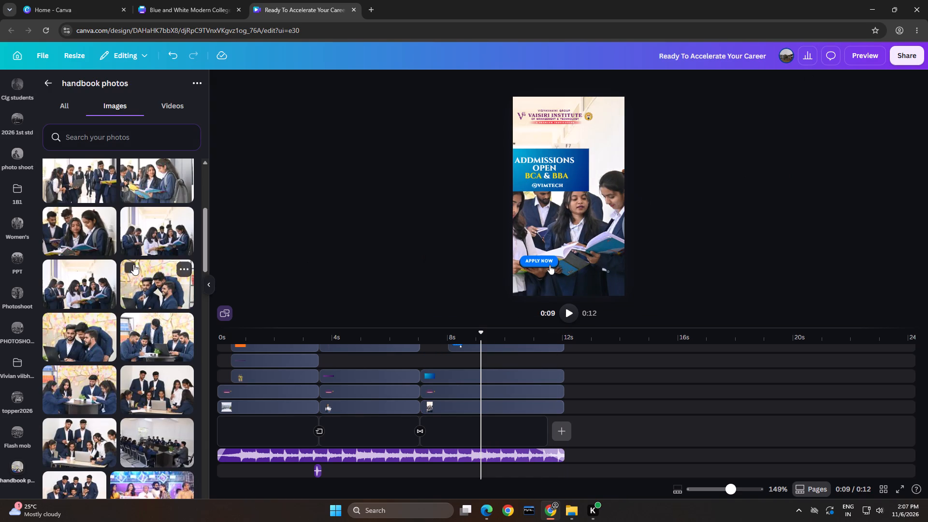
Add the handbook photo of green-shirted students sitting on outdoor steps to the Admissions scene as its lowest full-frame layer.
{"action": "left_click", "coordinate": [456, 404]}
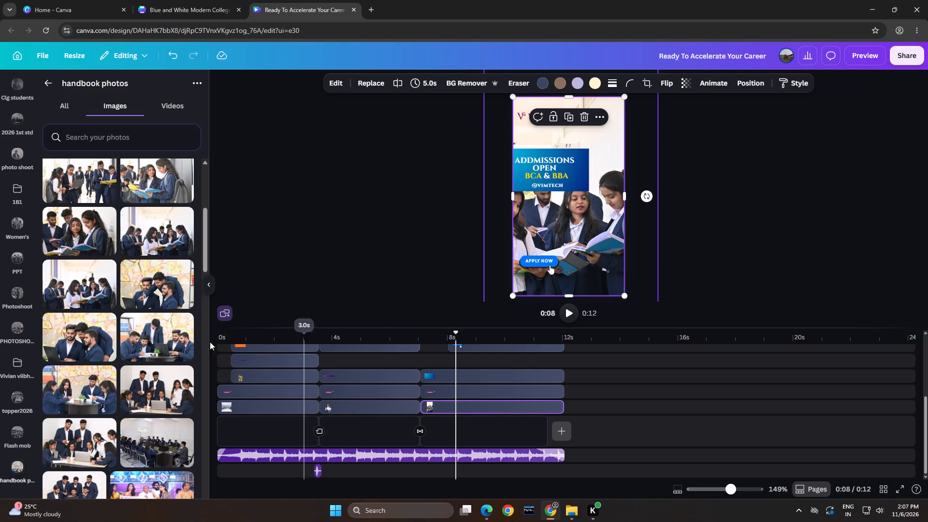
{"action": "scroll", "coordinate": [169, 326], "scroll_direction": "up", "scroll_amount": 2}
{"action": "scroll", "coordinate": [68, 309], "scroll_direction": "up", "scroll_amount": 2}
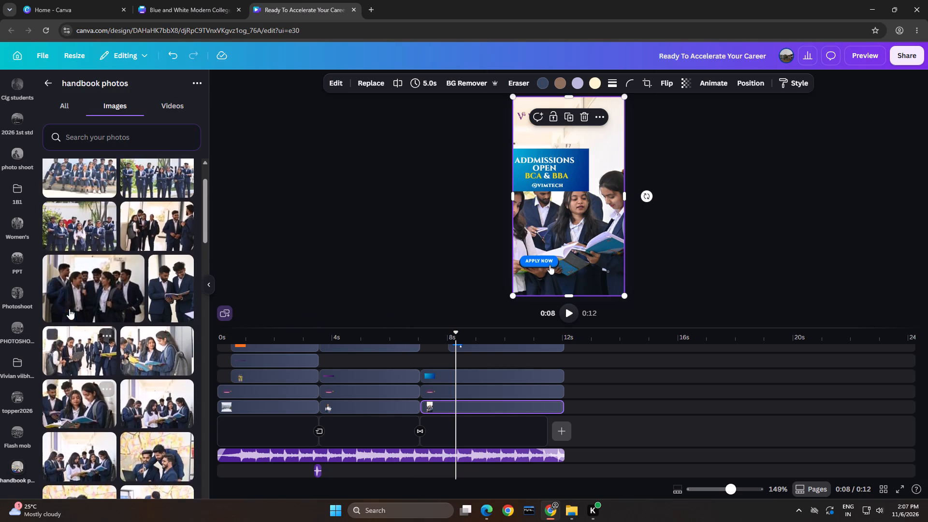
{"action": "scroll", "coordinate": [69, 309], "scroll_direction": "up", "scroll_amount": 2}
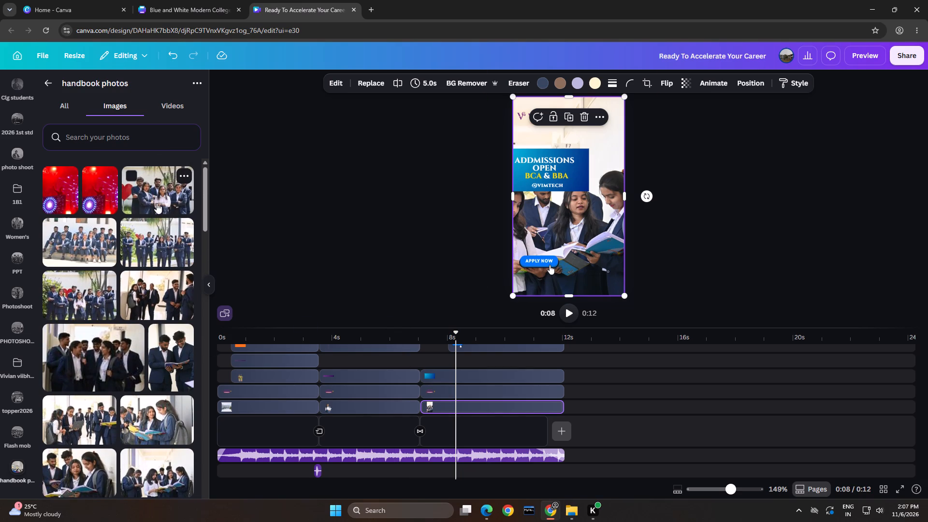
{"action": "scroll", "coordinate": [109, 346], "scroll_direction": "down", "scroll_amount": 5}
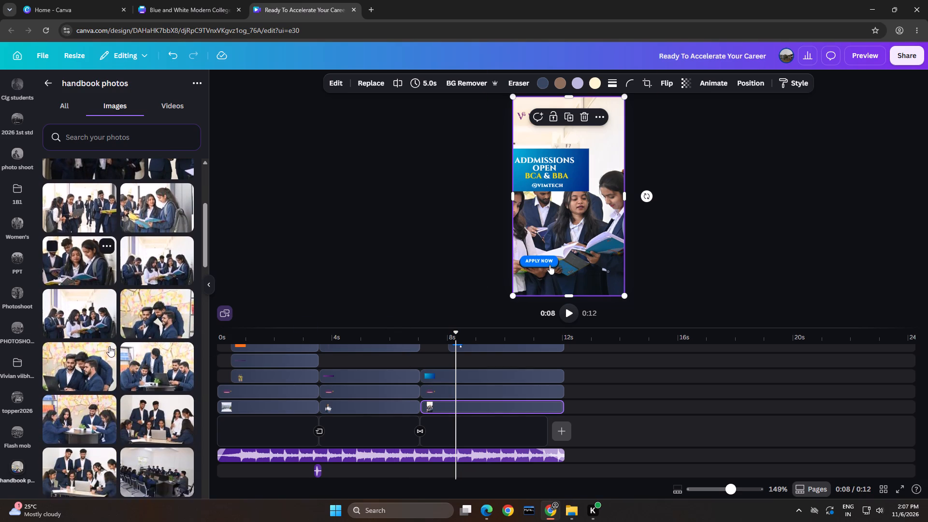
{"action": "scroll", "coordinate": [109, 346], "scroll_direction": "down", "scroll_amount": 9}
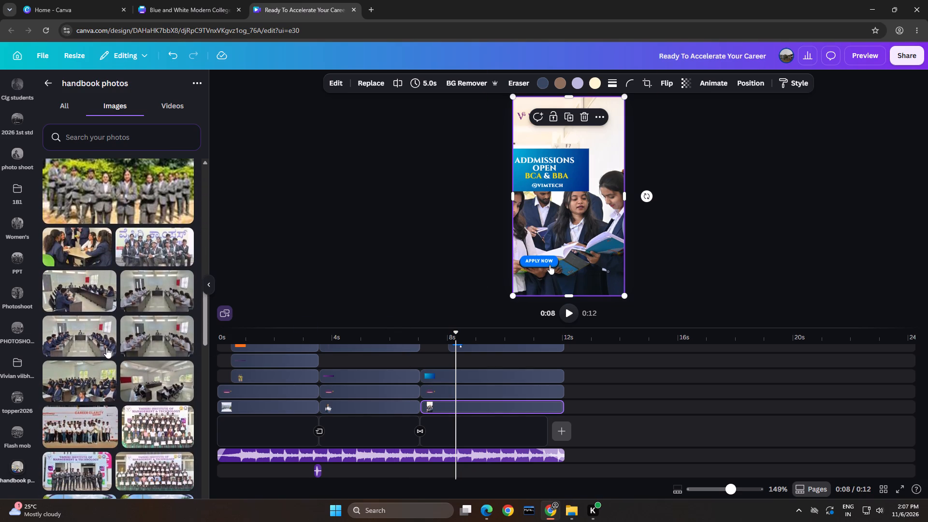
{"action": "scroll", "coordinate": [106, 348], "scroll_direction": "down", "scroll_amount": 12}
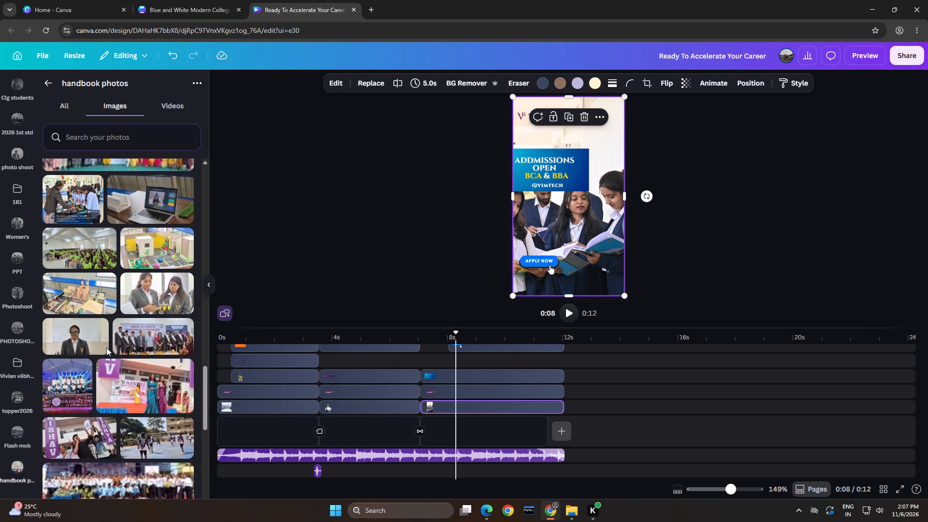
{"action": "scroll", "coordinate": [106, 348], "scroll_direction": "down", "scroll_amount": 8}
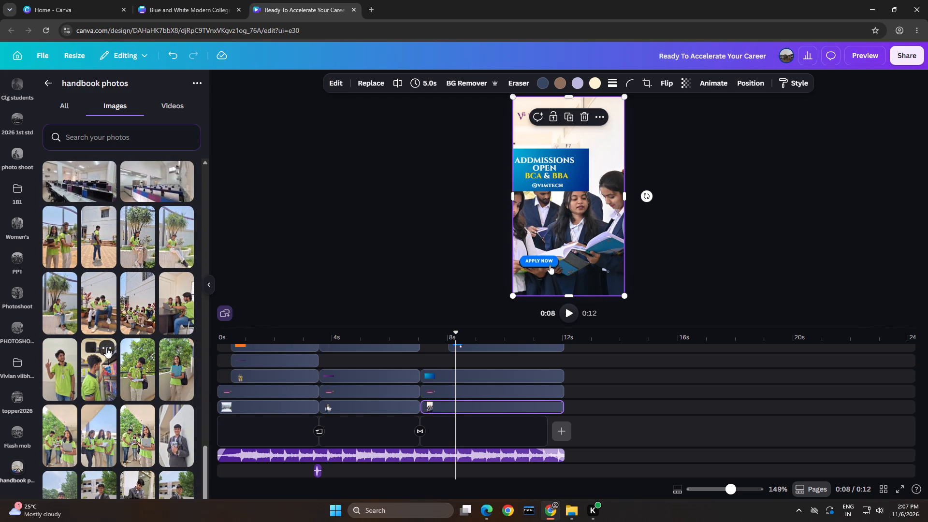
{"action": "scroll", "coordinate": [106, 348], "scroll_direction": "down", "scroll_amount": 6}
{"action": "scroll", "coordinate": [106, 348], "scroll_direction": "up", "scroll_amount": 1}
{"action": "left_click", "coordinate": [126, 256]}
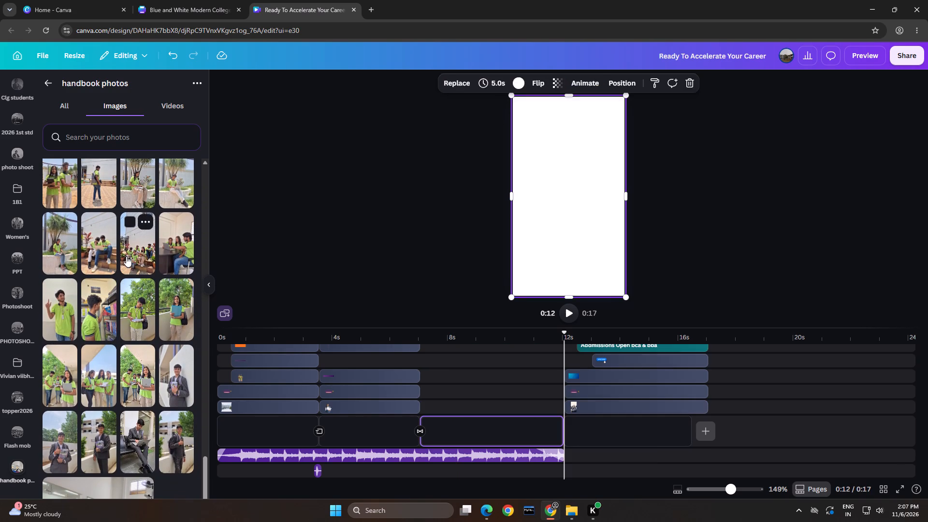
{"action": "left_click_drag", "start_coordinate": [527, 427], "coordinate": [527, 426]}
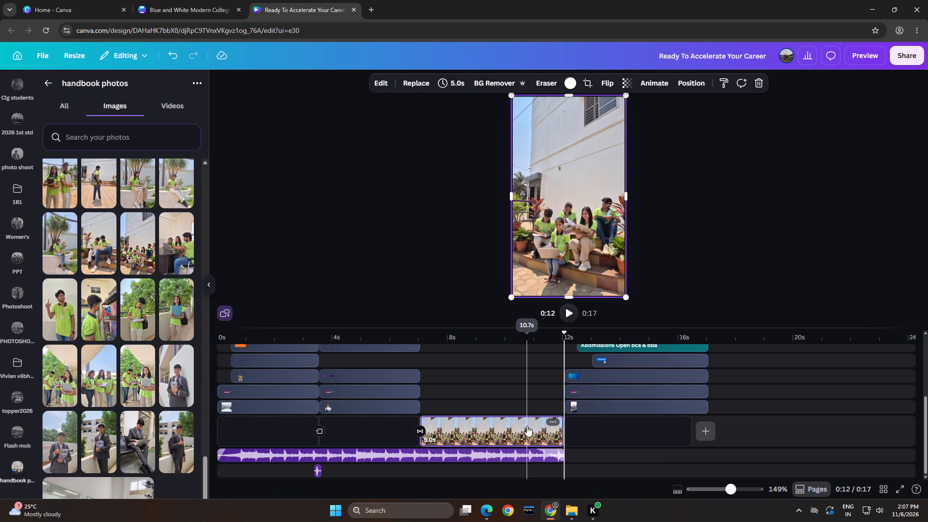
{"action": "left_click_drag", "start_coordinate": [527, 426], "coordinate": [529, 408]}
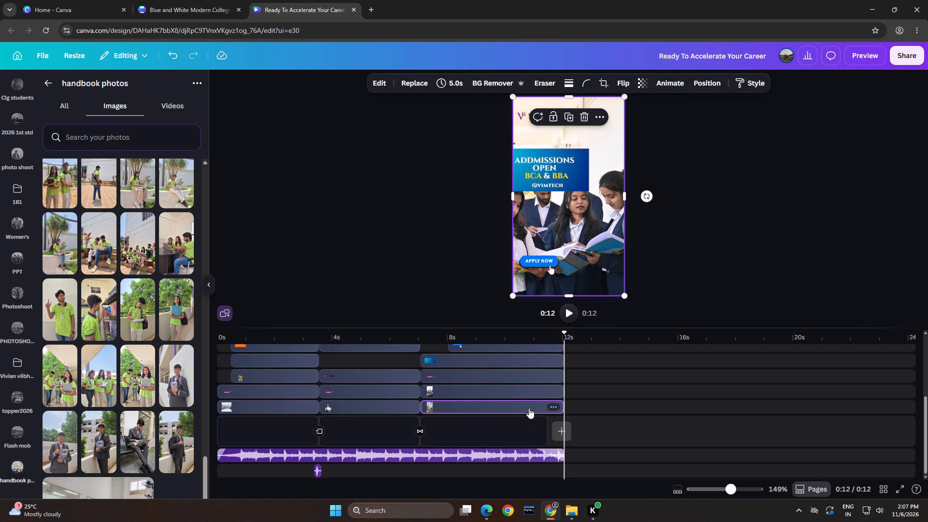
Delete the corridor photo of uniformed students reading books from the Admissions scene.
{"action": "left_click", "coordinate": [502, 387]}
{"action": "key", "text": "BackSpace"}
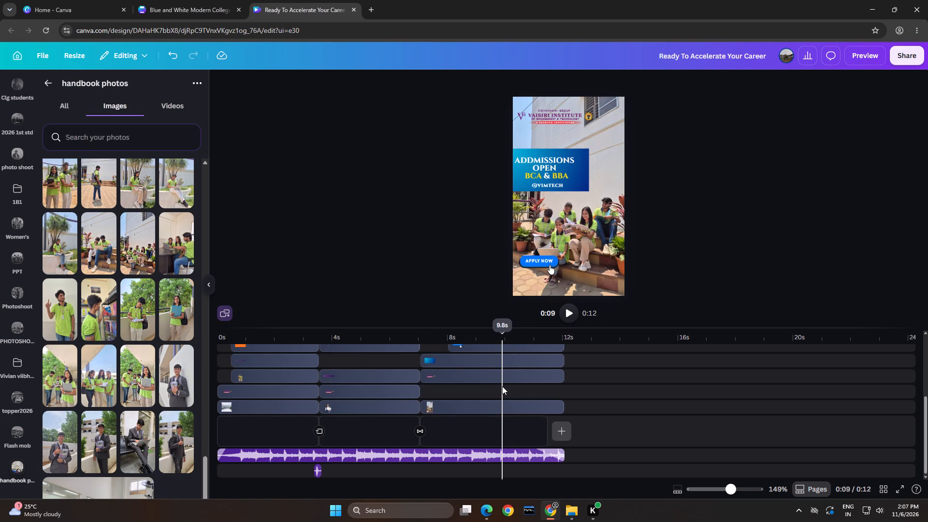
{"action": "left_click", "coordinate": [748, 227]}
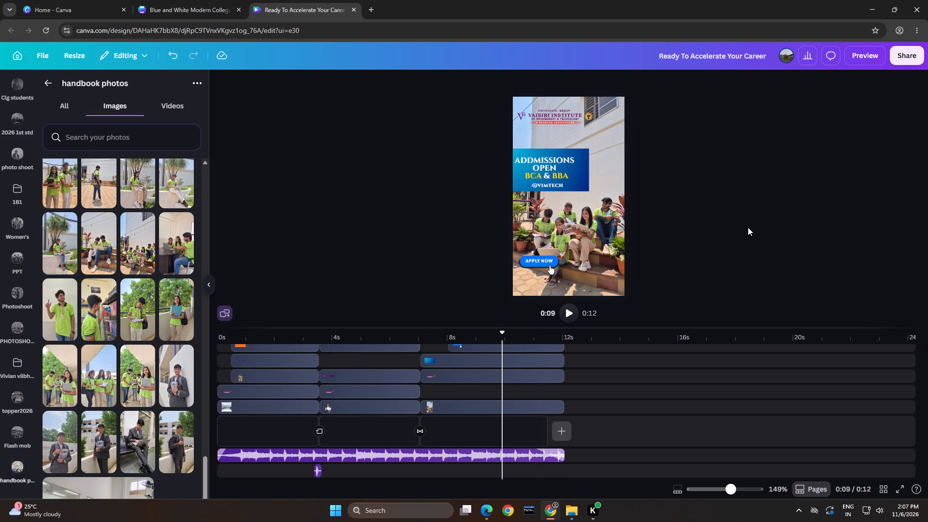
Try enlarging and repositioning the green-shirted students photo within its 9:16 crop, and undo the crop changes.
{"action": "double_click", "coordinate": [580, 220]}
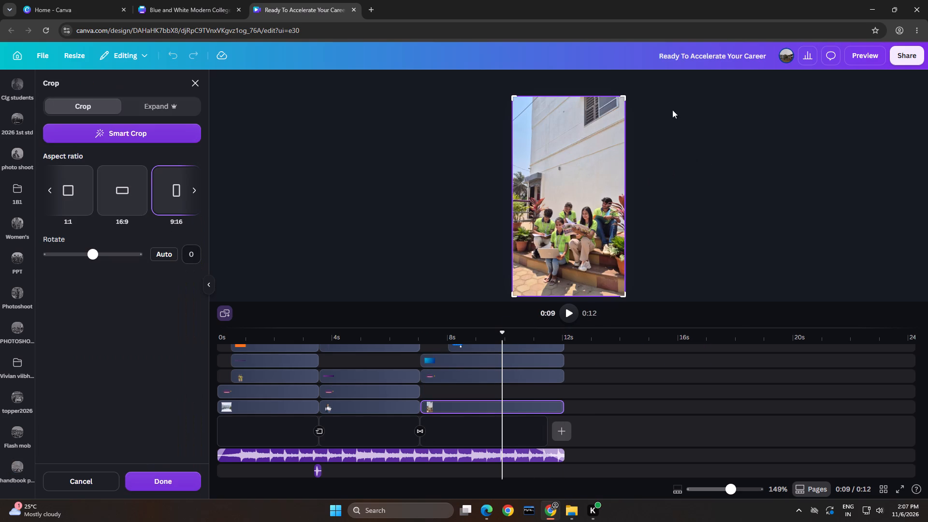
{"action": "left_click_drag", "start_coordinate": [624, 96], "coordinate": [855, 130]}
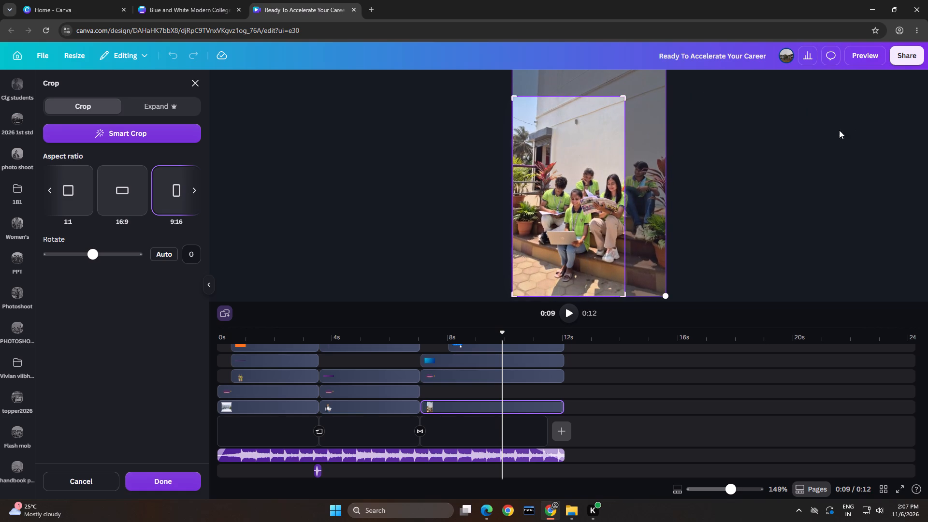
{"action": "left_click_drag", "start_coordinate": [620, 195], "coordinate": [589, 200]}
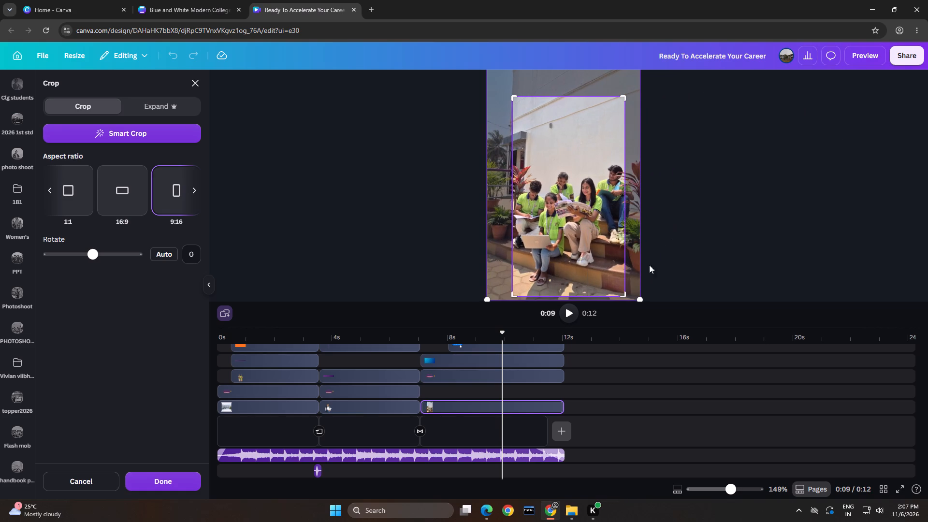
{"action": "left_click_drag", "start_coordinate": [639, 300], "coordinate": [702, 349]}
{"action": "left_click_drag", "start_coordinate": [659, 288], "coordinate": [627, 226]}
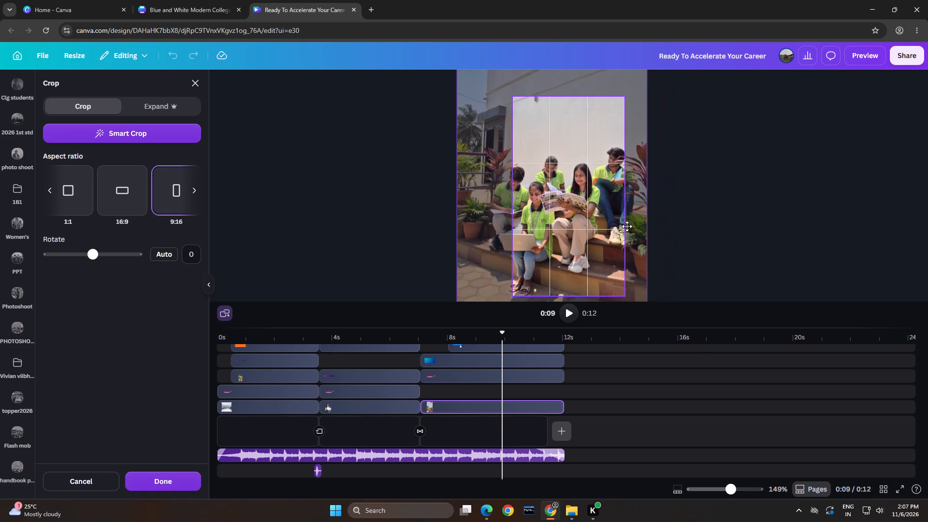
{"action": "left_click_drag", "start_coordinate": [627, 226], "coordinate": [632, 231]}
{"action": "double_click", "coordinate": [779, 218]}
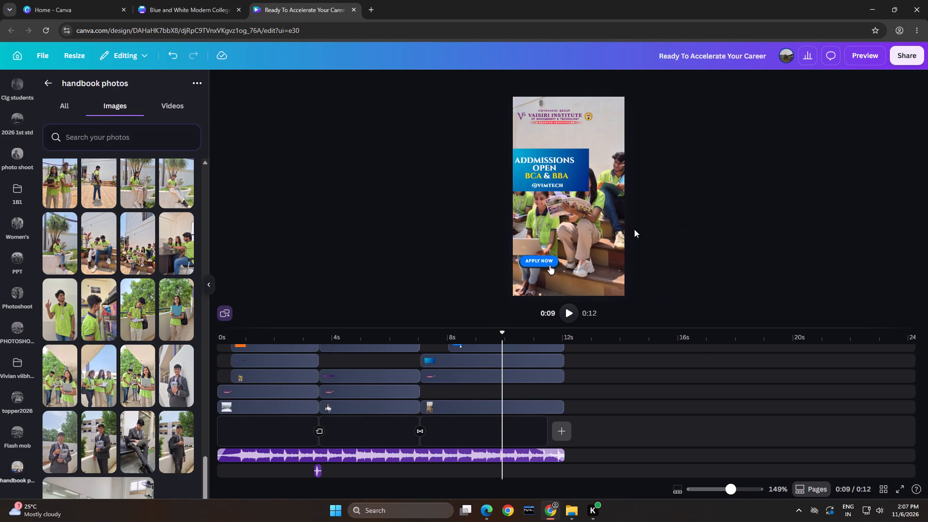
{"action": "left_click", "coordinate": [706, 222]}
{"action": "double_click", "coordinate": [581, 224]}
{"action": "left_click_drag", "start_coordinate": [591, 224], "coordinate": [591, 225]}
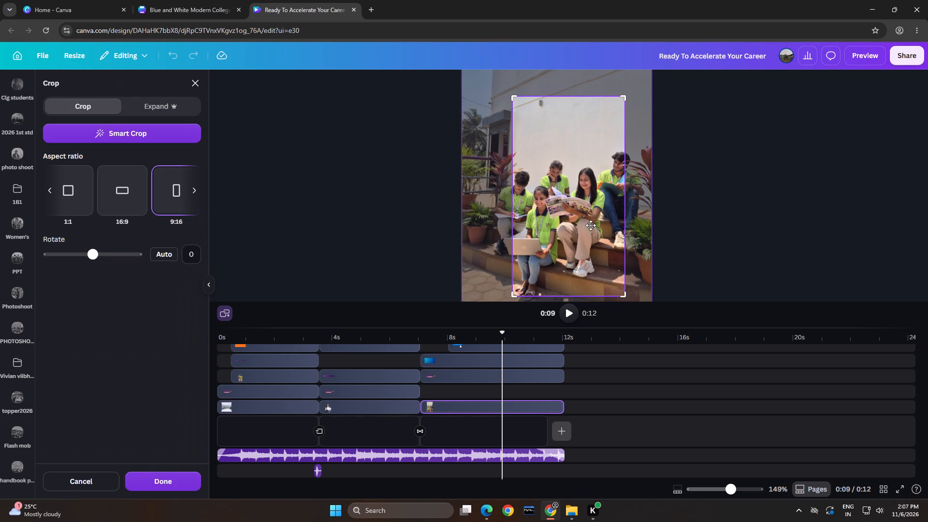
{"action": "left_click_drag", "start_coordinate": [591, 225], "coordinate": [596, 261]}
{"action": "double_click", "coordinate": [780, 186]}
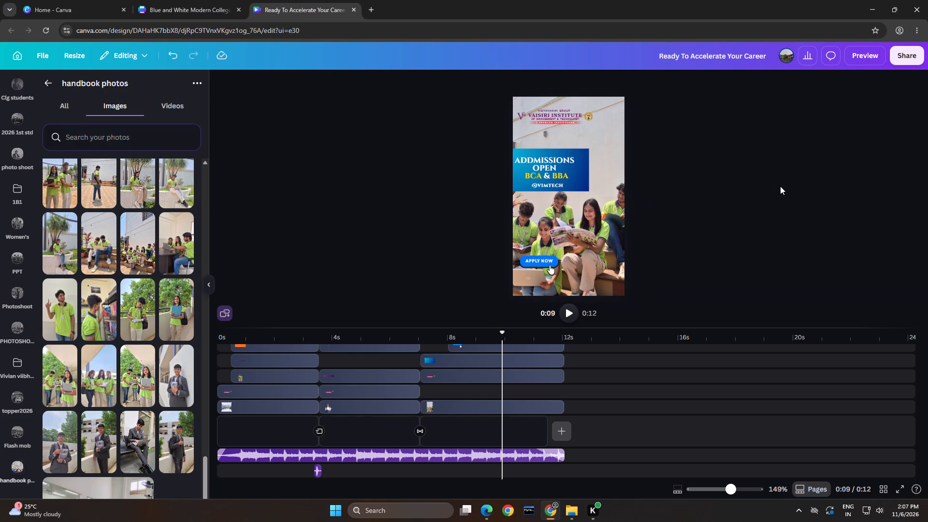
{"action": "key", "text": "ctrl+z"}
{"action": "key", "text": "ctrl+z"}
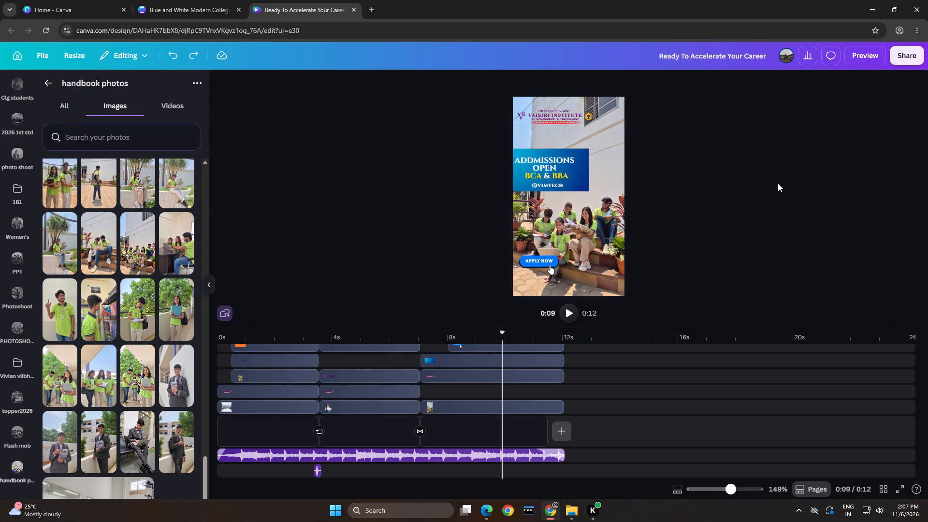
Replace the green-shirted students photo with the handbook close-up of uniformed students around a girl holding an open blue book.
{"action": "left_click", "coordinate": [646, 196]}
{"action": "left_click", "coordinate": [584, 210]}
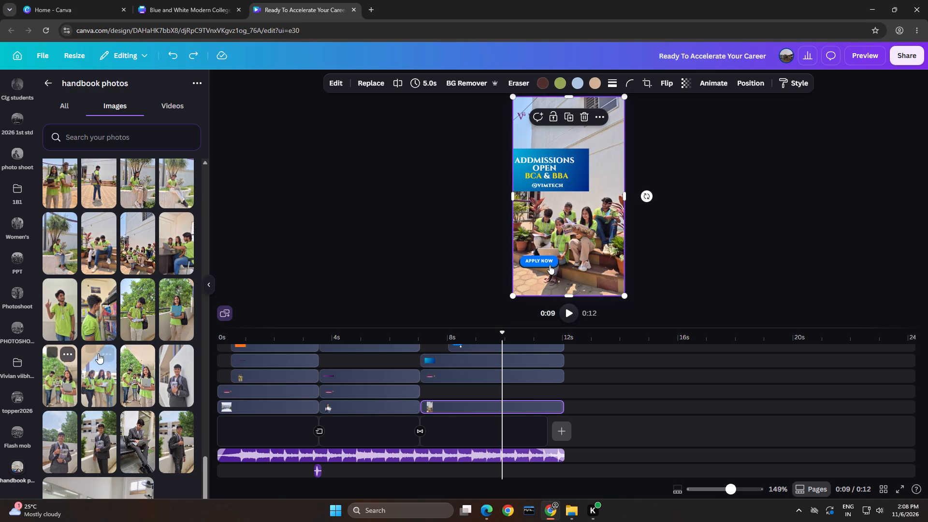
{"action": "scroll", "coordinate": [136, 380], "scroll_direction": "down", "scroll_amount": 4}
{"action": "scroll", "coordinate": [142, 385], "scroll_direction": "up", "scroll_amount": 13}
{"action": "scroll", "coordinate": [142, 385], "scroll_direction": "up", "scroll_amount": 9}
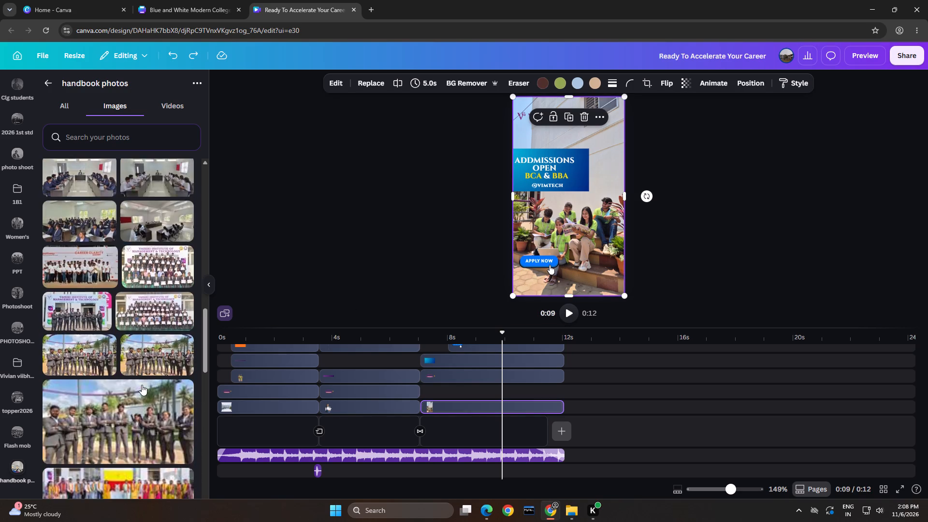
{"action": "scroll", "coordinate": [142, 385], "scroll_direction": "up", "scroll_amount": 4}
{"action": "left_click", "coordinate": [376, 78]}
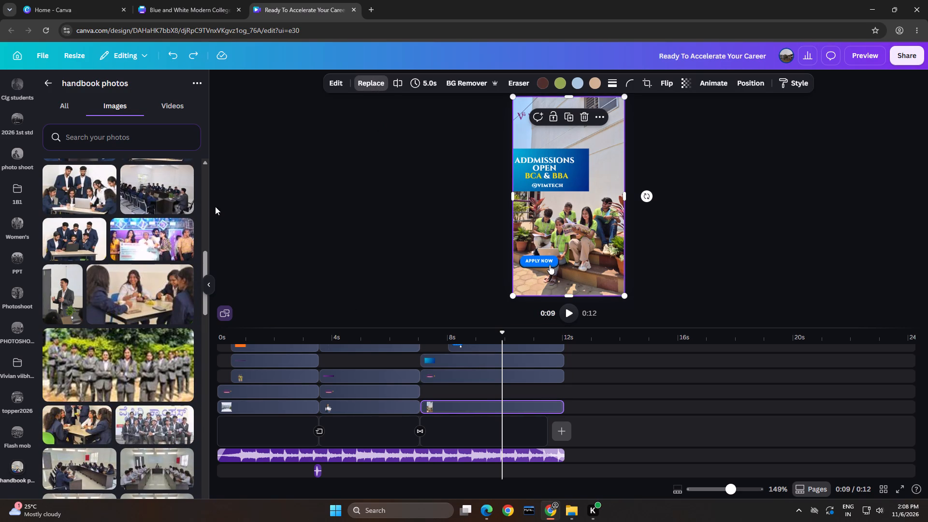
{"action": "scroll", "coordinate": [178, 242], "scroll_direction": "up", "scroll_amount": 7}
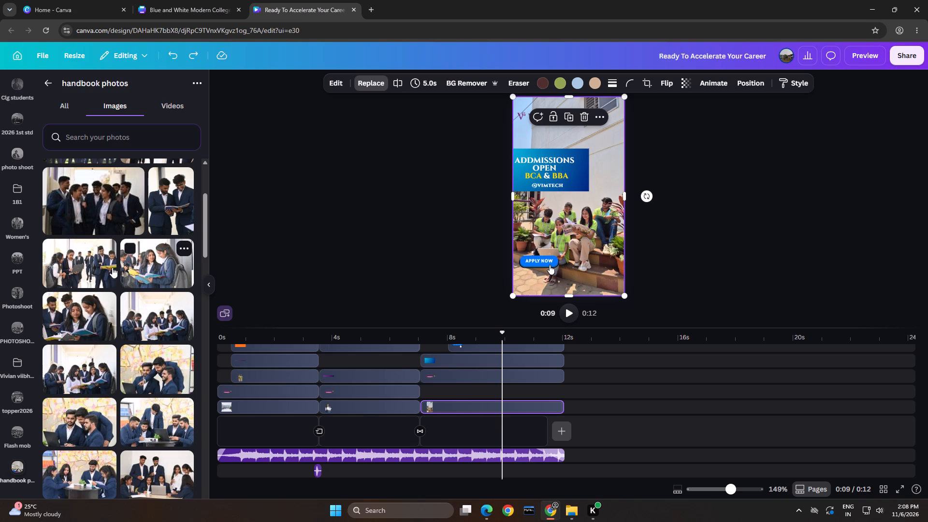
{"action": "left_click", "coordinate": [73, 324]}
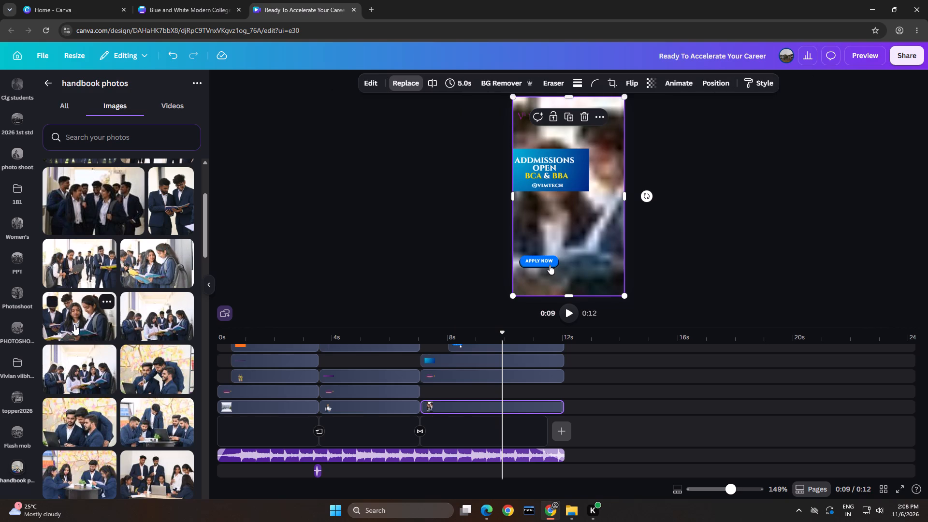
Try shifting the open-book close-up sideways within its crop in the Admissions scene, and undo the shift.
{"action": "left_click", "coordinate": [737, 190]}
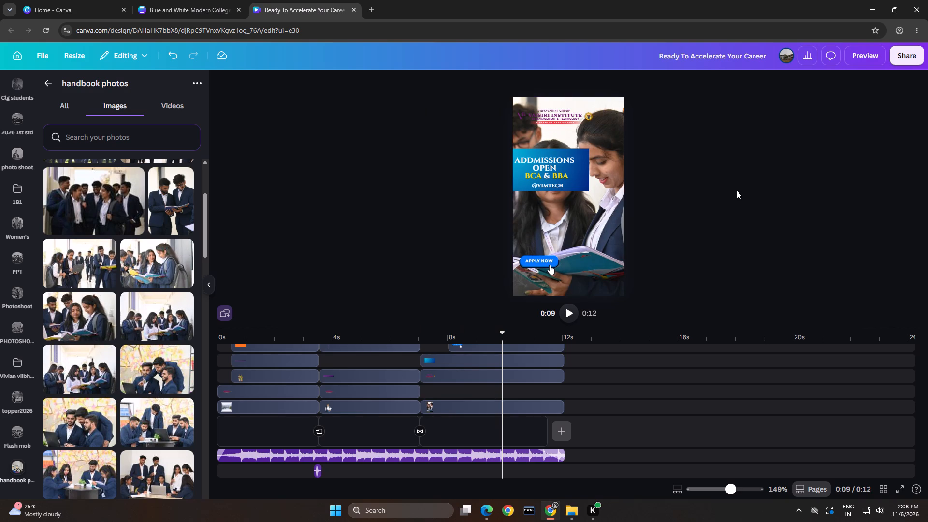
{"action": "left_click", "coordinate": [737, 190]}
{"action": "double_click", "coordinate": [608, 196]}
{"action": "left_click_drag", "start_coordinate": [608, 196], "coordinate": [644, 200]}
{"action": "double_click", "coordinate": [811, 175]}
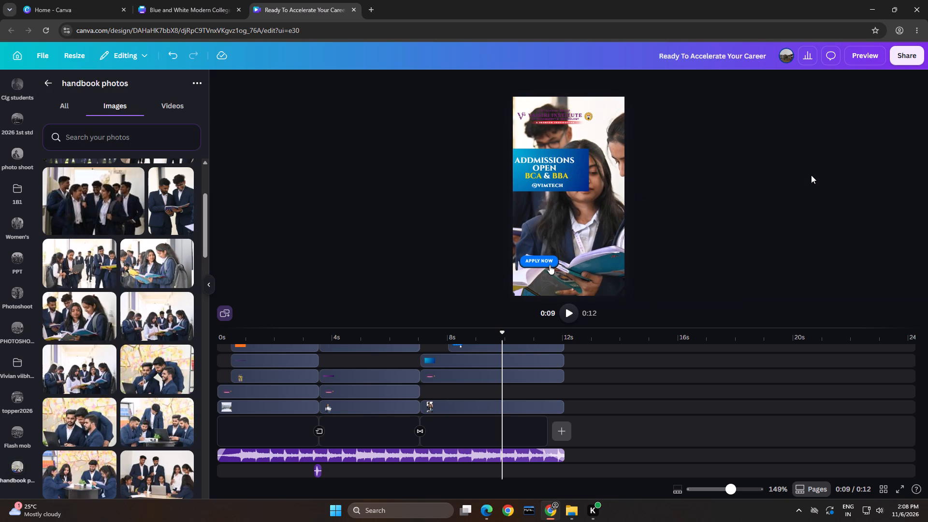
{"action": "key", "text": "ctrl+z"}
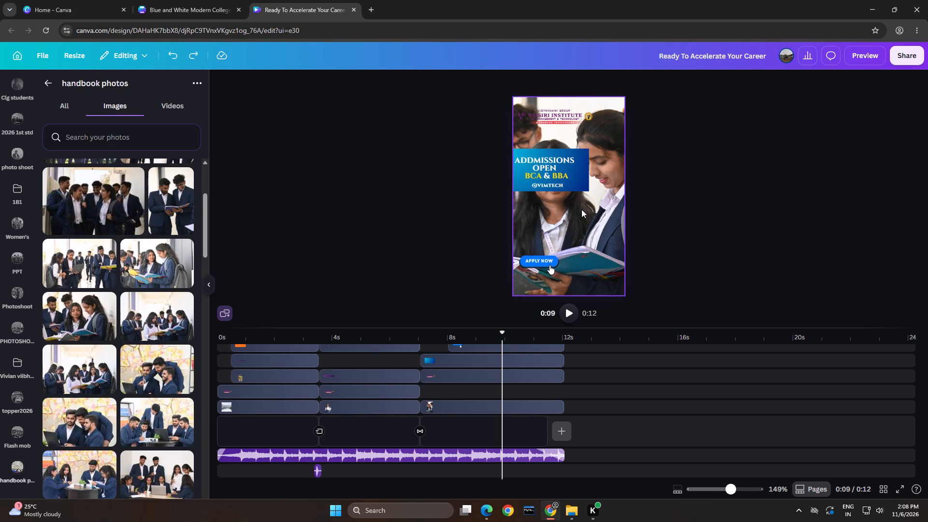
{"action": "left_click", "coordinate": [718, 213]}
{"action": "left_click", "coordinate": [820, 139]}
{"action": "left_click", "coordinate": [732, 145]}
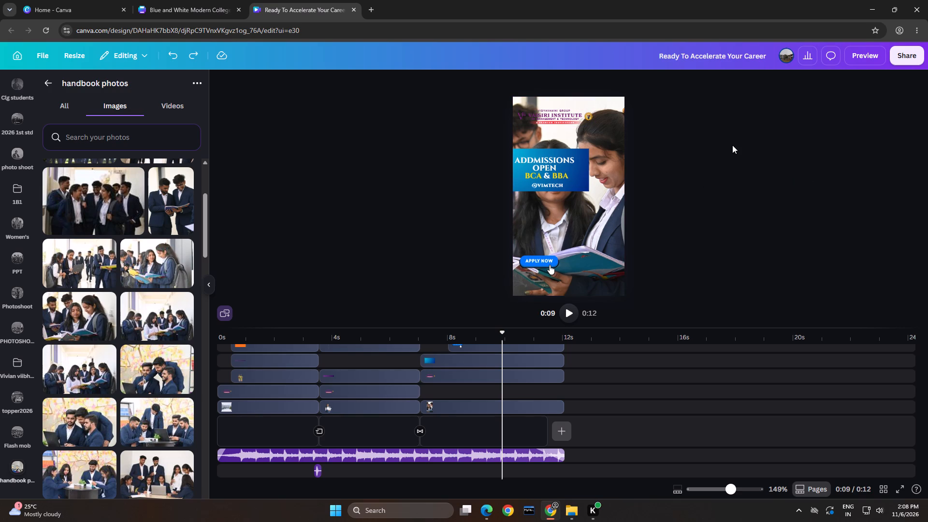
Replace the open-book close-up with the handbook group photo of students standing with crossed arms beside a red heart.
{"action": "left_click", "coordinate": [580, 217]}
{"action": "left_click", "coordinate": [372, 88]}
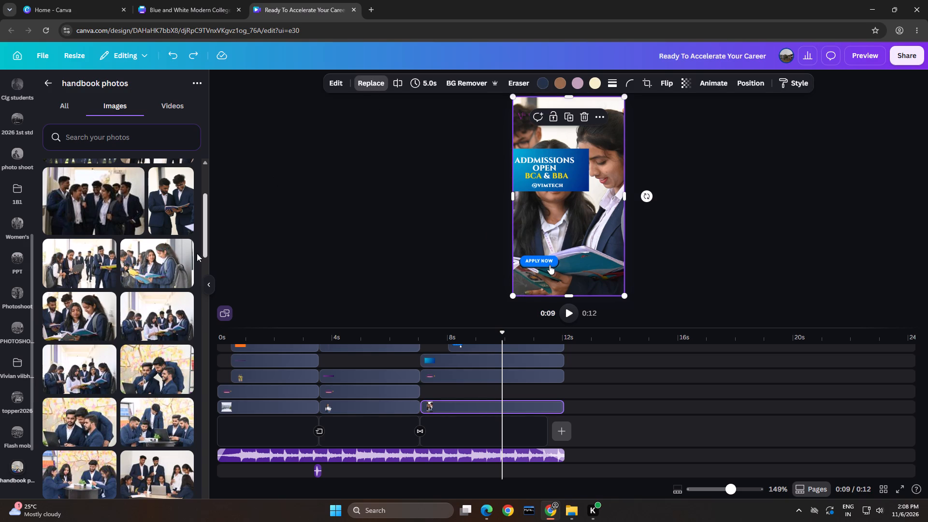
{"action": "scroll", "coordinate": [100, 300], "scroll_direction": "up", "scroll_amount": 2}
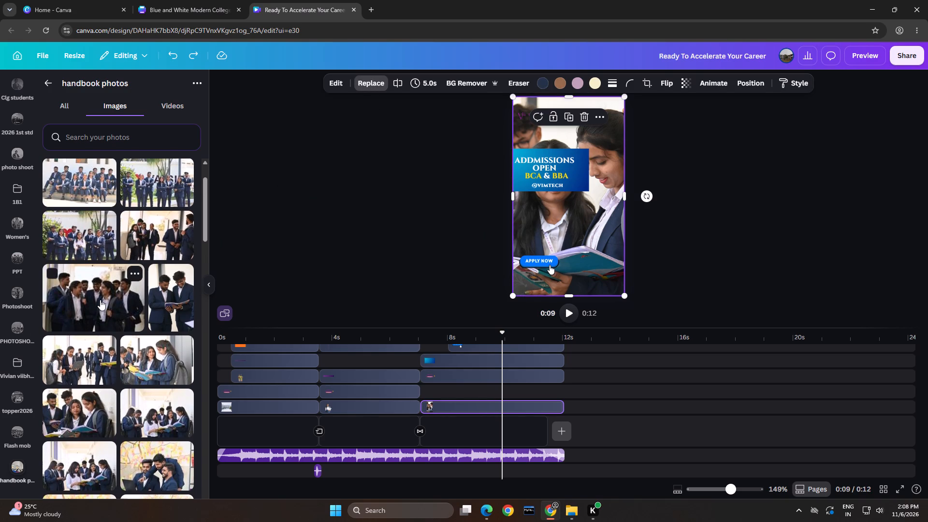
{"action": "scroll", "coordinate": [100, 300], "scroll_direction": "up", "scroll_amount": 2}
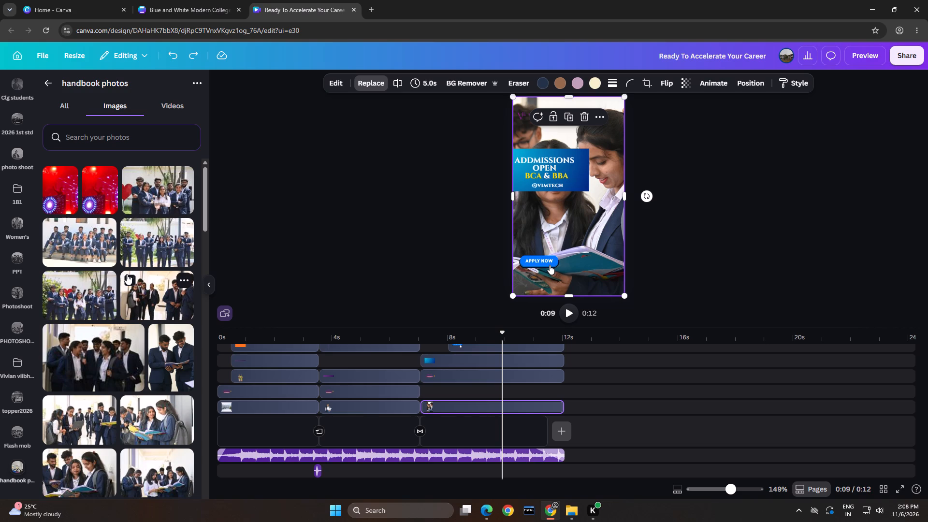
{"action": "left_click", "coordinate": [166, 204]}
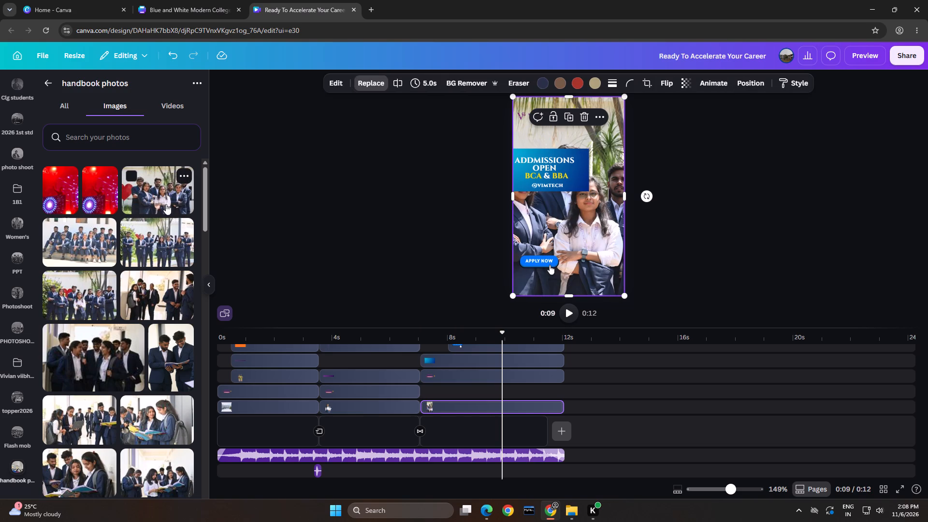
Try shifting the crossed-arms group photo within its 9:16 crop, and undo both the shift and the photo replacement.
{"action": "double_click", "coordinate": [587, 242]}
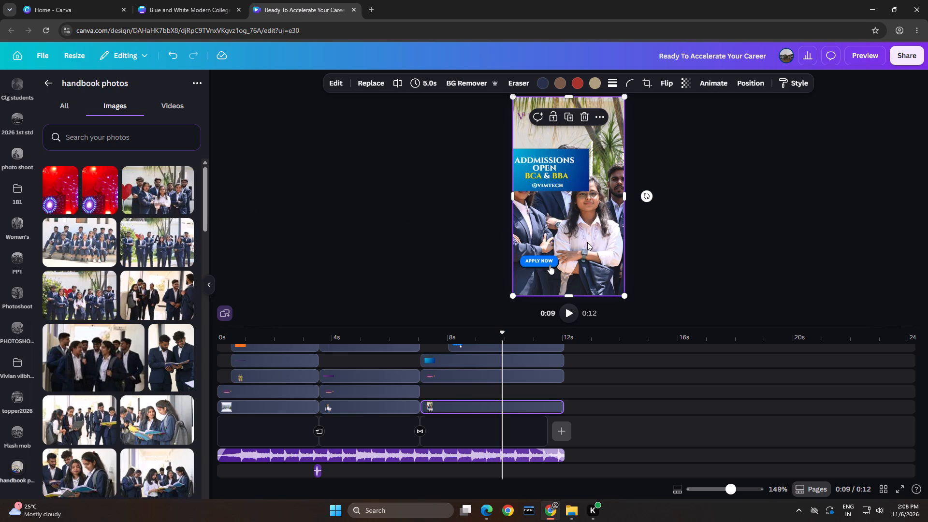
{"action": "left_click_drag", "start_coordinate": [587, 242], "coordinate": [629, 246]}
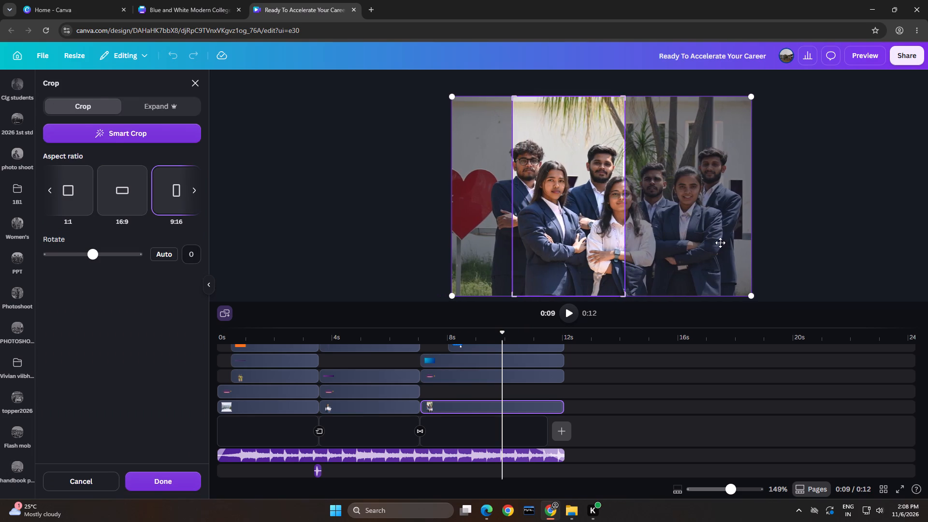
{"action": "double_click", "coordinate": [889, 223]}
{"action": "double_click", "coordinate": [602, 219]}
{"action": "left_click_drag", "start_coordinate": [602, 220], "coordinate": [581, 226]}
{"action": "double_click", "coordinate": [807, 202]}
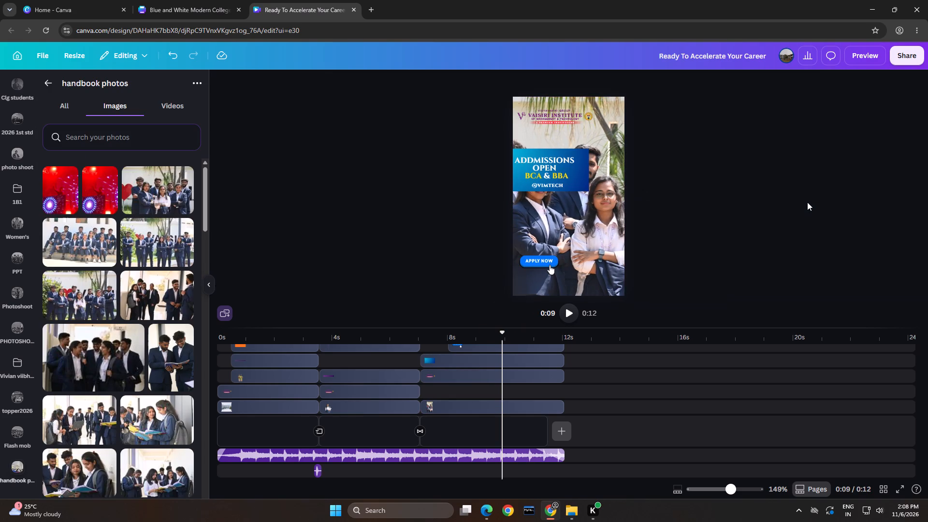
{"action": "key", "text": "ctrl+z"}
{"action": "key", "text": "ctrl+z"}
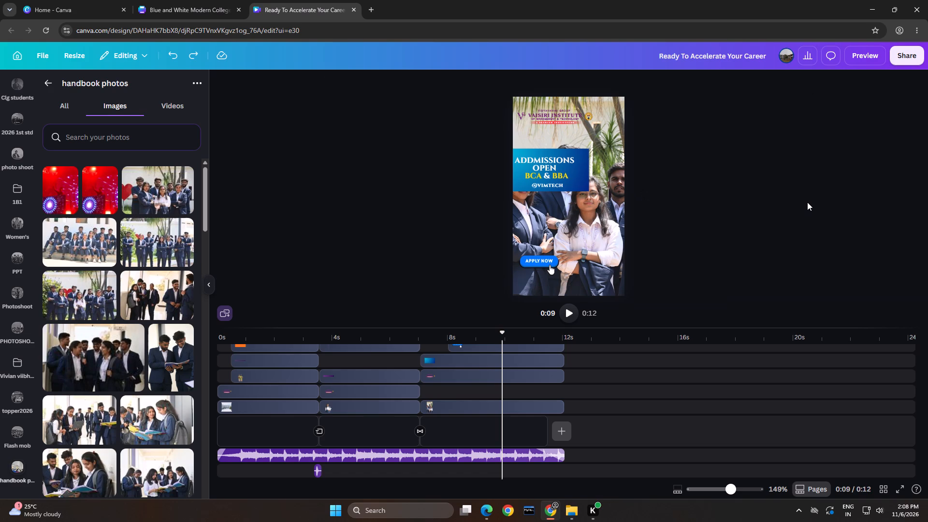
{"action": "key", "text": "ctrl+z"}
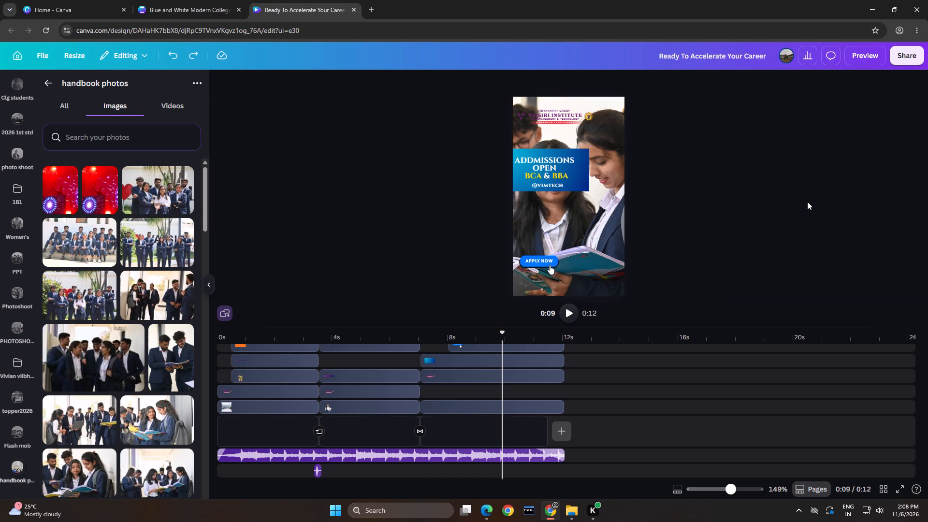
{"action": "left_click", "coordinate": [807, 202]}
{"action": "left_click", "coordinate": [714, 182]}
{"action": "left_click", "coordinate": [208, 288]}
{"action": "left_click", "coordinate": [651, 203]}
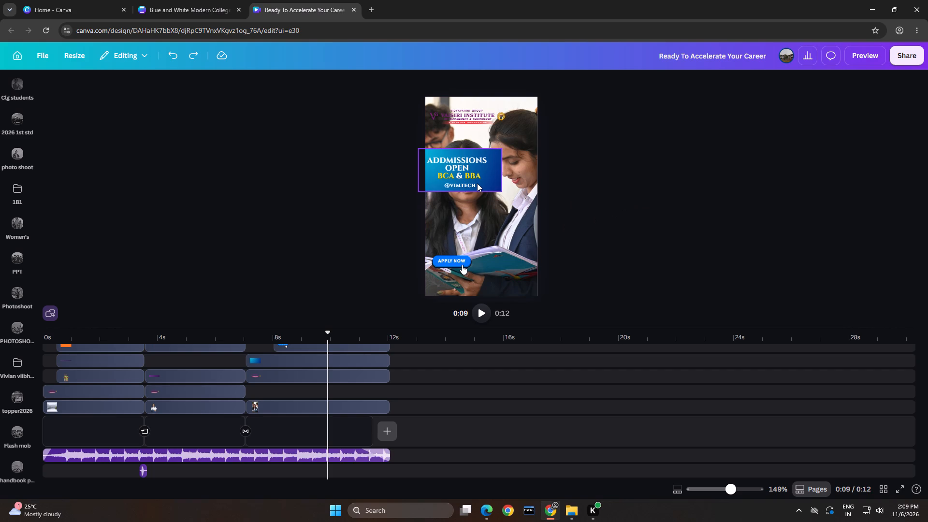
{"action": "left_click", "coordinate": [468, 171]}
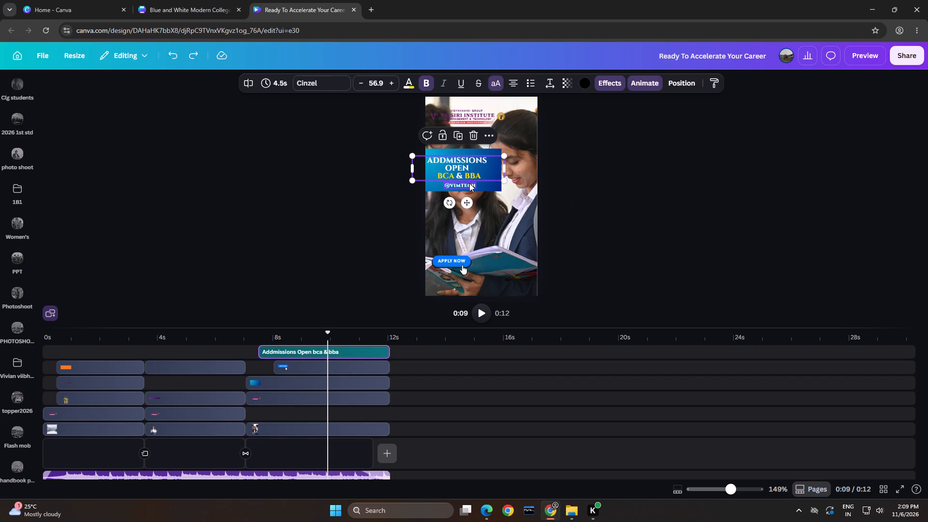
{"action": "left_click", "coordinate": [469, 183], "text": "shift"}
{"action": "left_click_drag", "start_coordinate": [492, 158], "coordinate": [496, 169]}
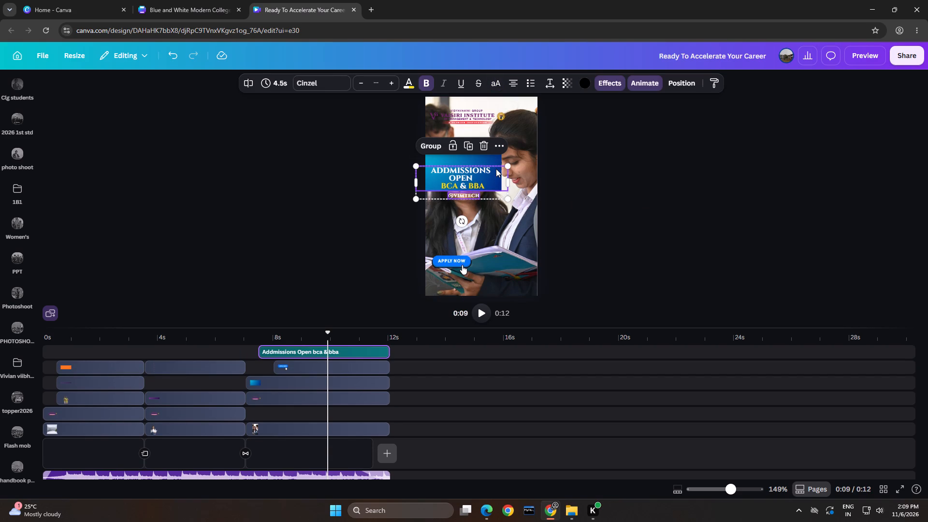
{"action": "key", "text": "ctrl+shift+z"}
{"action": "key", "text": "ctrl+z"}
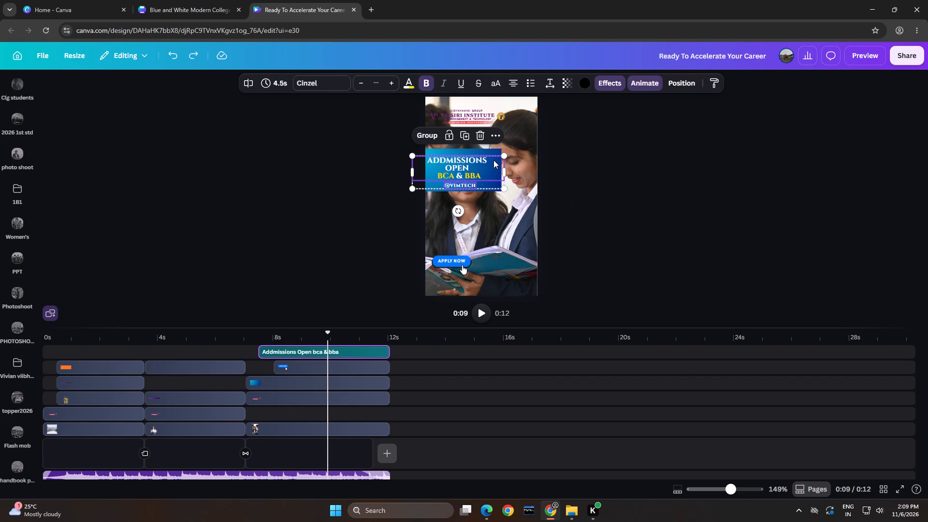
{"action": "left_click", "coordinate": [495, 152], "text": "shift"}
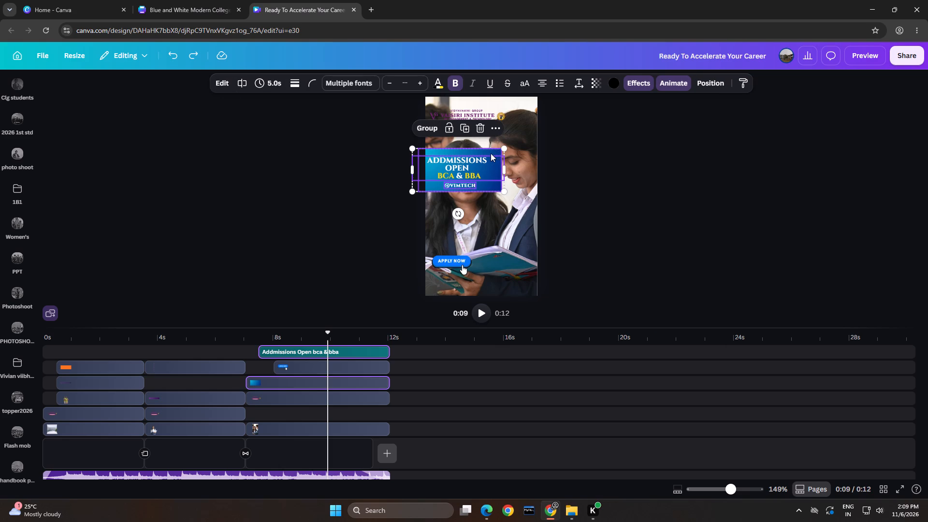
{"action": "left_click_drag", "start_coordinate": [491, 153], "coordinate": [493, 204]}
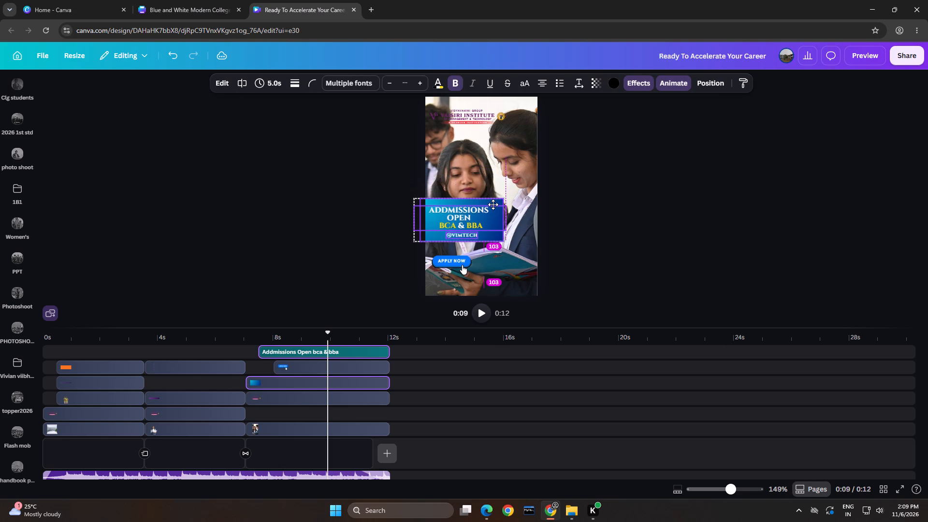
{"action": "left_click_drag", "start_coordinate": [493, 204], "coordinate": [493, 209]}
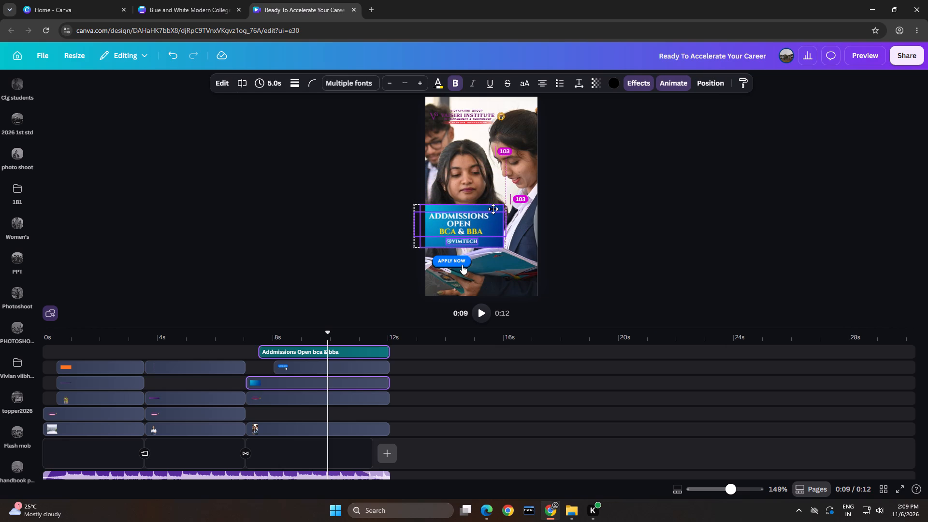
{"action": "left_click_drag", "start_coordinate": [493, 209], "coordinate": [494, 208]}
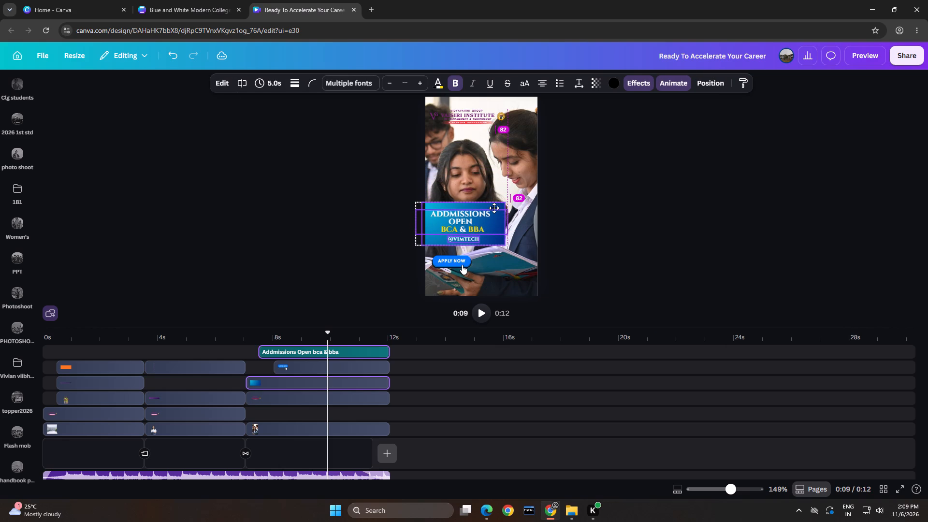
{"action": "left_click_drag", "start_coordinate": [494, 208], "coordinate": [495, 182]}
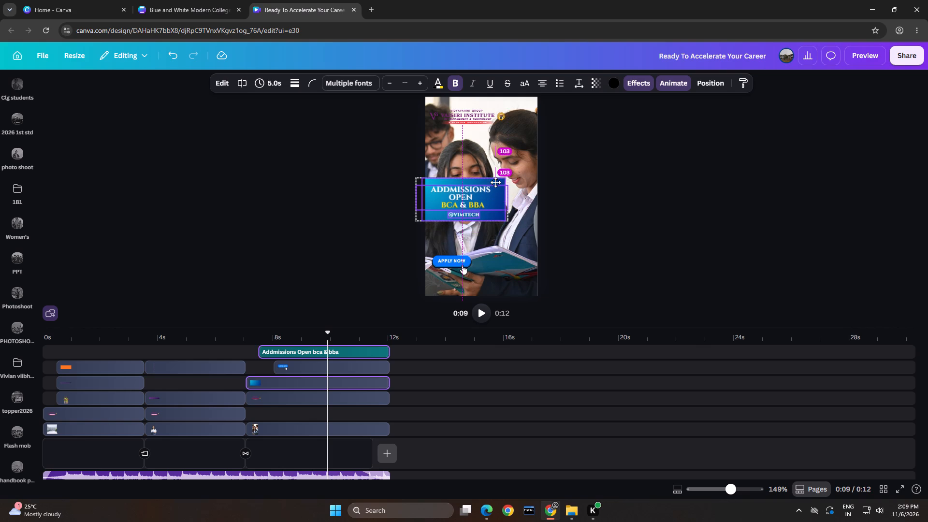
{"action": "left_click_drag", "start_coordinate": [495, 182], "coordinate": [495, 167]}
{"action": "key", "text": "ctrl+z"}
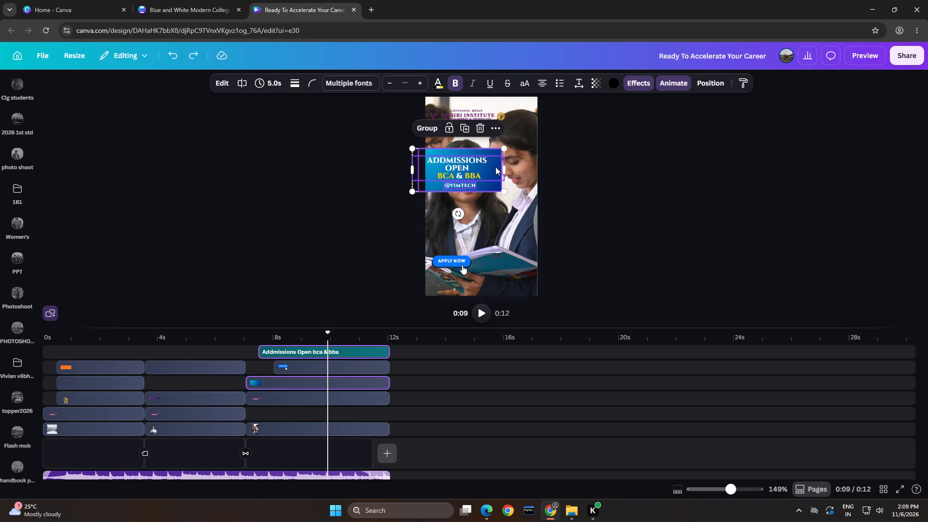
Open the BBA + CA / CS design from the Canva home page.
{"action": "left_click", "coordinate": [174, 0]}
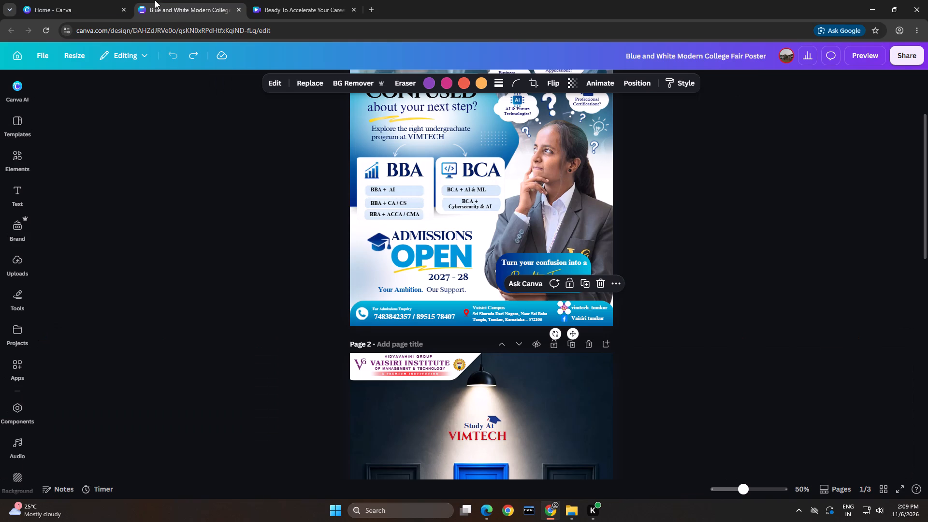
{"action": "left_click_drag", "start_coordinate": [37, 9], "coordinate": [44, 11]}
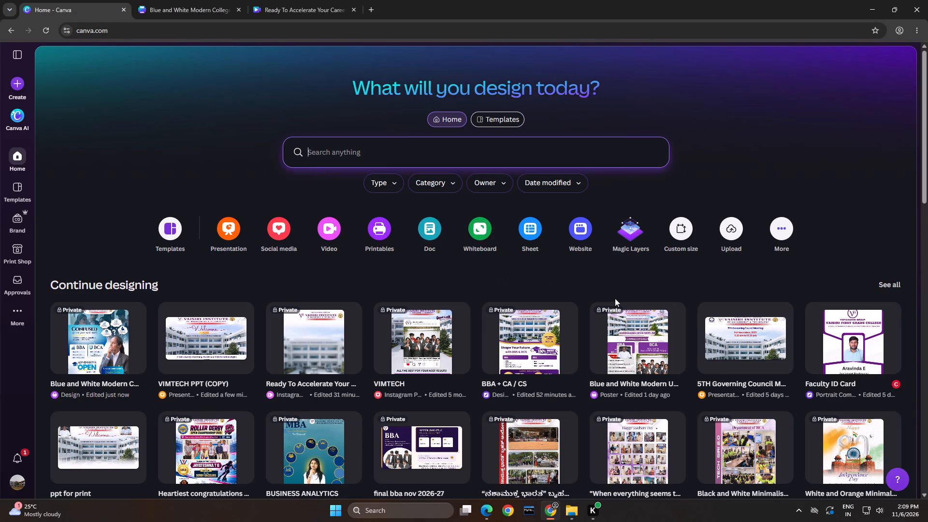
{"action": "left_click", "coordinate": [529, 347]}
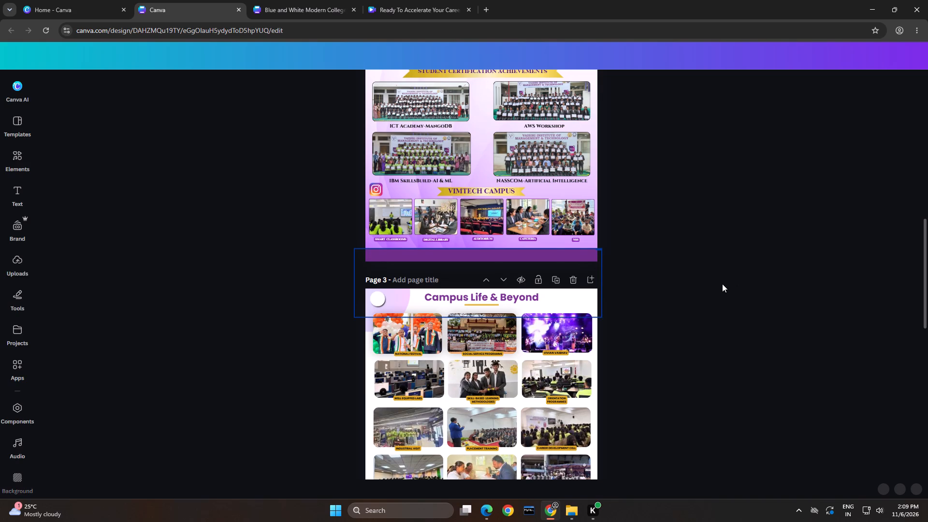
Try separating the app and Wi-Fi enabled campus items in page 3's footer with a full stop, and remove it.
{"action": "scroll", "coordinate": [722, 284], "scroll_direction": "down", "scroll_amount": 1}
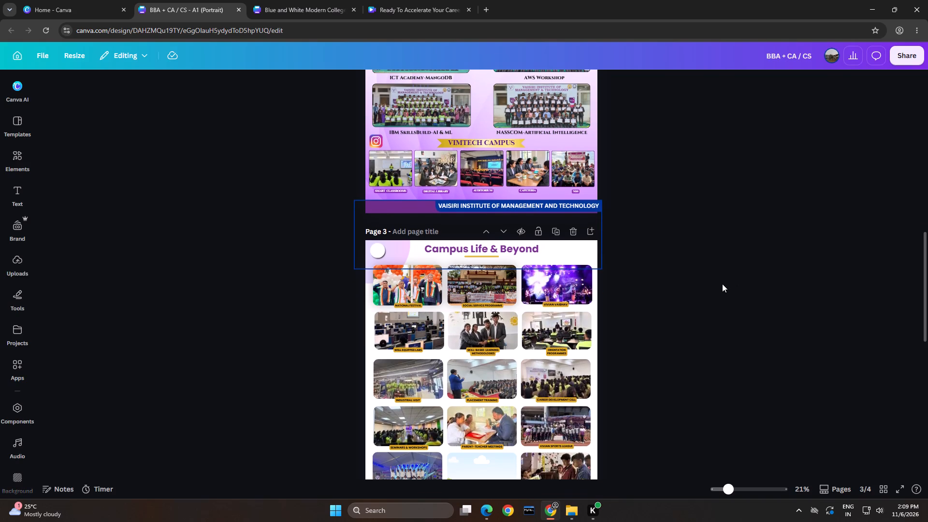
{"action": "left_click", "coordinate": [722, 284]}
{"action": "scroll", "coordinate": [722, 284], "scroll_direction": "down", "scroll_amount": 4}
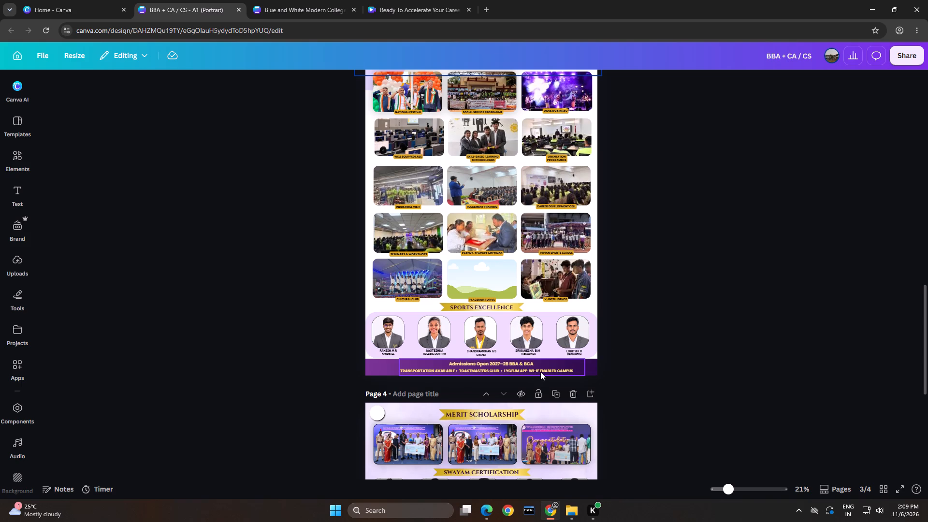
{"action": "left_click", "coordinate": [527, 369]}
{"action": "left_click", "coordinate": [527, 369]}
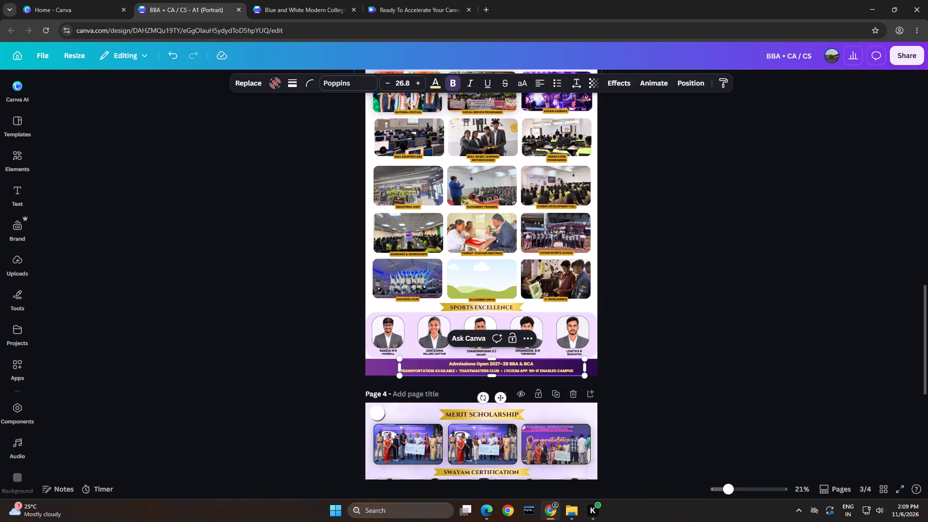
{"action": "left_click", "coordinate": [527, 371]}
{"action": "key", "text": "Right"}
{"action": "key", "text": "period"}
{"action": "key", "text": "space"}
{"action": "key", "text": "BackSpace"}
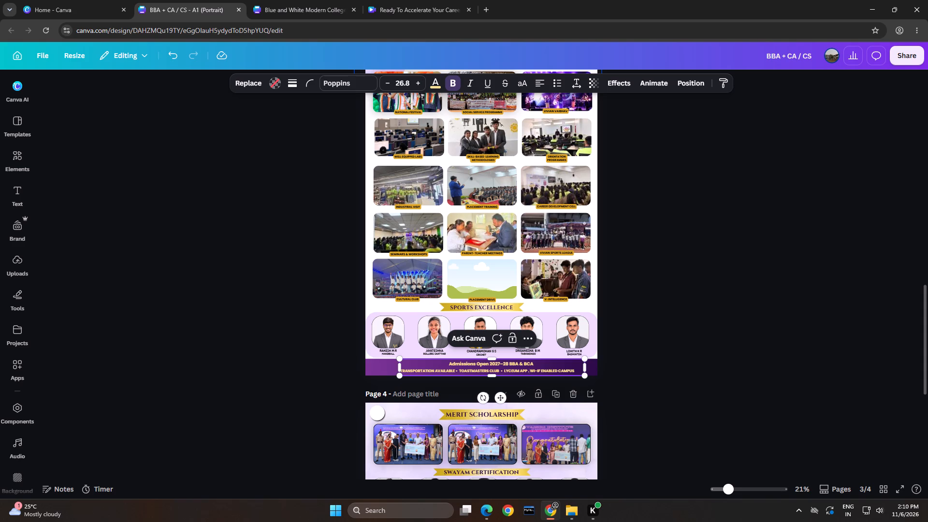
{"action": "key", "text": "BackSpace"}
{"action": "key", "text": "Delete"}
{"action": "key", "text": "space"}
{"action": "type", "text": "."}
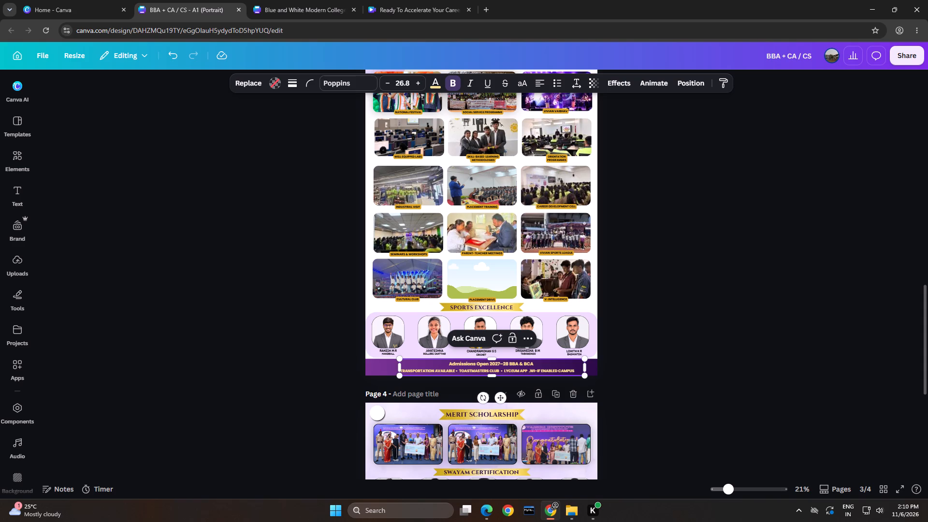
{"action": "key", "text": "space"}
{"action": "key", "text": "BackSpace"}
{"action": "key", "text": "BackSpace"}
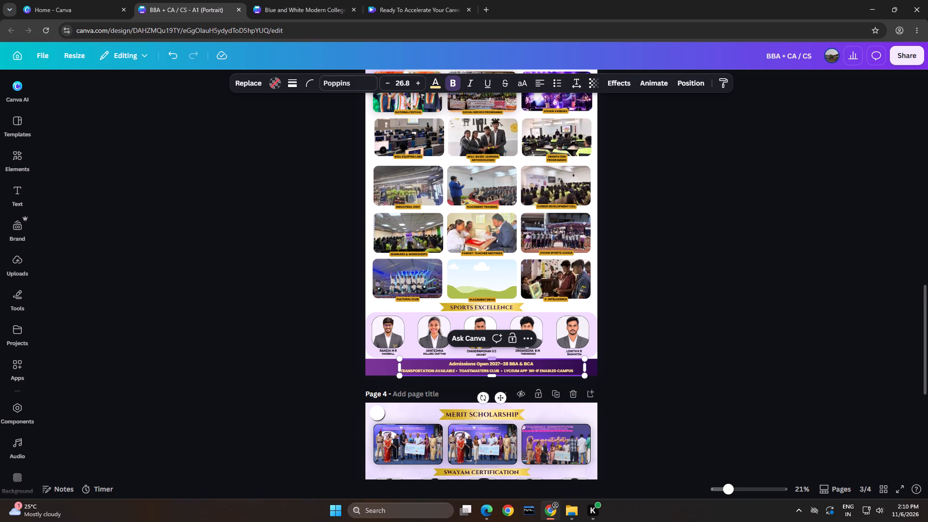
Copy the bullet after "TOASTMASTERS CLUB" in page 3's footer and paste it between the app and Wi-Fi enabled campus items.
{"action": "double_click", "coordinate": [502, 370]}
{"action": "left_click", "coordinate": [502, 370]}
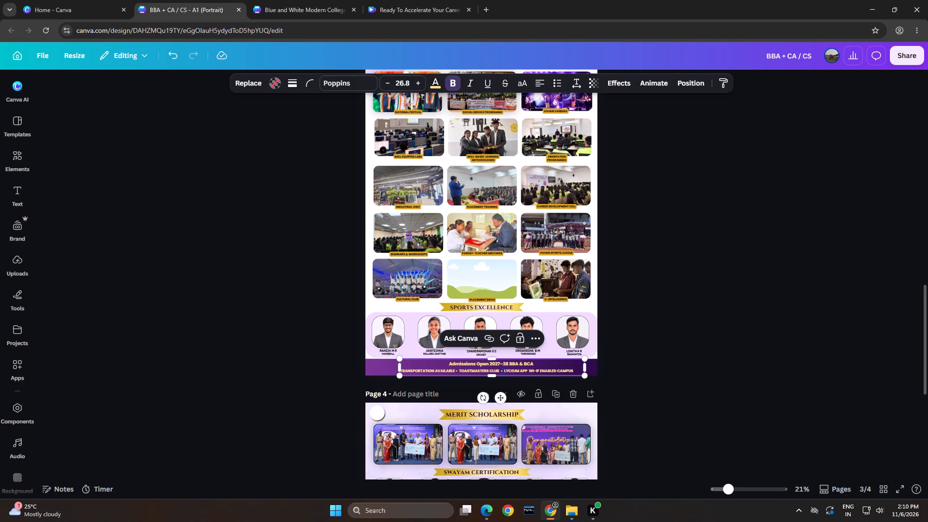
{"action": "double_click", "coordinate": [501, 370]}
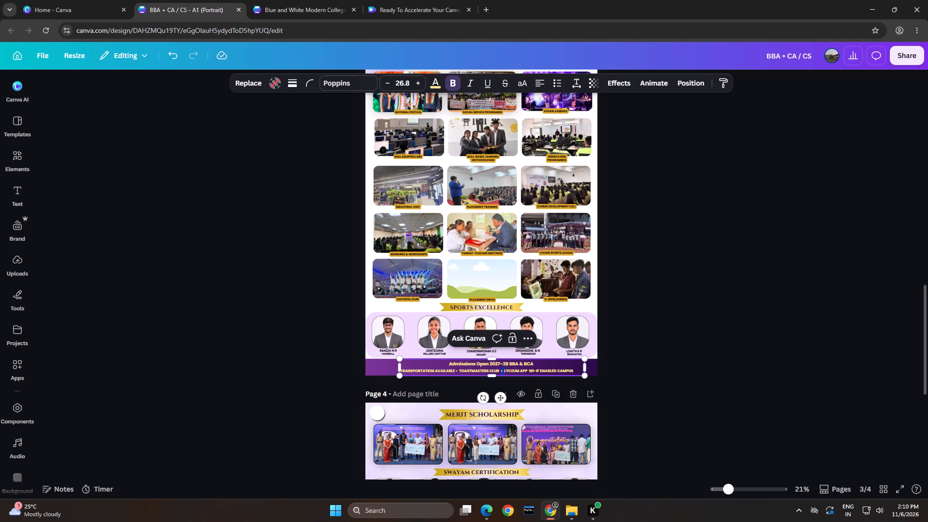
{"action": "key", "text": "ctrl+c"}
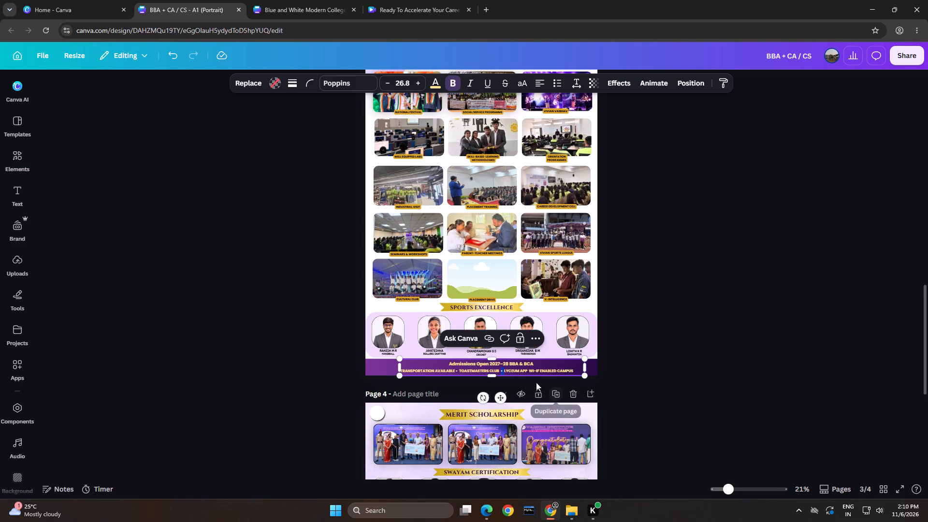
{"action": "left_click", "coordinate": [526, 370]}
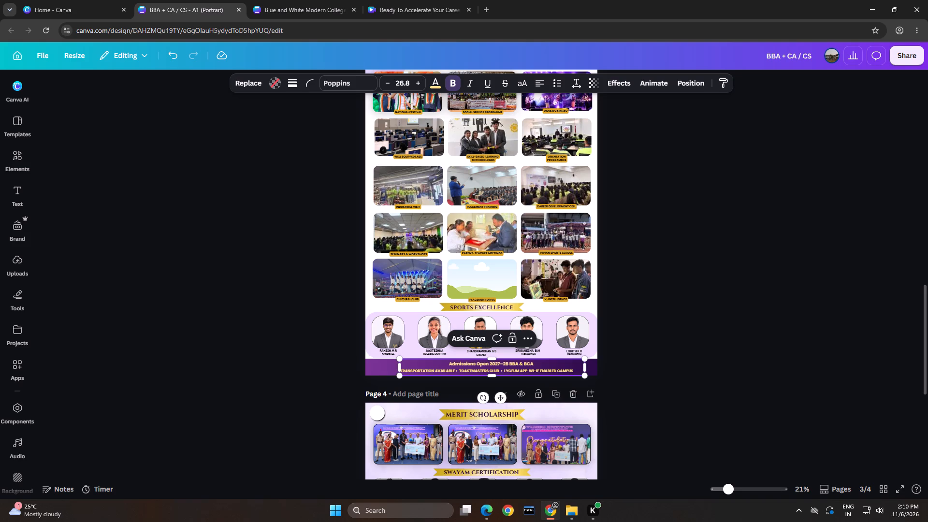
{"action": "left_click", "coordinate": [526, 370]}
{"action": "key", "text": "space"}
{"action": "key", "text": "ctrl+v"}
{"action": "double_click", "coordinate": [673, 334]}
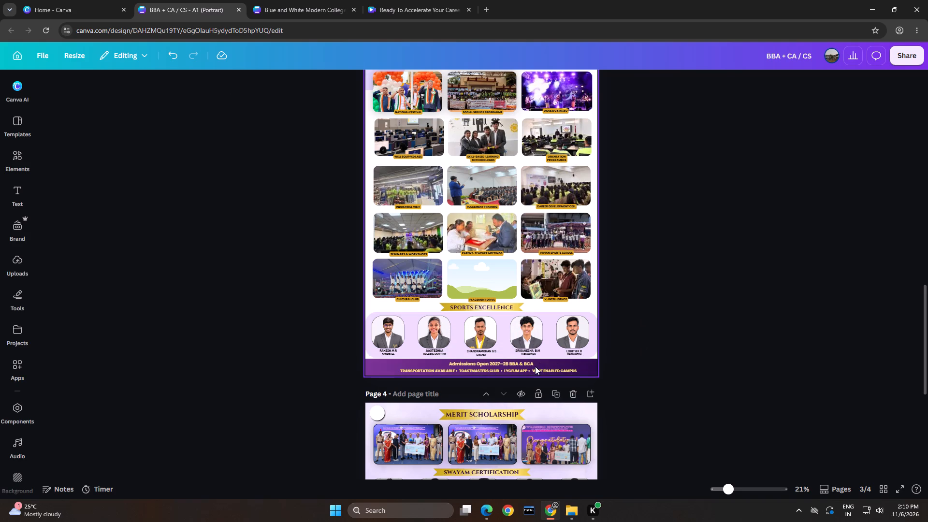
Even out the spacing around the pasted footer bullet by adding a space before it and removing one after it.
{"action": "left_click", "coordinate": [528, 369]}
{"action": "left_click", "coordinate": [528, 371]}
{"action": "key", "text": "space"}
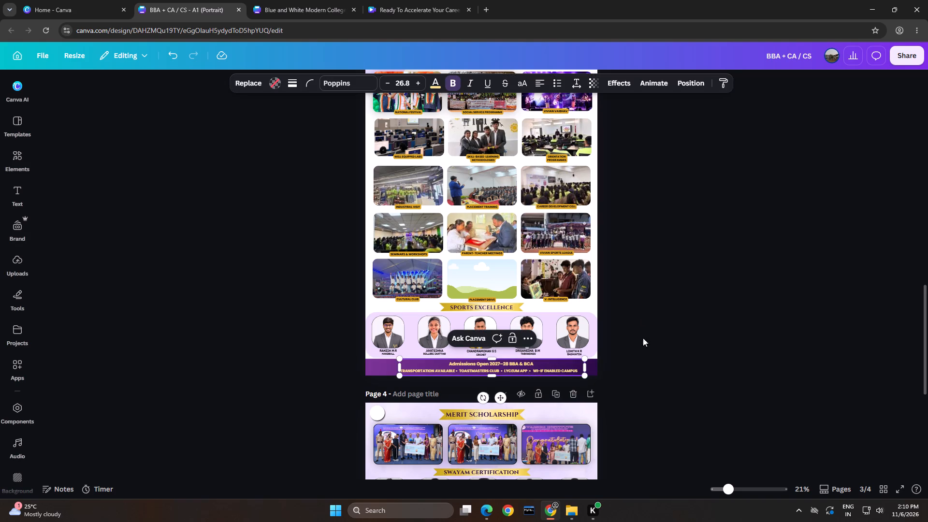
{"action": "left_click", "coordinate": [730, 310]}
{"action": "left_click", "coordinate": [533, 369]}
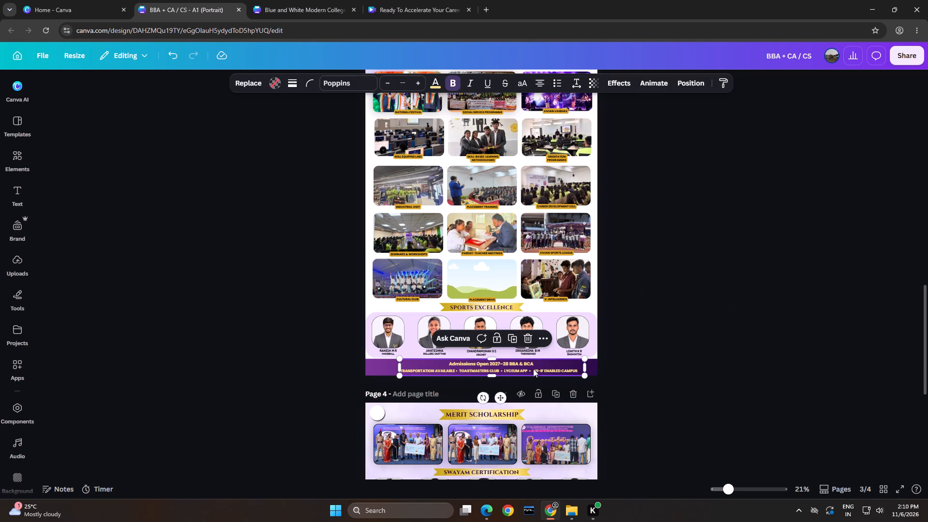
{"action": "left_click", "coordinate": [534, 369]}
{"action": "key", "text": "BackSpace"}
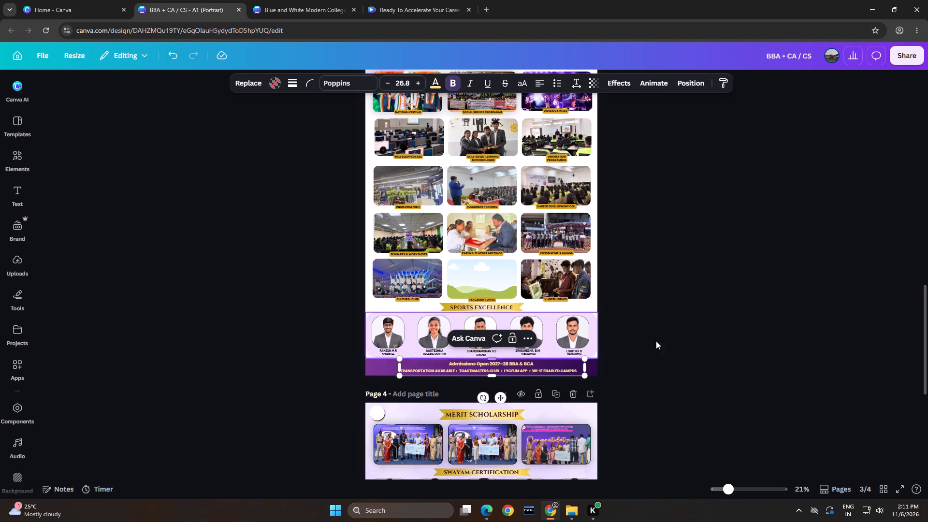
{"action": "double_click", "coordinate": [836, 302]}
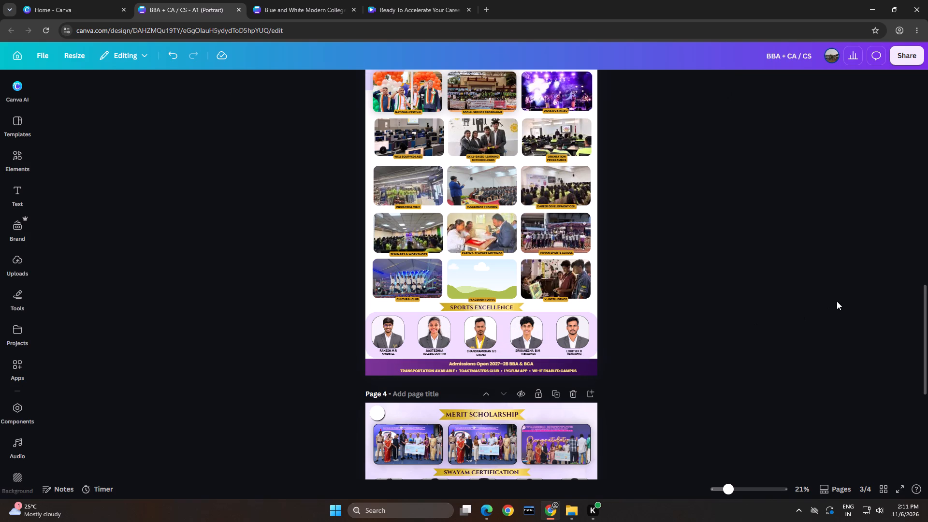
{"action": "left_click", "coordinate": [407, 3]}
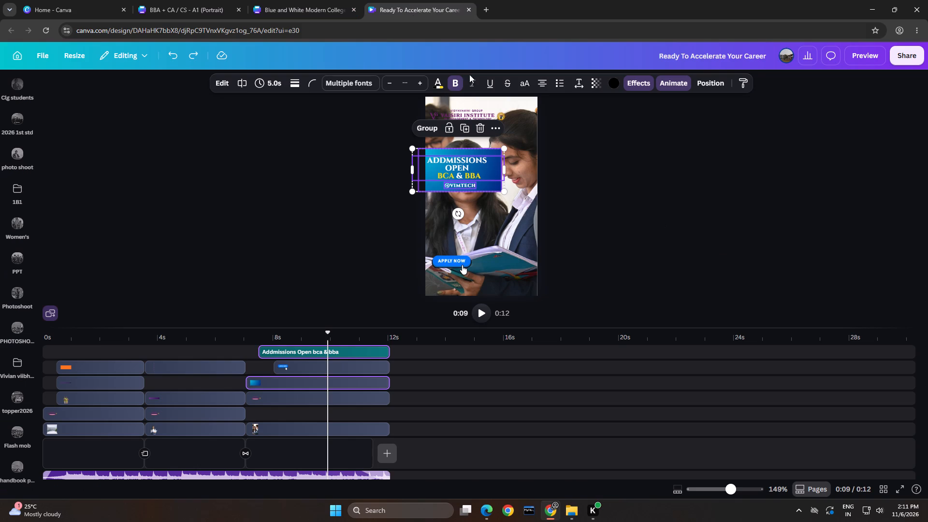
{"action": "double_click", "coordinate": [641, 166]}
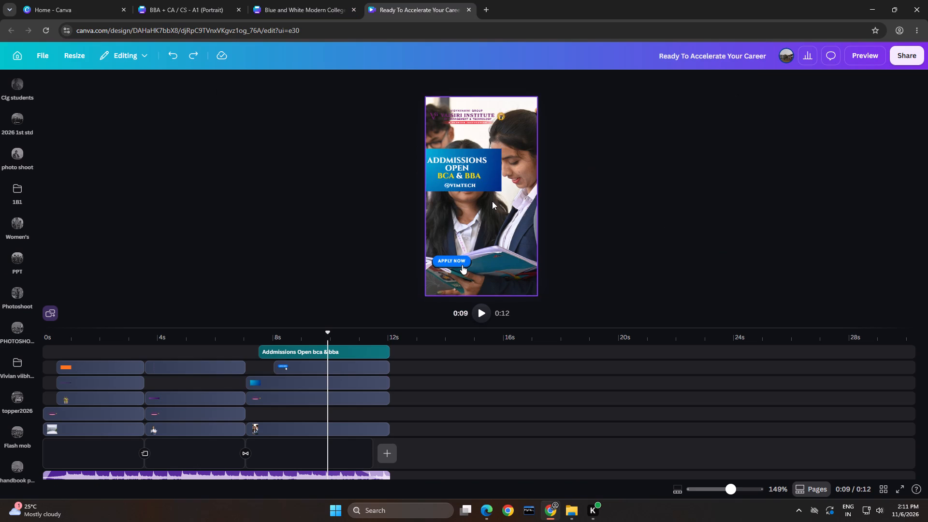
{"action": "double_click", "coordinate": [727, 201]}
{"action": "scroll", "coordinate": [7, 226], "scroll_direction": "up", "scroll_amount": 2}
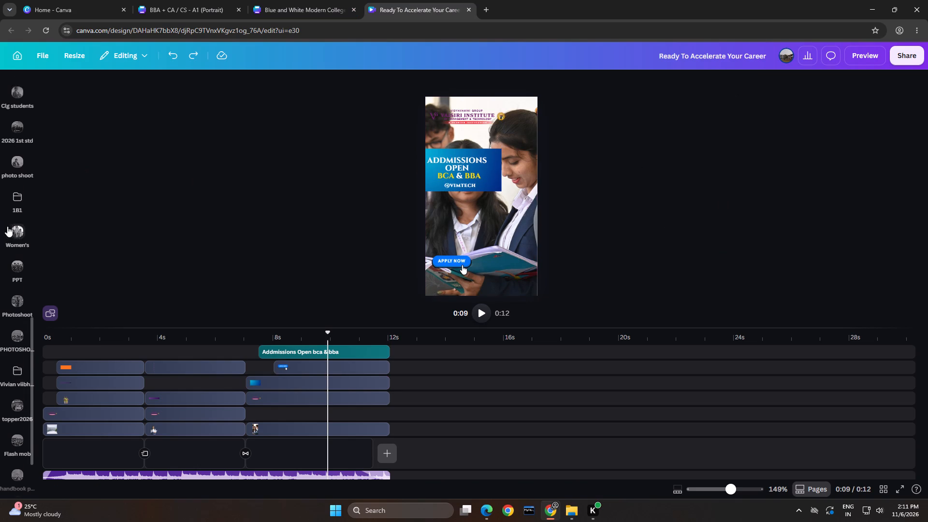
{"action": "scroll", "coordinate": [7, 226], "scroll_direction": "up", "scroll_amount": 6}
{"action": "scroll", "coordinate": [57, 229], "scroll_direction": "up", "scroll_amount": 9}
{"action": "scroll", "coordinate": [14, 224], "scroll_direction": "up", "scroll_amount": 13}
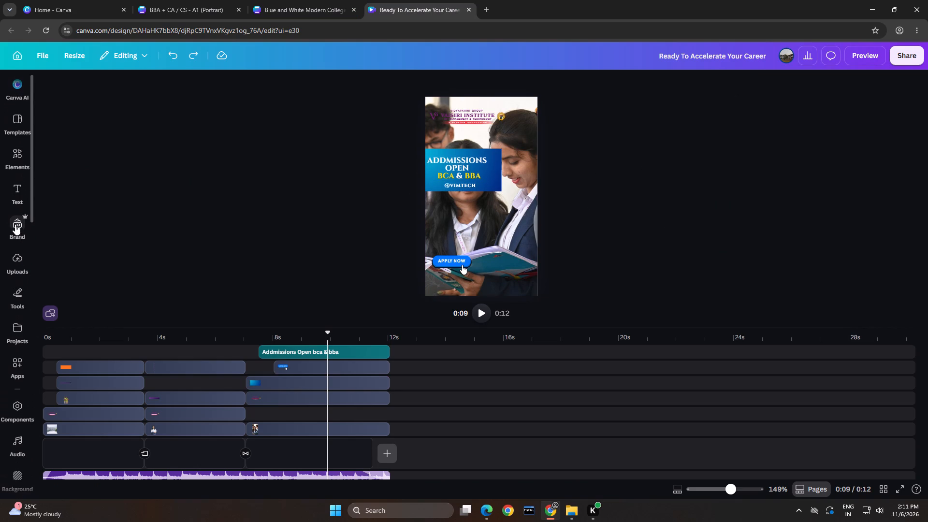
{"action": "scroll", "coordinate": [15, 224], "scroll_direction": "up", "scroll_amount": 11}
Copy the white Vaisiri Institute logo banner group from page 2 of the college fair poster and return to the career video.
{"action": "left_click", "coordinate": [274, 0]}
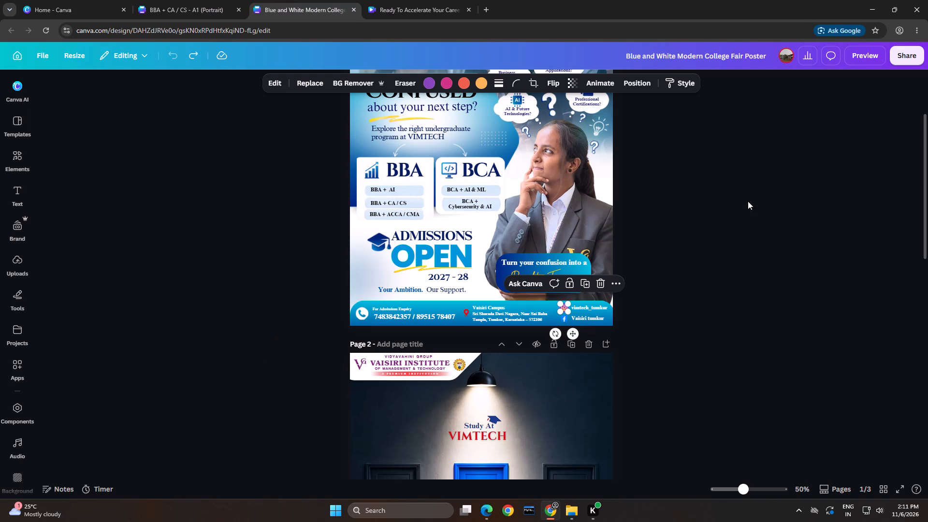
{"action": "left_click", "coordinate": [470, 360]}
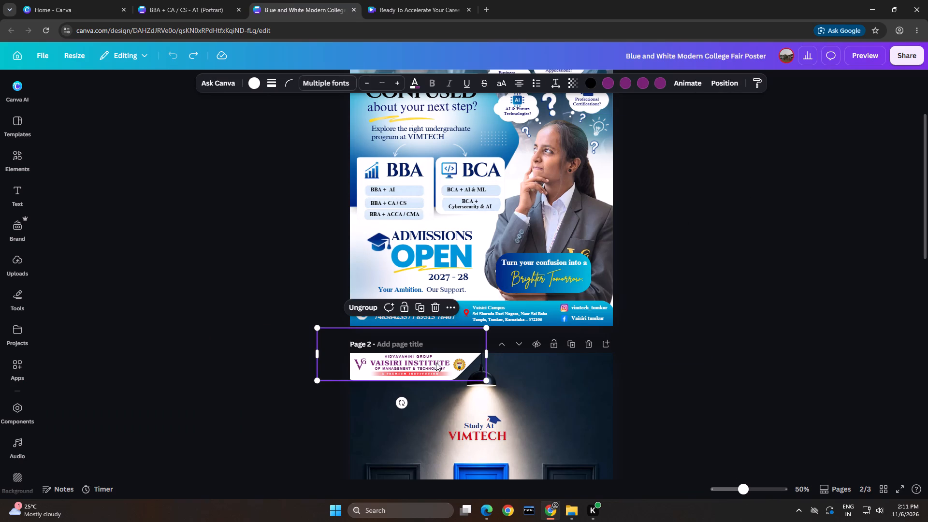
{"action": "key", "text": "ctrl+c"}
{"action": "left_click", "coordinate": [431, 0]}
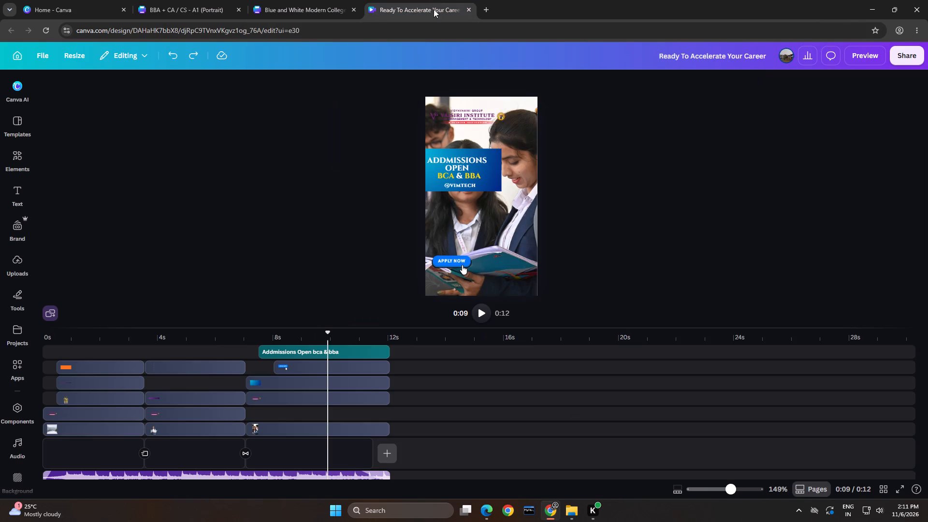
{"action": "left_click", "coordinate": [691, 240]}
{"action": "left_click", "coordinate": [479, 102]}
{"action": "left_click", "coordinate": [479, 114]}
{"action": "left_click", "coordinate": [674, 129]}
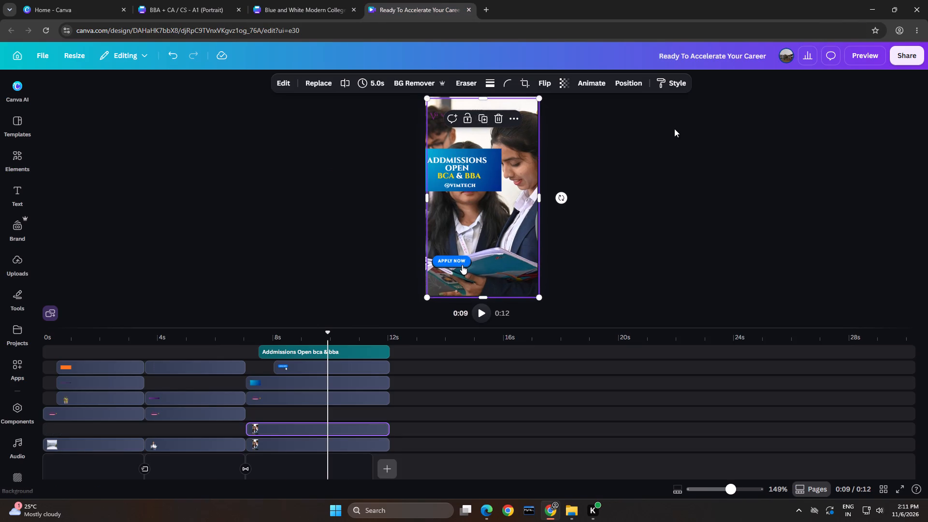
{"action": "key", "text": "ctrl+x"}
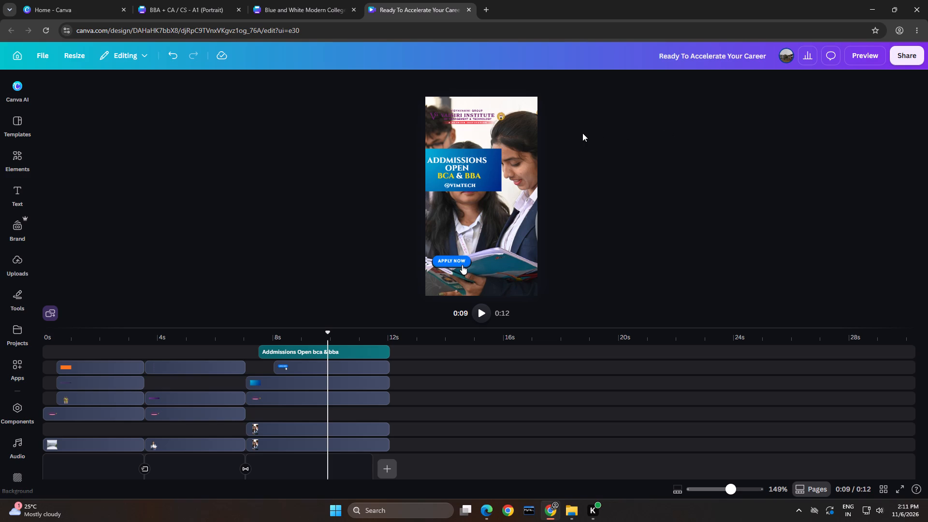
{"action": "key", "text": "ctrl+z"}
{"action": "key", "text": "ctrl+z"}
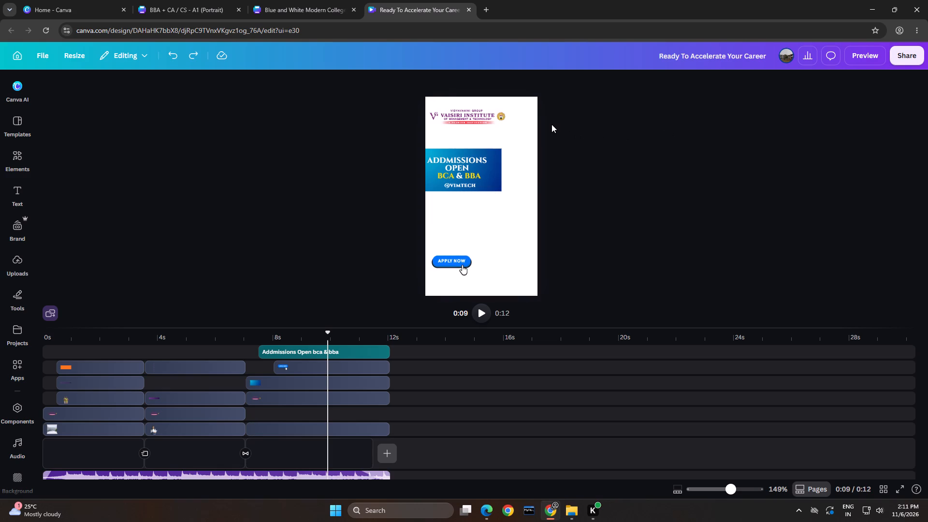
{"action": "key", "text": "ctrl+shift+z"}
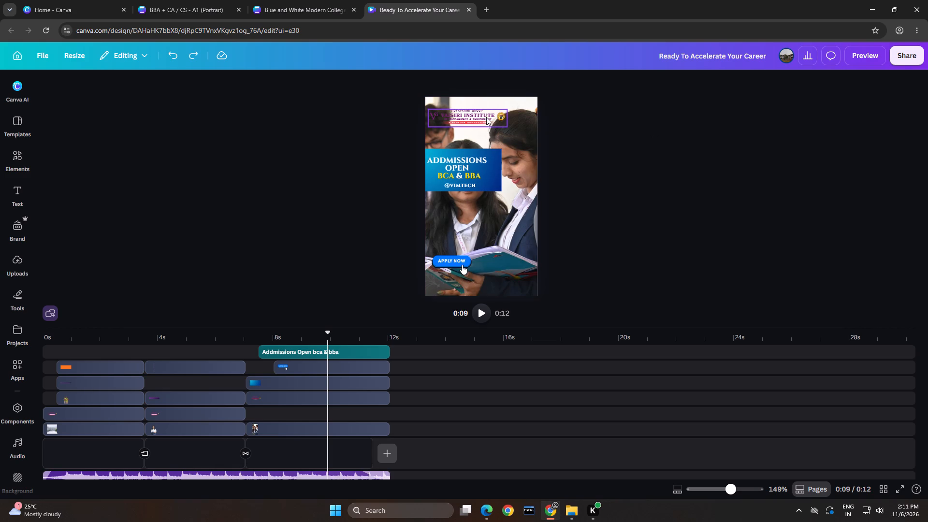
Replace the Vaisiri Institute logo at the top of the Admissions scene with the copied white logo banner group.
{"action": "left_click", "coordinate": [486, 117]}
{"action": "key", "text": "BackSpace"}
{"action": "key", "text": "ctrl+v"}
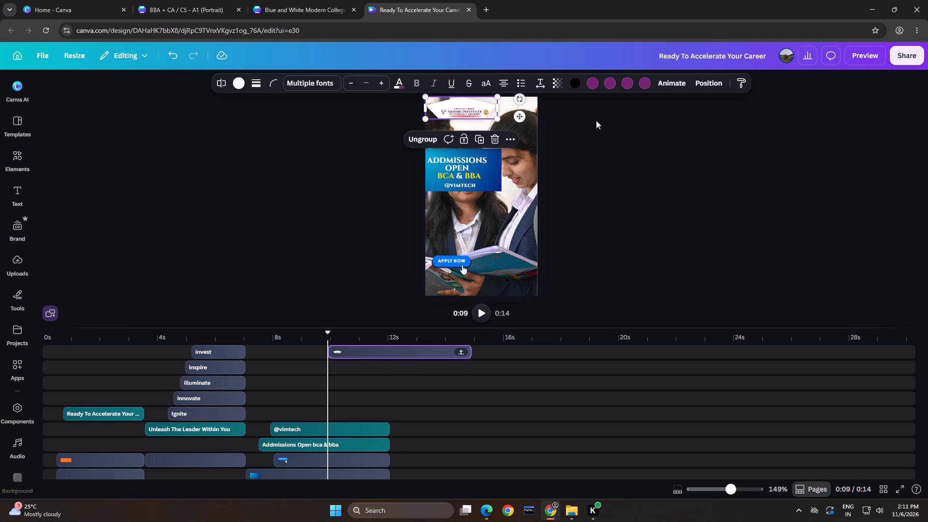
{"action": "left_click", "coordinate": [497, 116]}
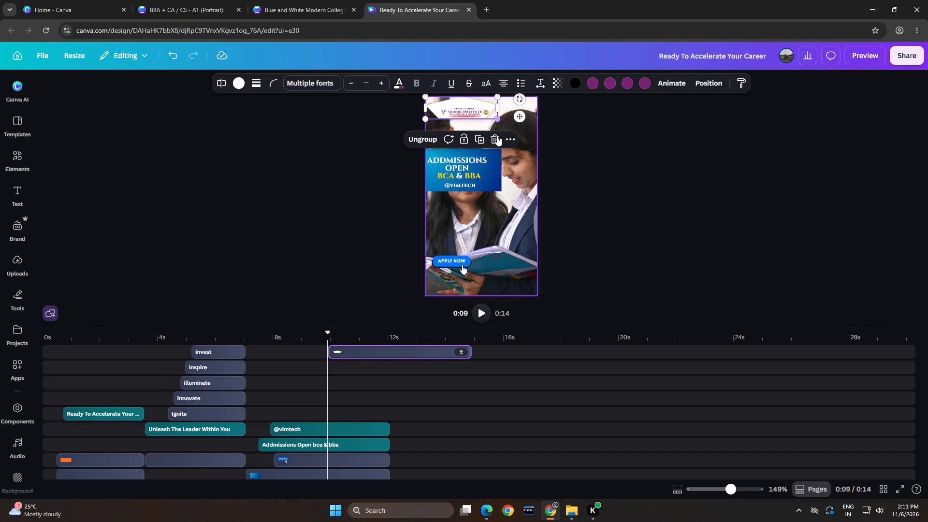
Delete the pasted logo banner and copy the Vaisiri Institute banner group again from page 2 of the college fair poster.
{"action": "left_click", "coordinate": [497, 137]}
{"action": "left_click", "coordinate": [325, 9]}
{"action": "double_click", "coordinate": [829, 202]}
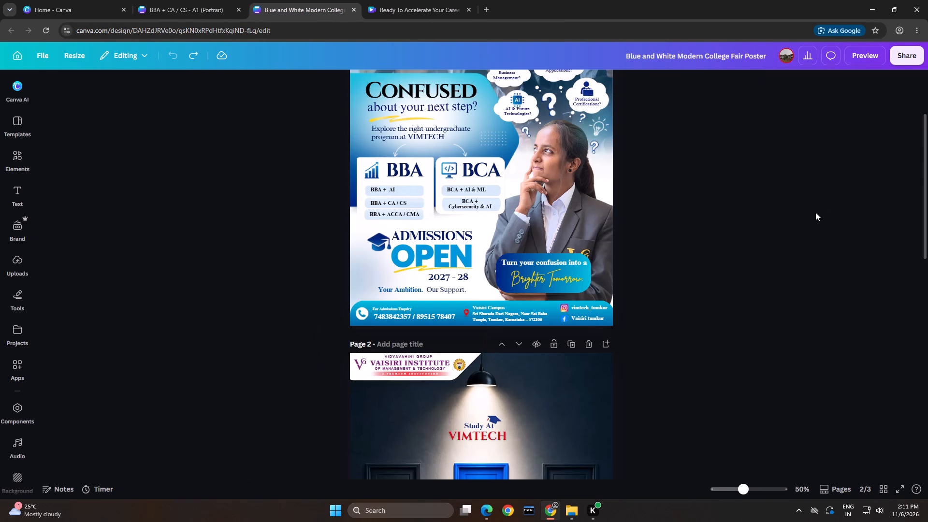
{"action": "scroll", "coordinate": [467, 351], "scroll_direction": "down", "scroll_amount": 5}
{"action": "left_click_drag", "start_coordinate": [820, 232], "coordinate": [827, 231]}
{"action": "left_click", "coordinate": [827, 231]}
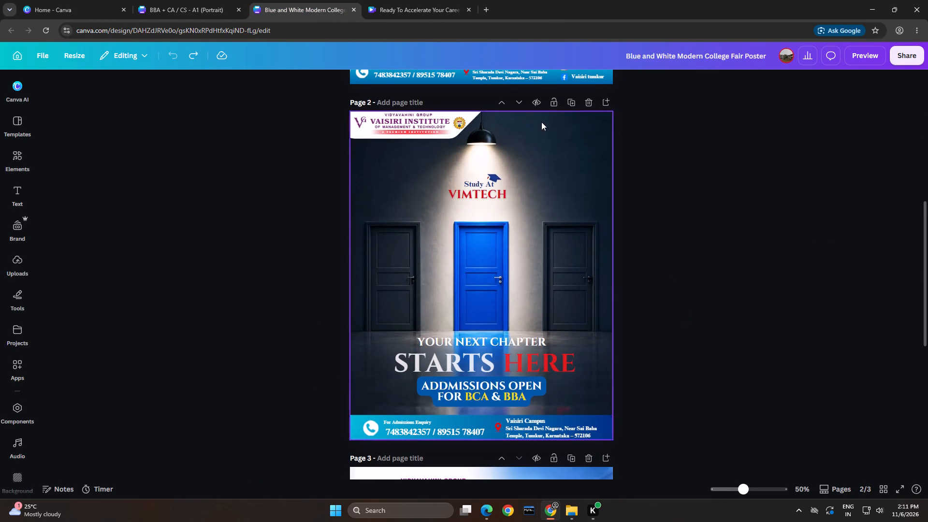
{"action": "left_click", "coordinate": [465, 117]}
{"action": "key", "text": "ctrl+c"}
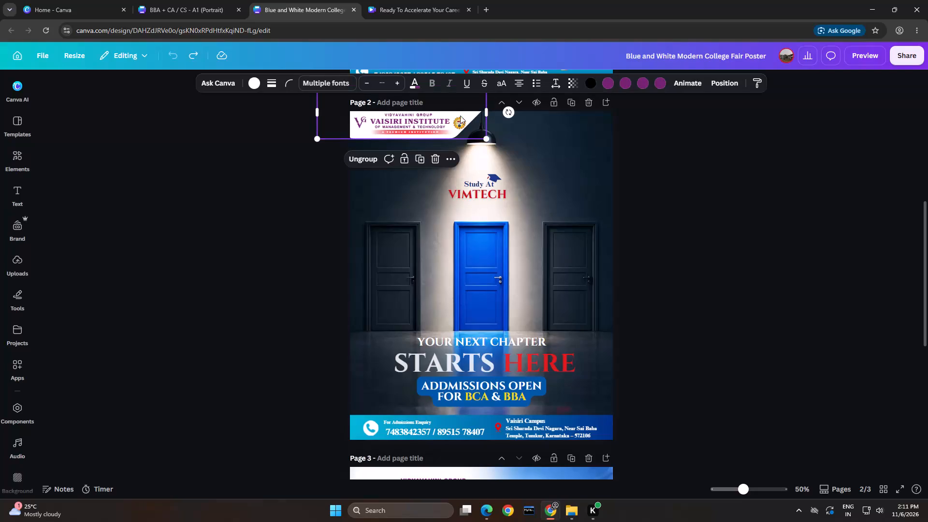
{"action": "left_click", "coordinate": [434, 0]}
Paste the logo banner into the Admissions scene, enlarge it slightly wider than the frame, and fit it along the top edge.
{"action": "left_click", "coordinate": [469, 99]}
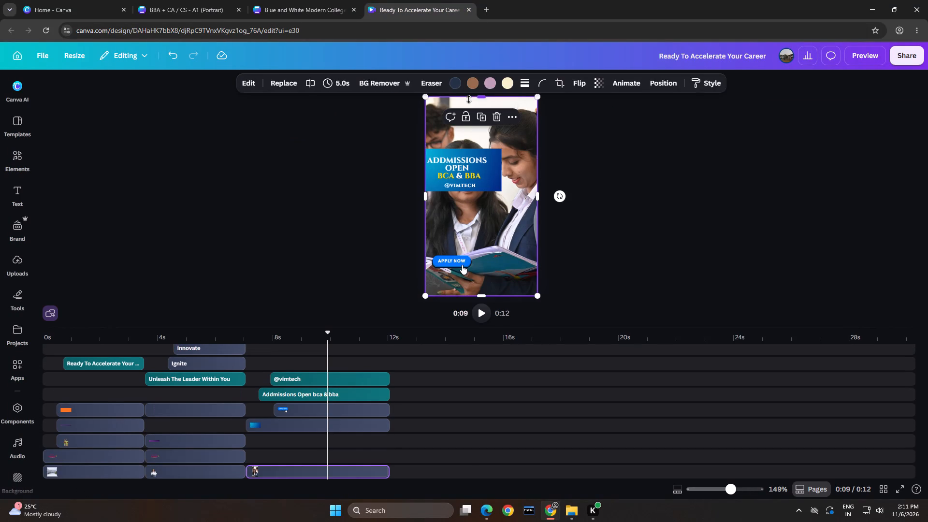
{"action": "key", "text": "ctrl+v"}
{"action": "left_click_drag", "start_coordinate": [499, 119], "coordinate": [506, 121]}
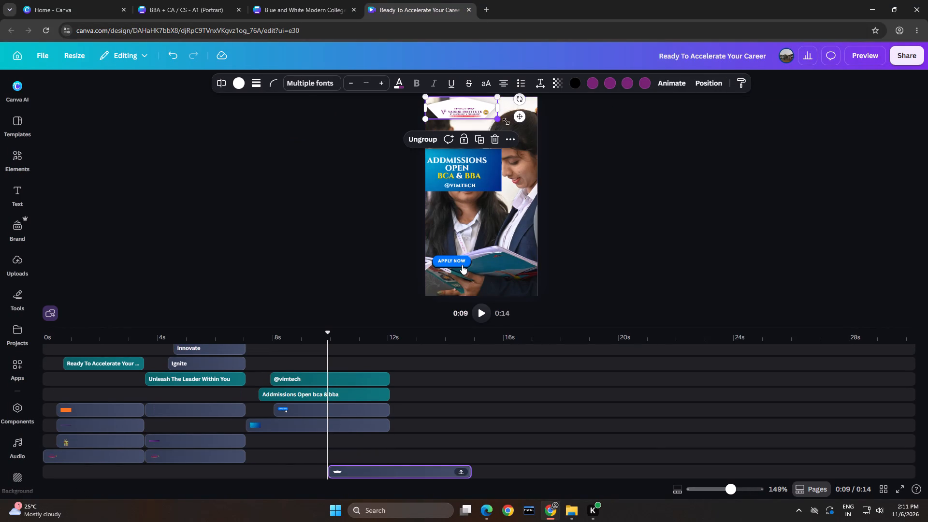
{"action": "left_click_drag", "start_coordinate": [506, 121], "coordinate": [573, 155]}
{"action": "left_click_drag", "start_coordinate": [548, 136], "coordinate": [524, 124]}
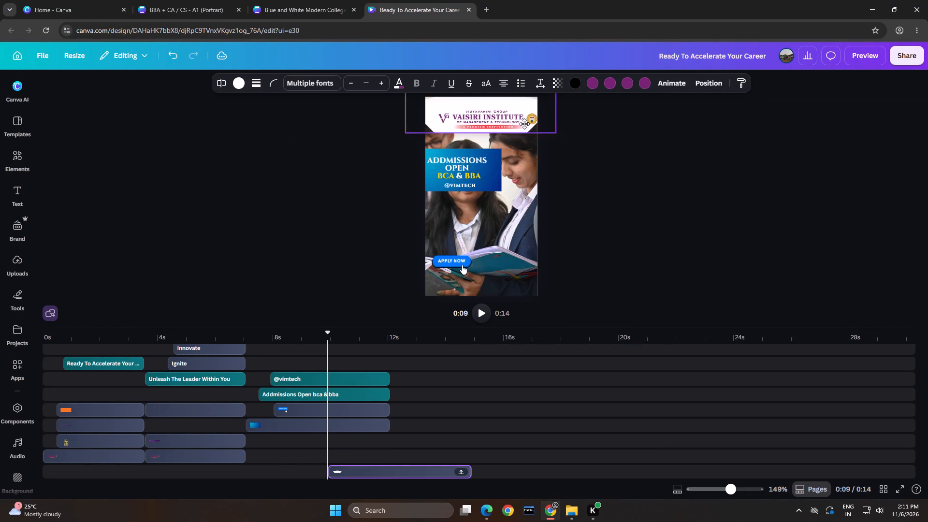
{"action": "left_click_drag", "start_coordinate": [524, 124], "coordinate": [514, 114]}
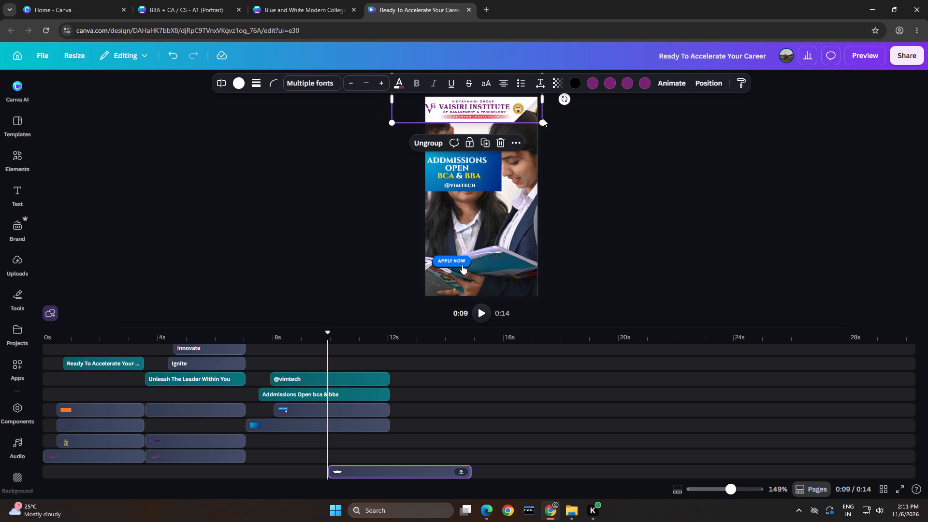
{"action": "left_click_drag", "start_coordinate": [543, 122], "coordinate": [523, 122]}
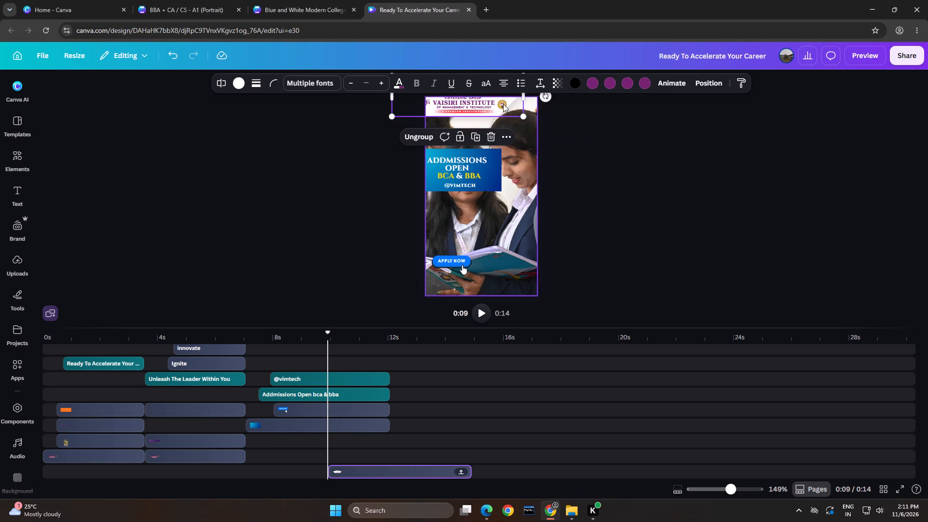
{"action": "left_click_drag", "start_coordinate": [502, 96], "coordinate": [509, 101]}
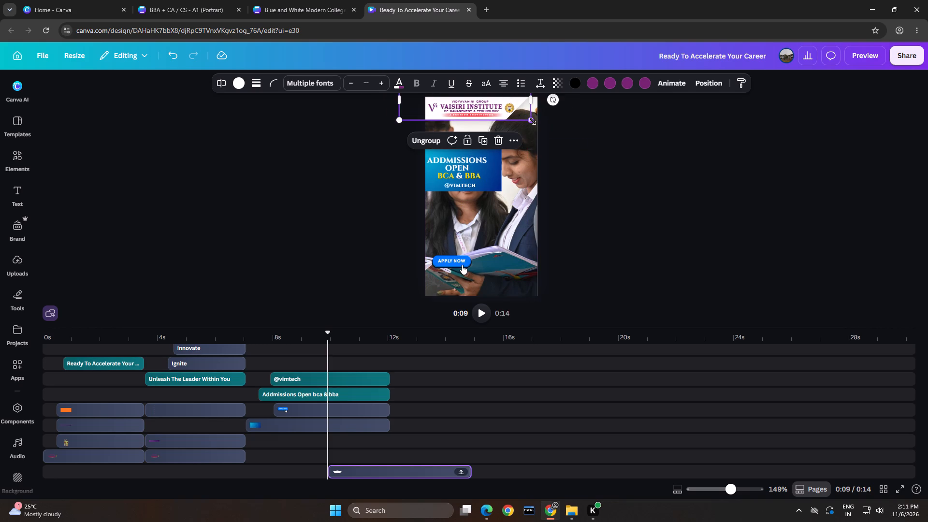
{"action": "left_click", "coordinate": [533, 121]}
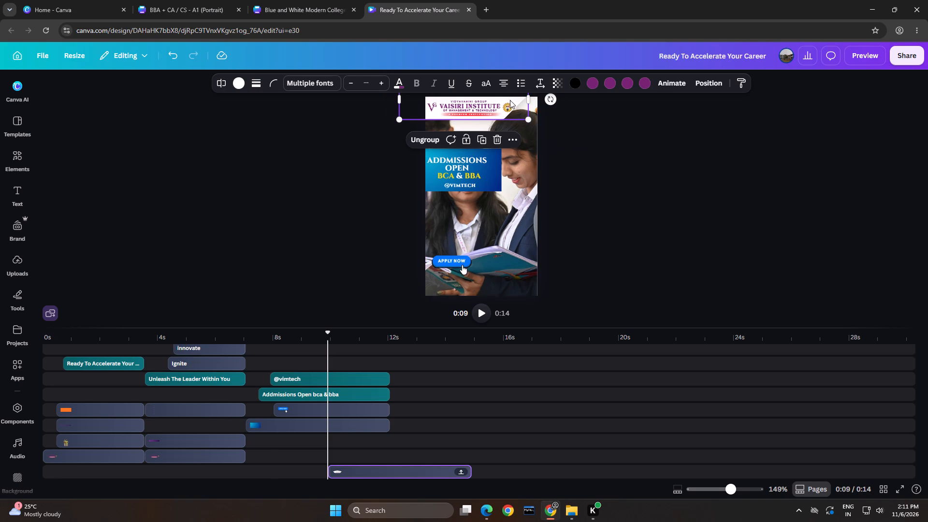
{"action": "left_click", "coordinate": [510, 100]}
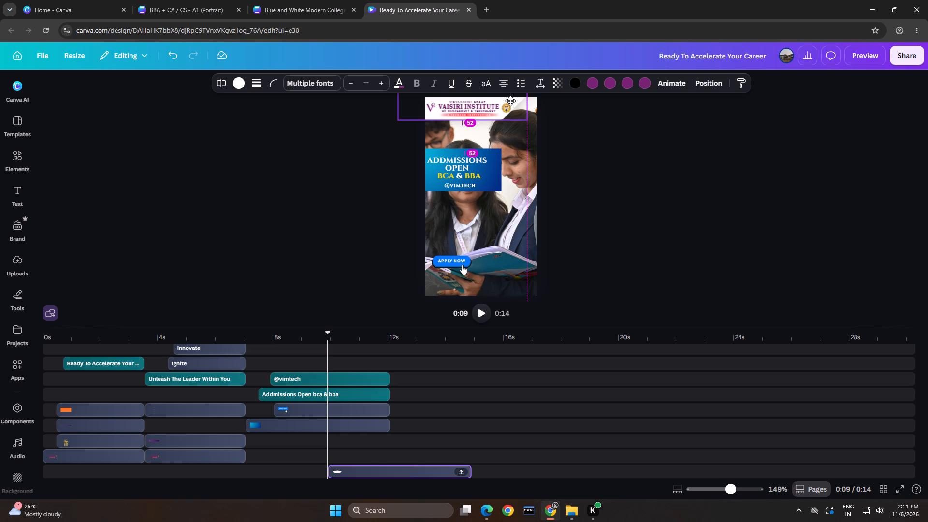
{"action": "double_click", "coordinate": [608, 150]}
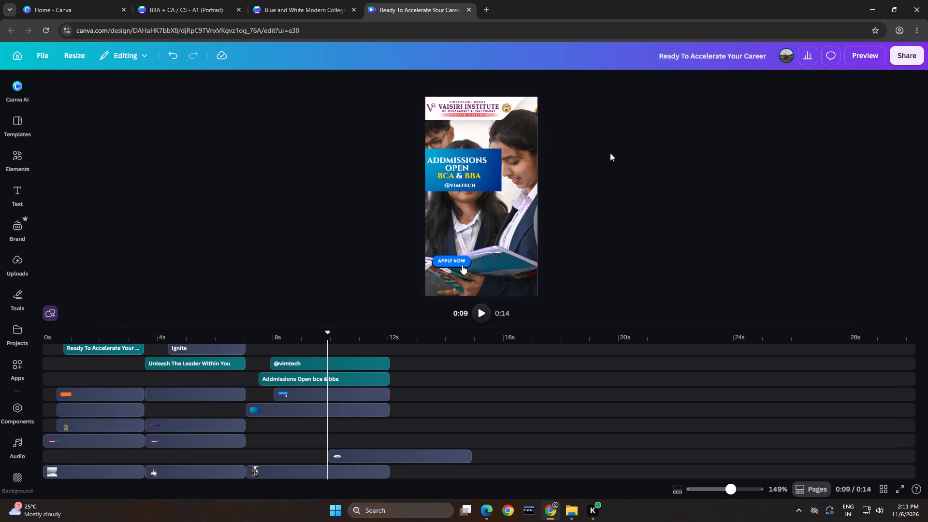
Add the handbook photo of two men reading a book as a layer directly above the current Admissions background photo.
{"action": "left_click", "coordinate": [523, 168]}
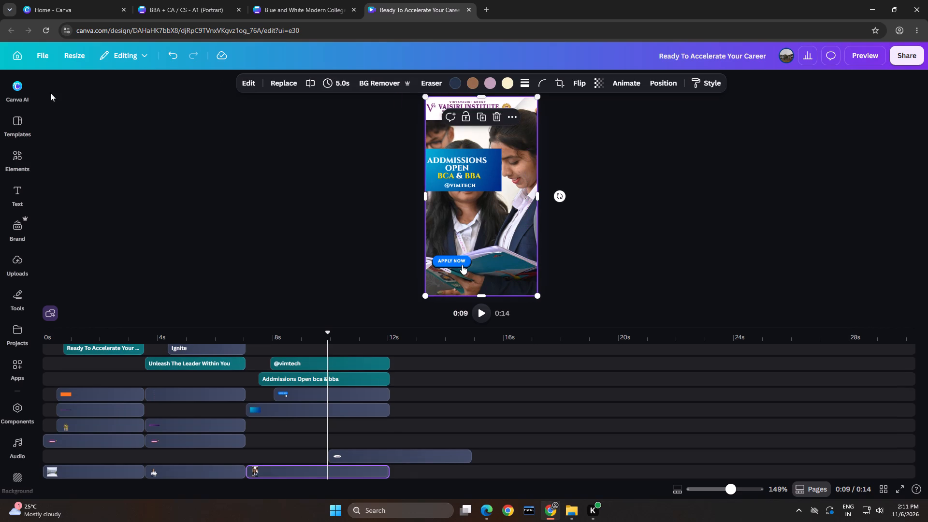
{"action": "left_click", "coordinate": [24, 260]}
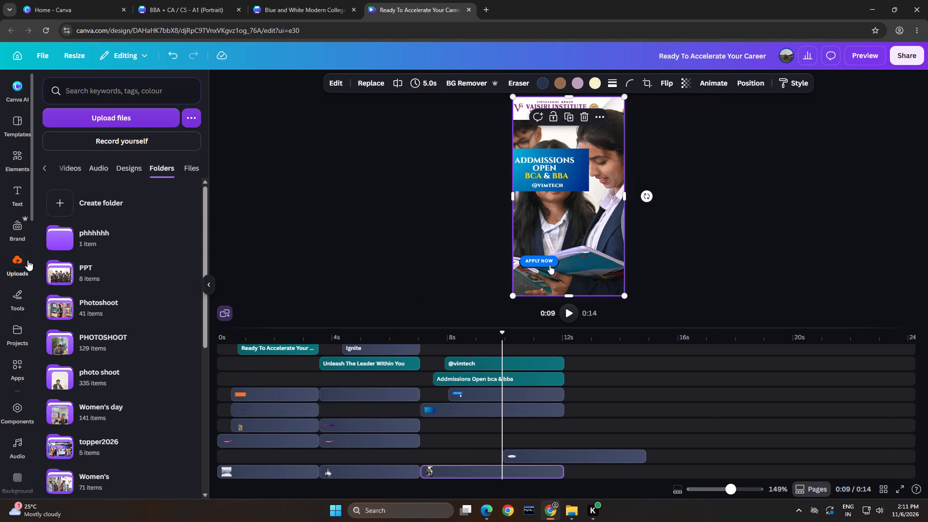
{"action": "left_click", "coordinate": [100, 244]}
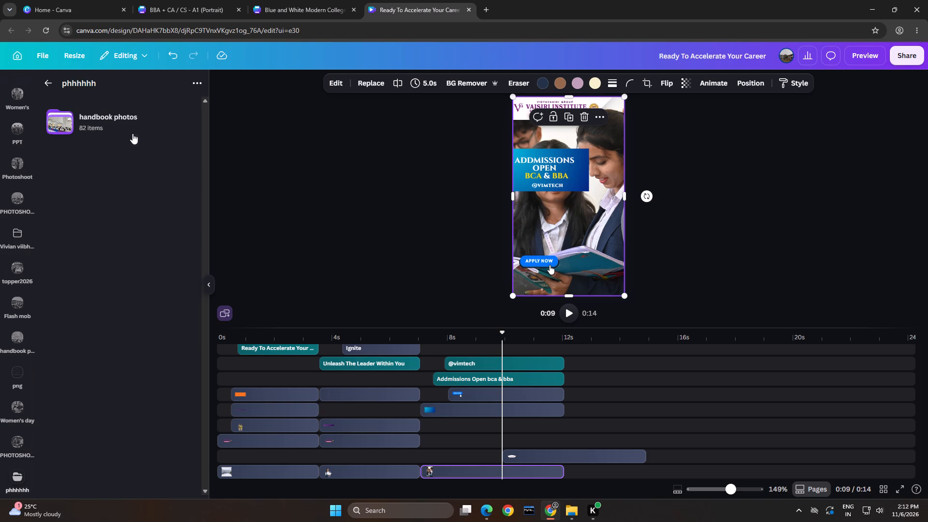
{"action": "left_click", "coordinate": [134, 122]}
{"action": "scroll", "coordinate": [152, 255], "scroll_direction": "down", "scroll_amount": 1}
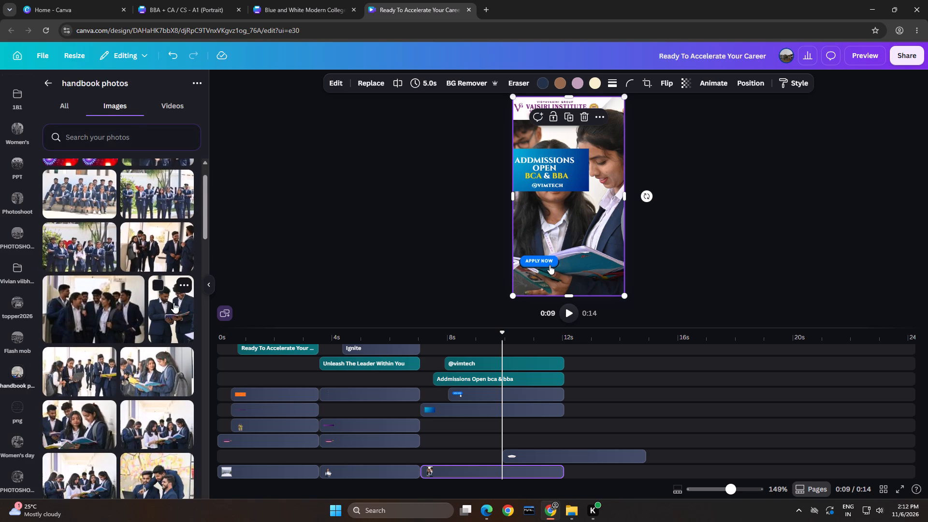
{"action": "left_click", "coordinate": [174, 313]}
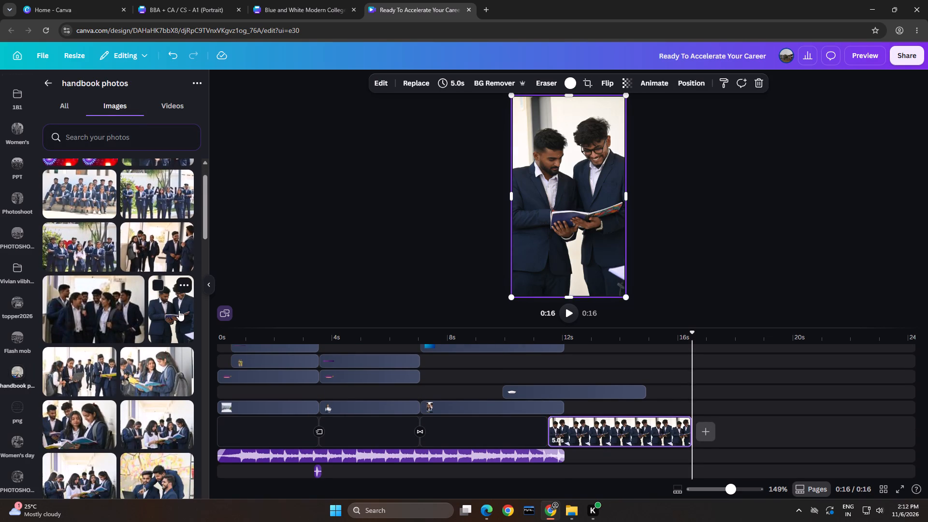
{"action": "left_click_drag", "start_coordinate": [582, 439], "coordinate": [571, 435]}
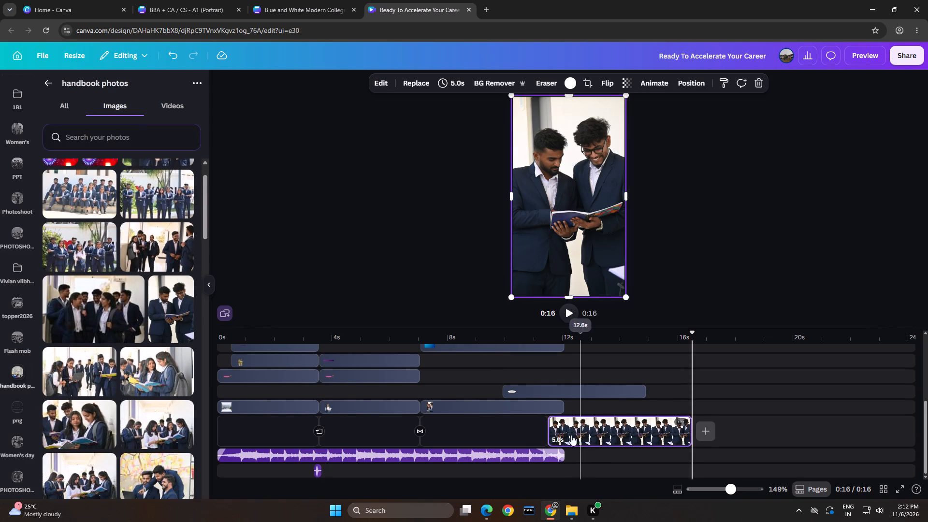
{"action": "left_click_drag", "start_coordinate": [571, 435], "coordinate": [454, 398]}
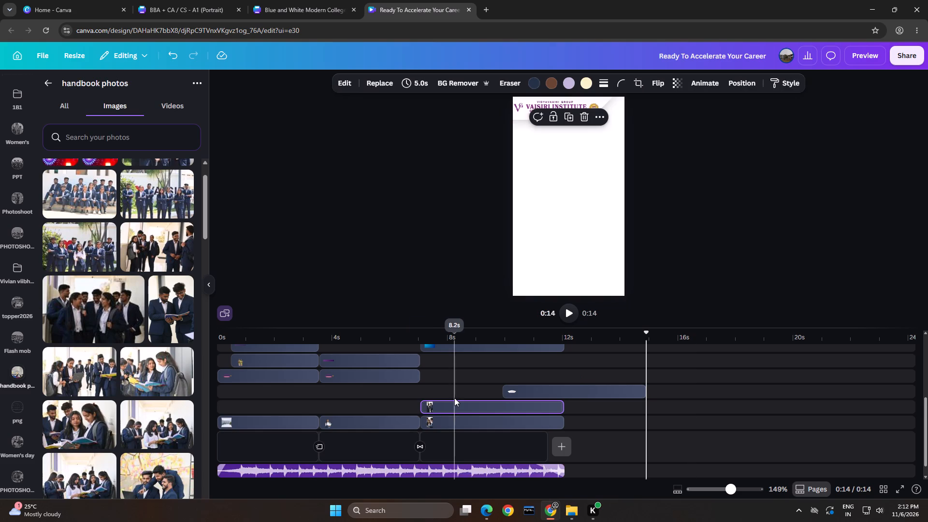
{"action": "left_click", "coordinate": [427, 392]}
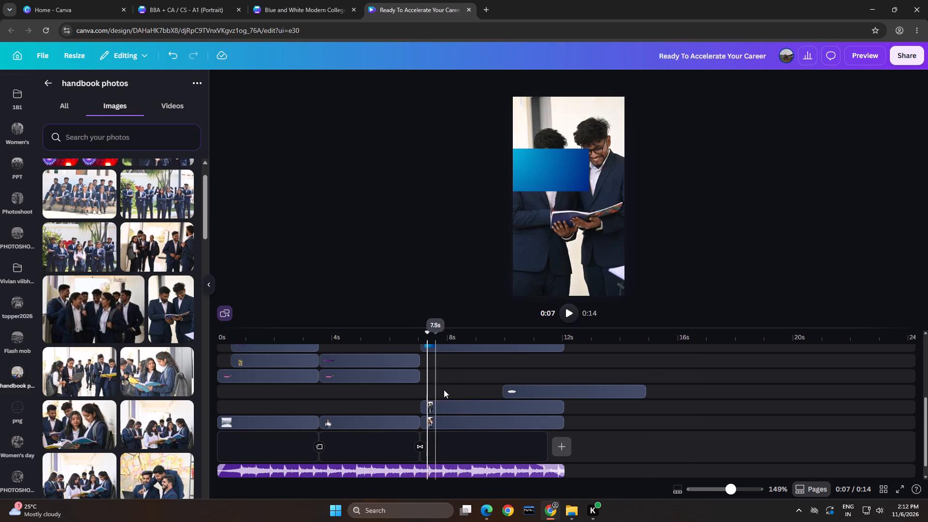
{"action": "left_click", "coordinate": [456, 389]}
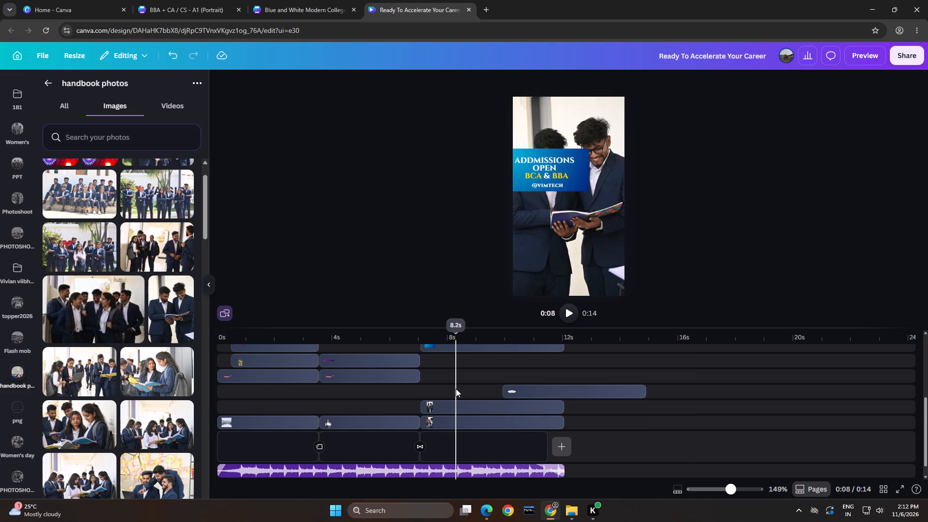
Move the logo banner's clip earlier on the timeline so it lines up with the start of the Admissions scene.
{"action": "key", "text": "space"}
{"action": "left_click_drag", "start_coordinate": [543, 387], "coordinate": [464, 388]}
{"action": "left_click", "coordinate": [447, 371]}
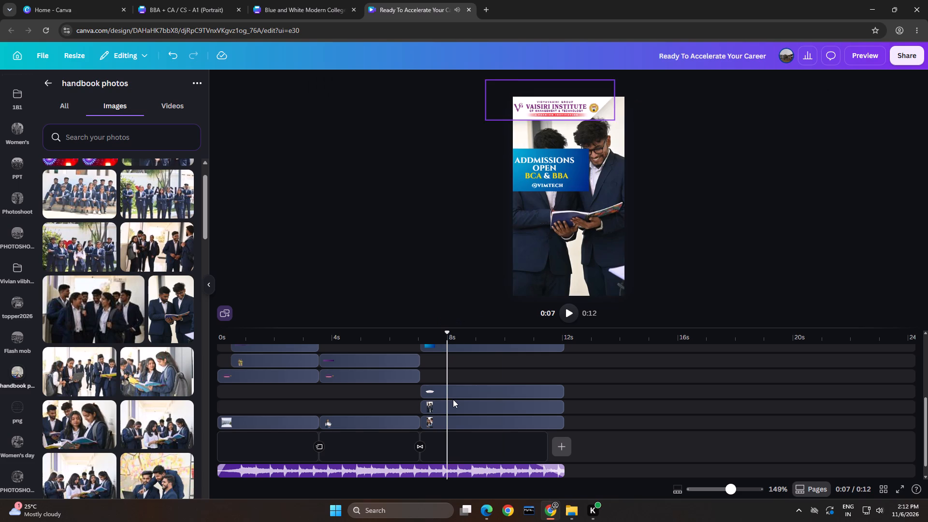
{"action": "key", "text": "space"}
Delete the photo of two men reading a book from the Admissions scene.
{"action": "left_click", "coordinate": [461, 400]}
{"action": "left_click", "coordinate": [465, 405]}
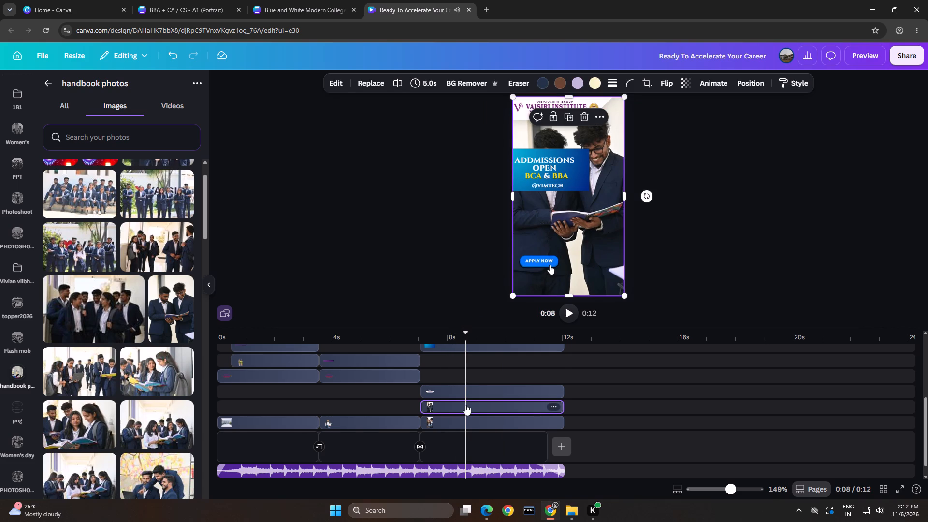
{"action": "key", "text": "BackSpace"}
Add the handbook group photo of students with folded arms, reframe it, and layer it beneath the Admissions scene's current photo.
{"action": "scroll", "coordinate": [142, 223], "scroll_direction": "up", "scroll_amount": 5}
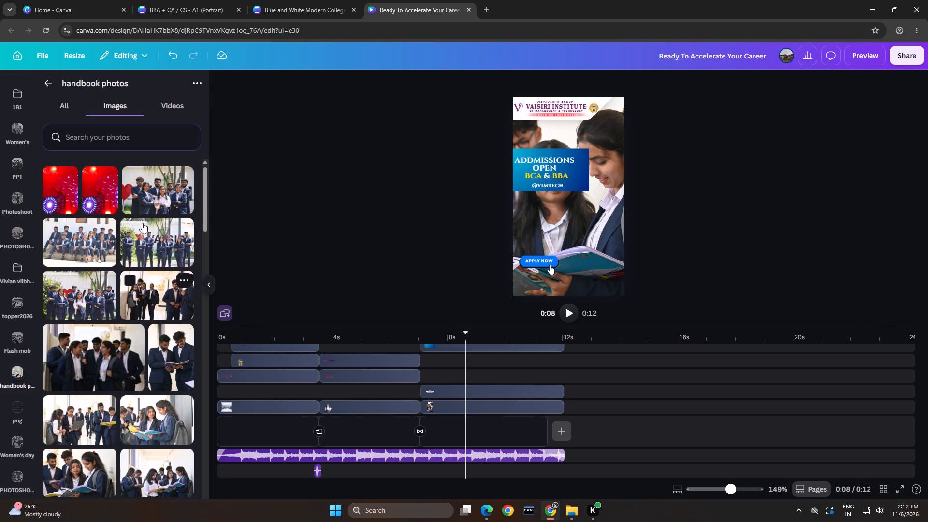
{"action": "scroll", "coordinate": [142, 223], "scroll_direction": "up", "scroll_amount": 1}
{"action": "left_click", "coordinate": [160, 203]}
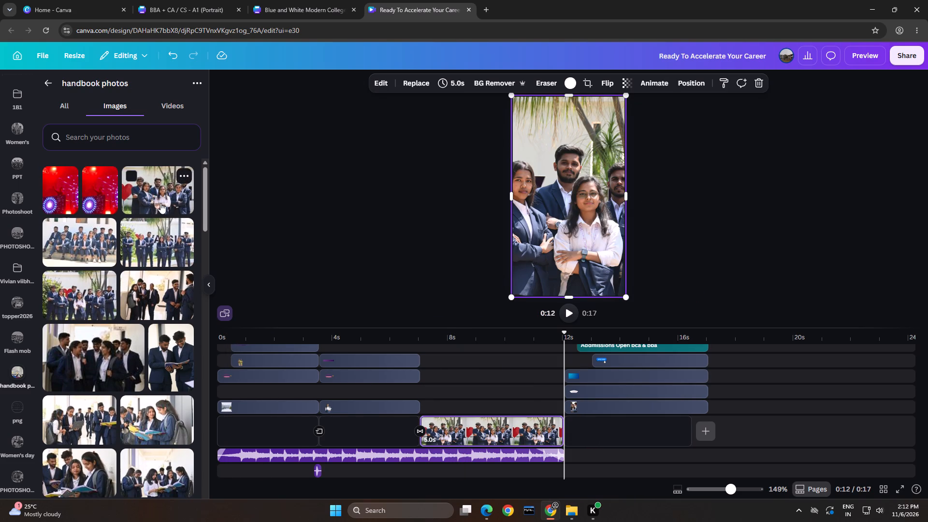
{"action": "double_click", "coordinate": [548, 217]}
{"action": "left_click_drag", "start_coordinate": [548, 217], "coordinate": [495, 209]}
{"action": "left_click", "coordinate": [783, 177]}
{"action": "left_click", "coordinate": [783, 177]}
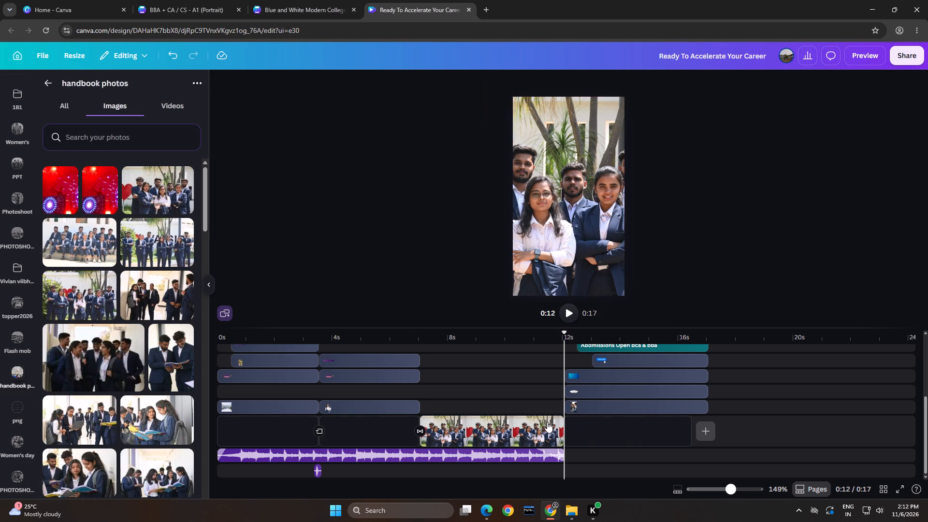
{"action": "left_click_drag", "start_coordinate": [531, 424], "coordinate": [529, 410]}
Delete the old background photo of students reading books from the Admissions scene.
{"action": "left_click", "coordinate": [510, 388]}
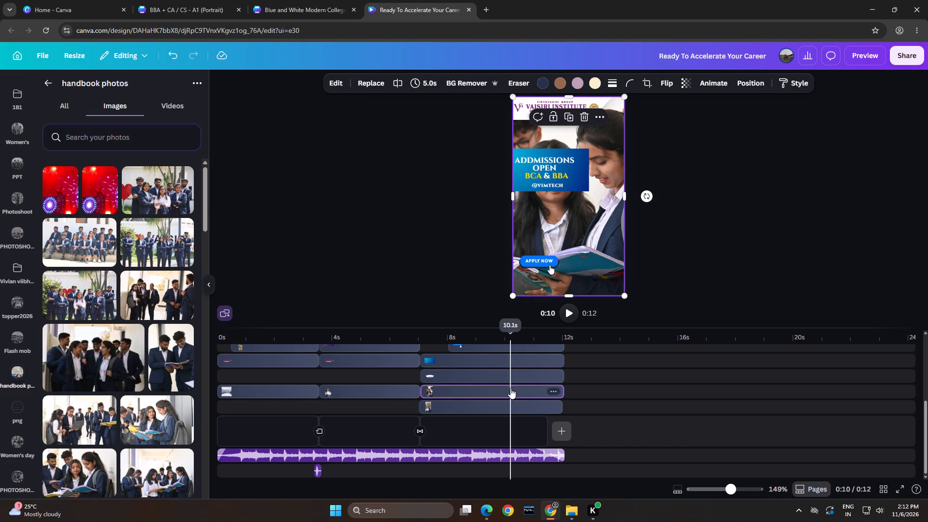
{"action": "key", "text": "BackSpace"}
{"action": "left_click", "coordinate": [815, 237]}
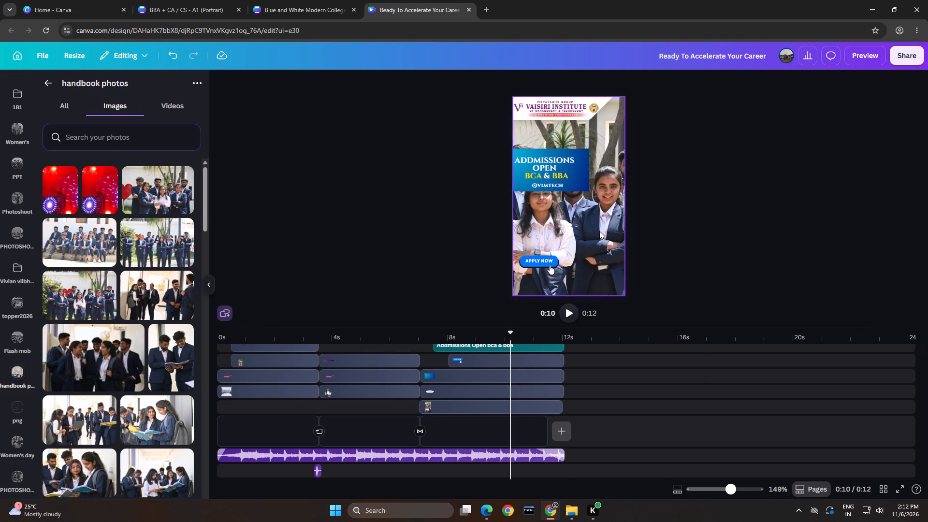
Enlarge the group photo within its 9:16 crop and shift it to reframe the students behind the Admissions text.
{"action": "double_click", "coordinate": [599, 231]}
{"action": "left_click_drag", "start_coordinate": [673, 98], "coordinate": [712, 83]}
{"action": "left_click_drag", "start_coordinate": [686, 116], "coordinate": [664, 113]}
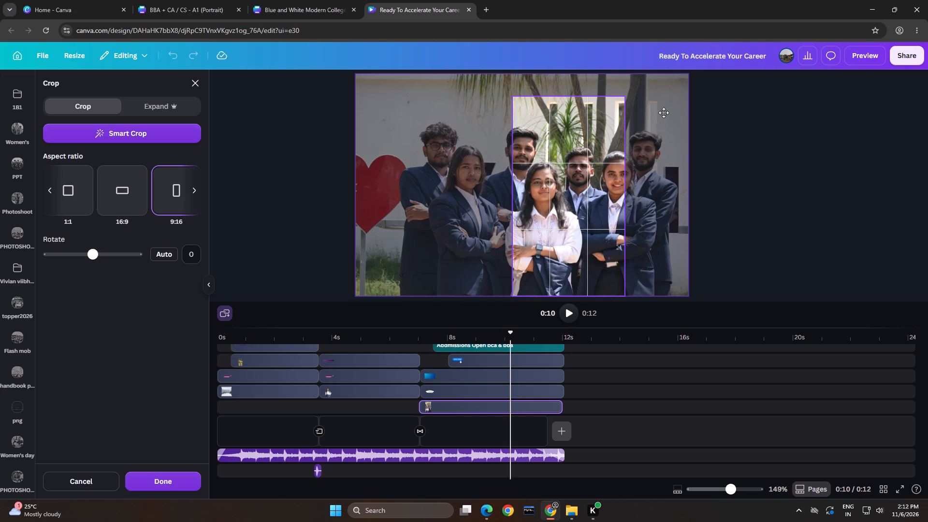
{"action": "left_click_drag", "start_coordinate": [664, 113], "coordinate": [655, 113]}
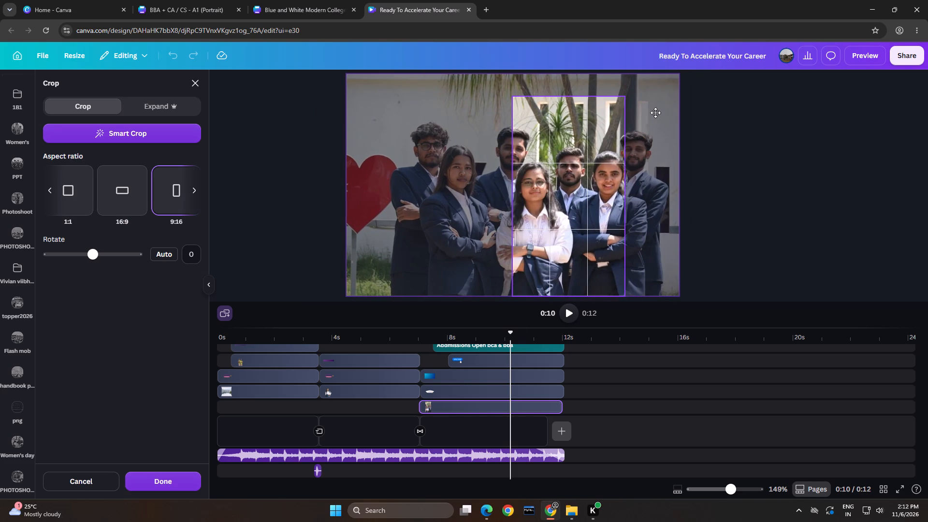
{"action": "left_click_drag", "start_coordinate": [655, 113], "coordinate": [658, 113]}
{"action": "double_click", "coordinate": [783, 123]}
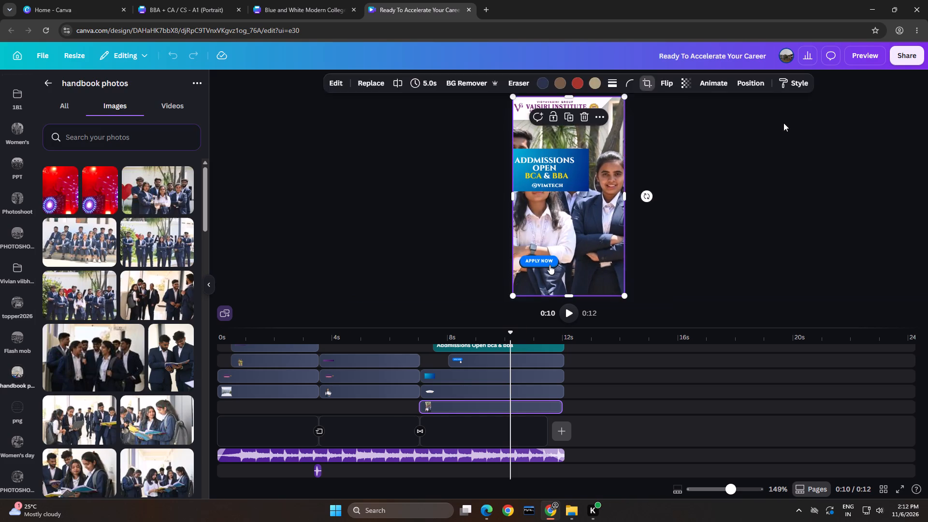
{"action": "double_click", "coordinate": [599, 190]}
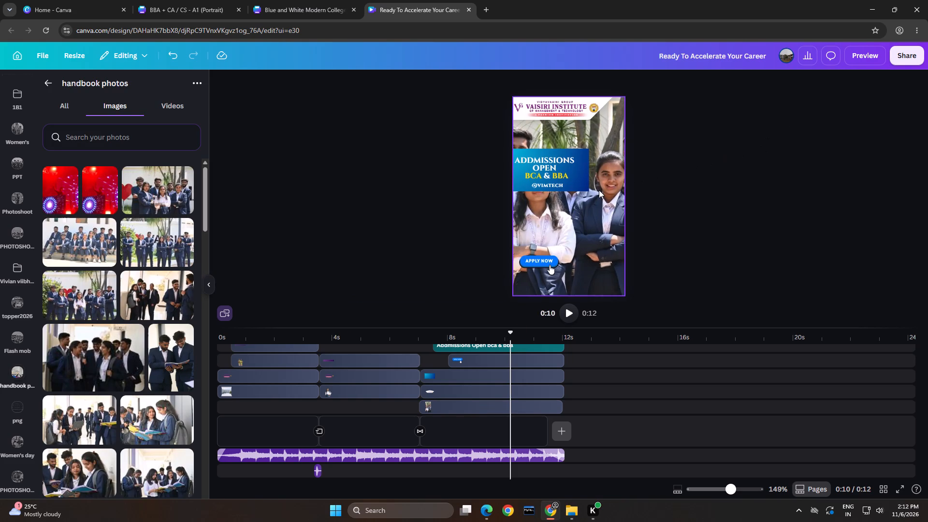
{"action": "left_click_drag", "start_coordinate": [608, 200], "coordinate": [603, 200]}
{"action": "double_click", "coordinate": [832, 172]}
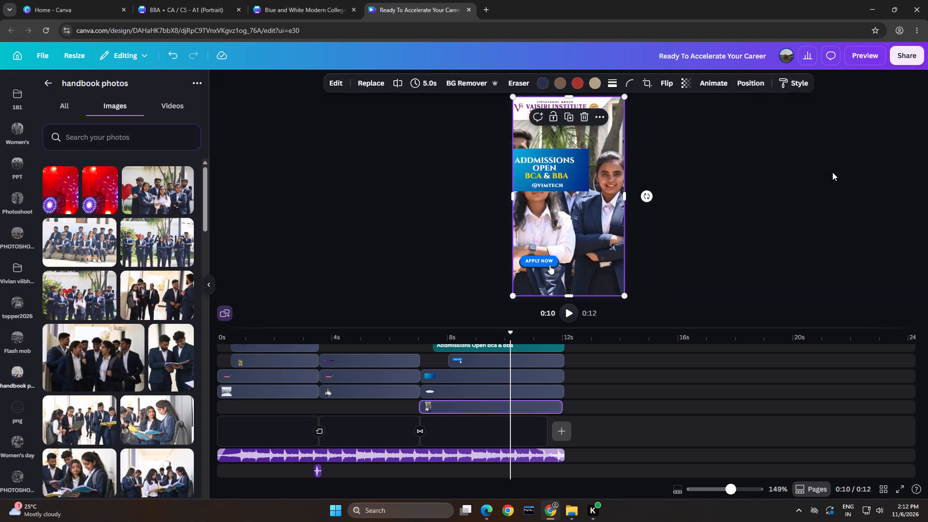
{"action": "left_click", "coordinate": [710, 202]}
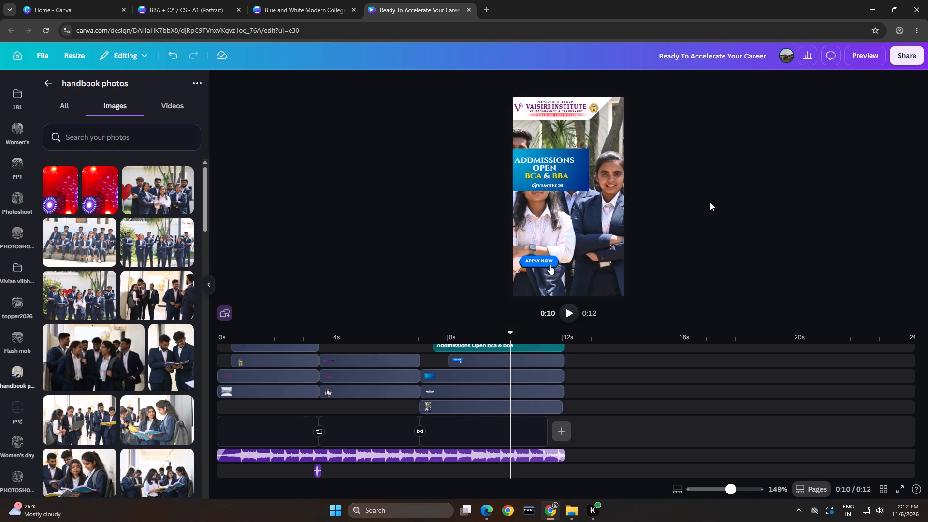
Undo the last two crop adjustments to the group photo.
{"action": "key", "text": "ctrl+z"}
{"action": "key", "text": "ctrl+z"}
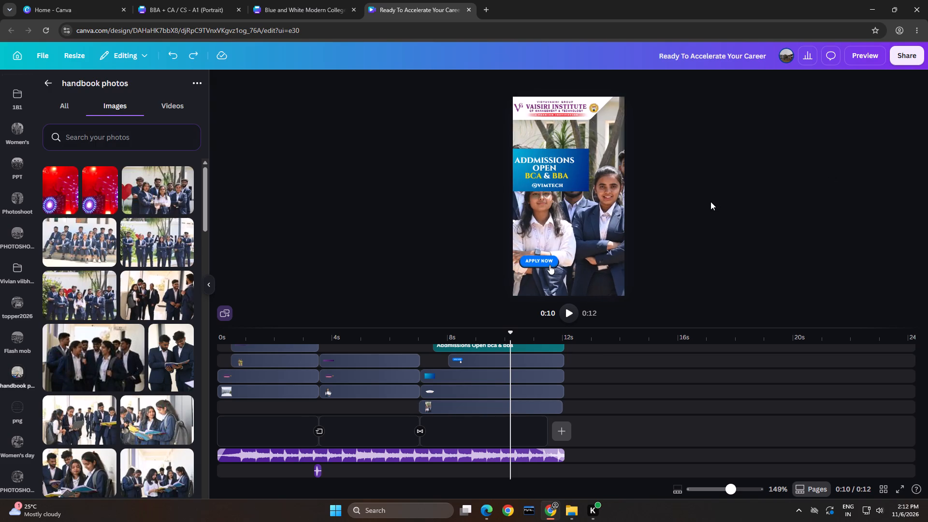
Undo the Admissions scene's logo and group-photo edits, back to the version with the single male student cut-out on white.
{"action": "key", "text": "ctrl+z"}
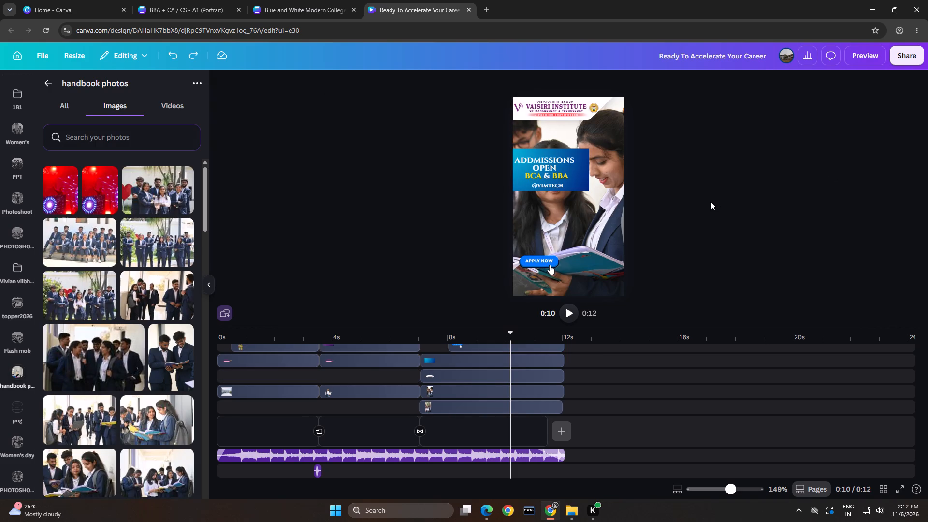
{"action": "key", "text": "ctrl+z"}
{"action": "key", "text": "ctrl+z"}
{"action": "key", "text": "ctrl+z"}
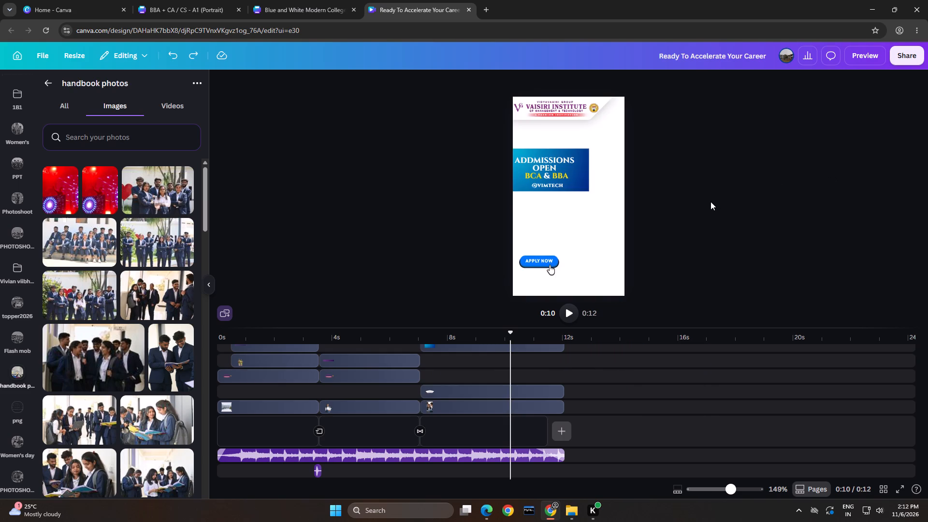
{"action": "key", "text": "ctrl+z"}
{"action": "key", "text": "ctrl+z"}
{"action": "key", "text": "ctrl+z"}
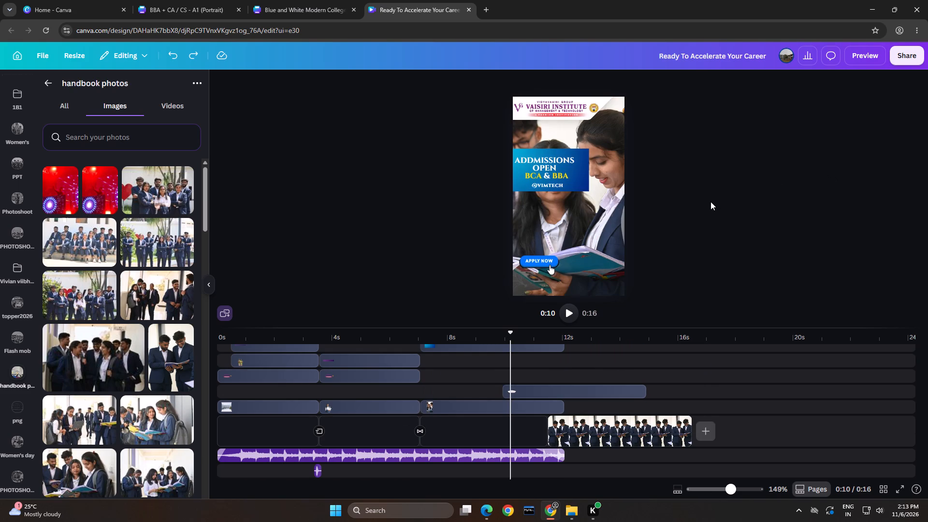
{"action": "key", "text": "ctrl+z"}
{"action": "key", "text": "ctrl+z"}
{"action": "key", "text": "ctrl+z"}
{"action": "key", "text": "ctrl+z"}
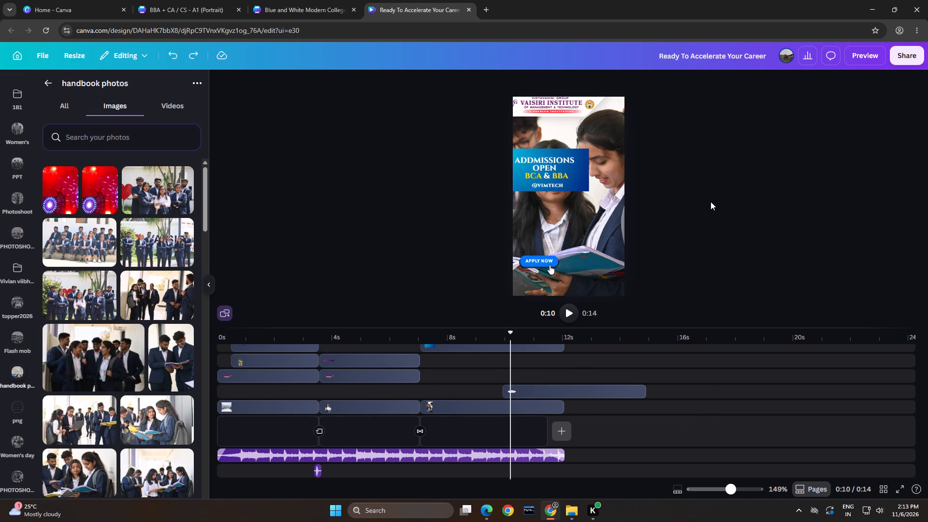
{"action": "key", "text": "ctrl+shift+z"}
{"action": "key", "text": "ctrl+shift+z"}
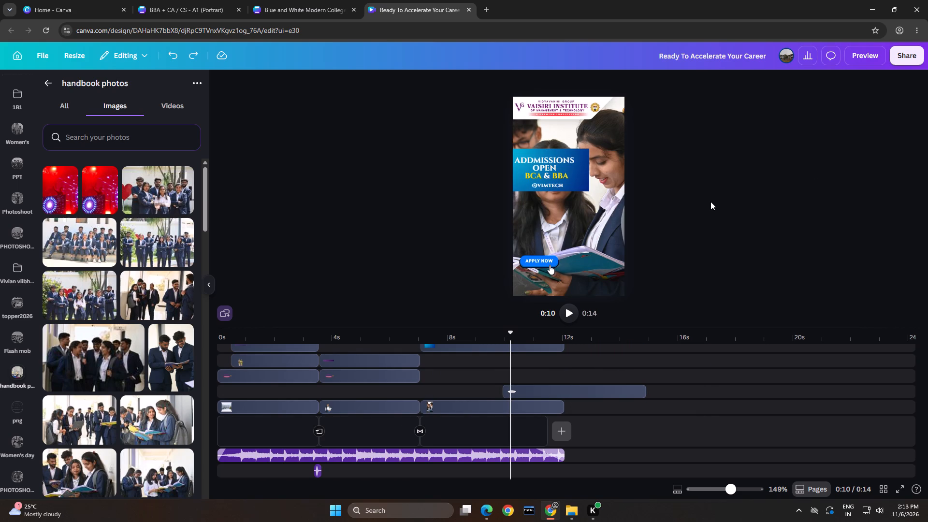
{"action": "key", "text": "ctrl+shift+z"}
{"action": "key", "text": "ctrl+shift+z"}
{"action": "key", "text": "ctrl+z"}
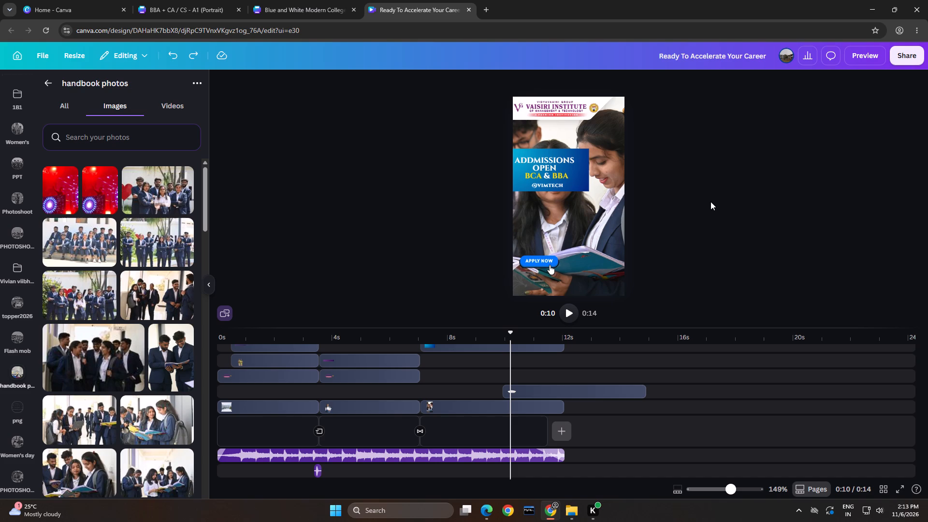
{"action": "key", "text": "ctrl+z"}
{"action": "key", "text": "ctrl+z"}
{"action": "key", "text": "ctrl+z"}
{"action": "key", "text": "ctrl+z"}
{"action": "key", "text": "ctrl+z"}
{"action": "key", "text": "ctrl+z"}
{"action": "key", "text": "ctrl+z"}
{"action": "key", "text": "ctrl+z"}
{"action": "key", "text": "ctrl+z"}
{"action": "key", "text": "ctrl+z"}
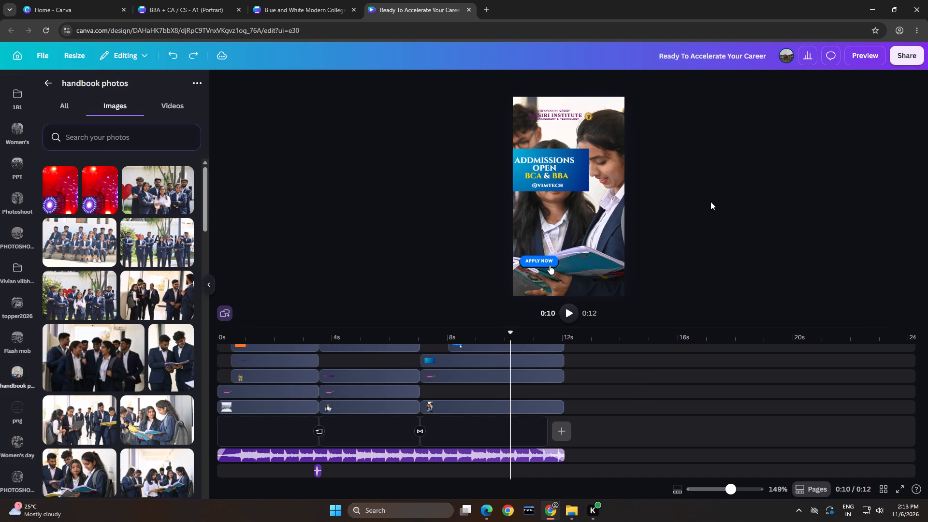
{"action": "key", "text": "ctrl+z"}
{"action": "key", "text": "ctrl+z"}
{"action": "key", "text": "ctrl+z"}
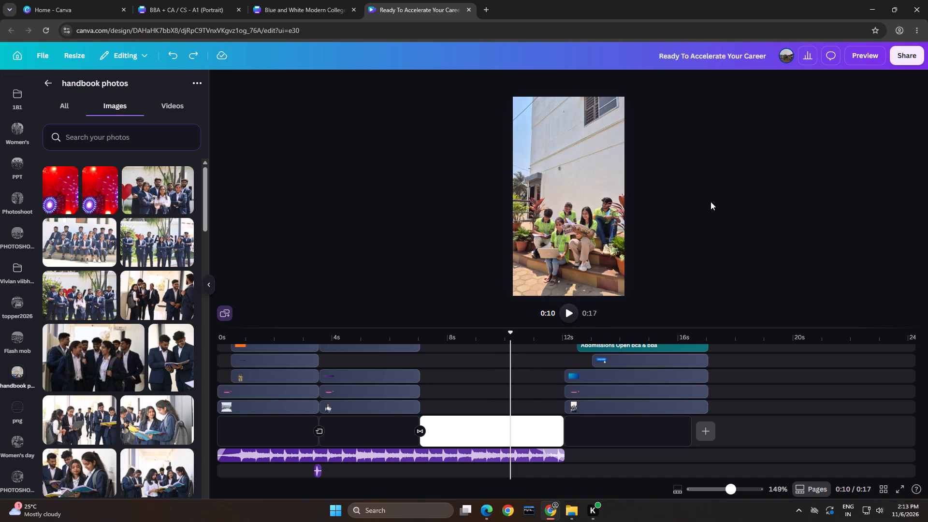
{"action": "key", "text": "ctrl+z"}
{"action": "key", "text": "ctrl+z"}
{"action": "key", "text": "ctrl+z"}
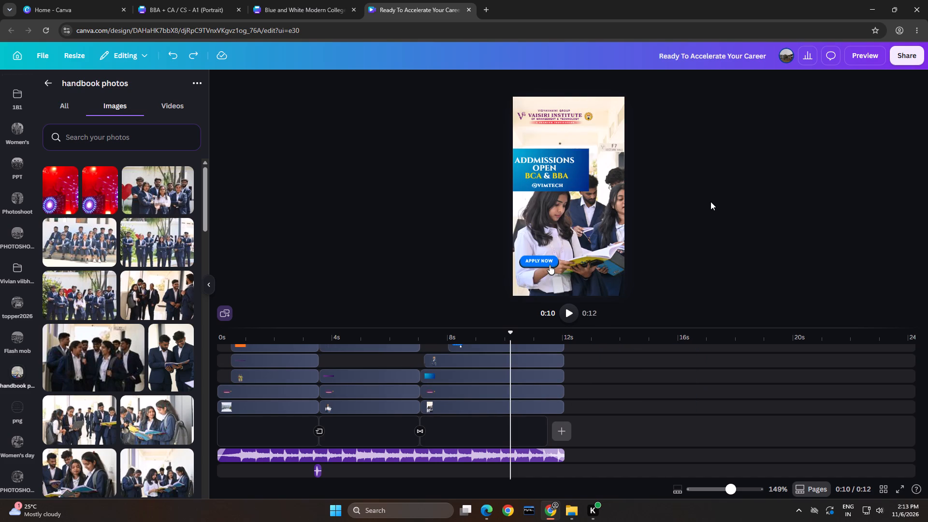
{"action": "key", "text": "ctrl+z"}
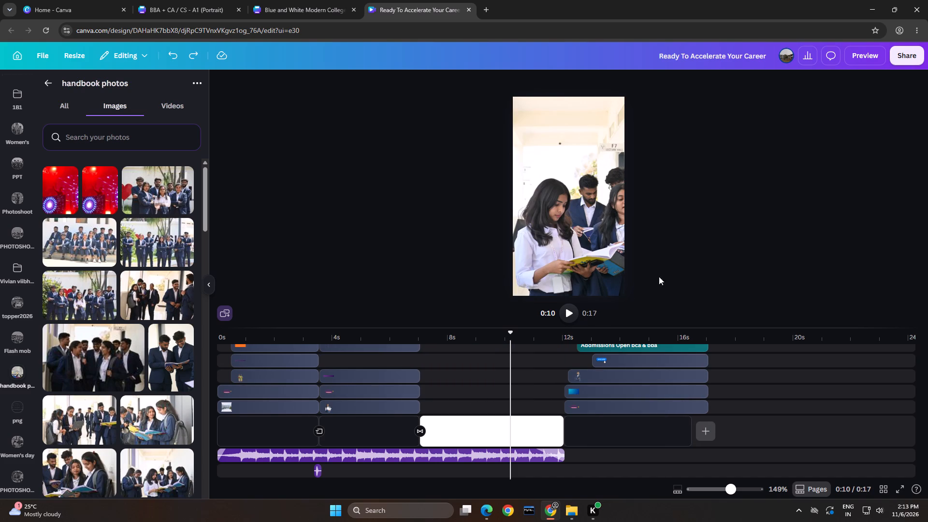
{"action": "key", "text": "ctrl+z"}
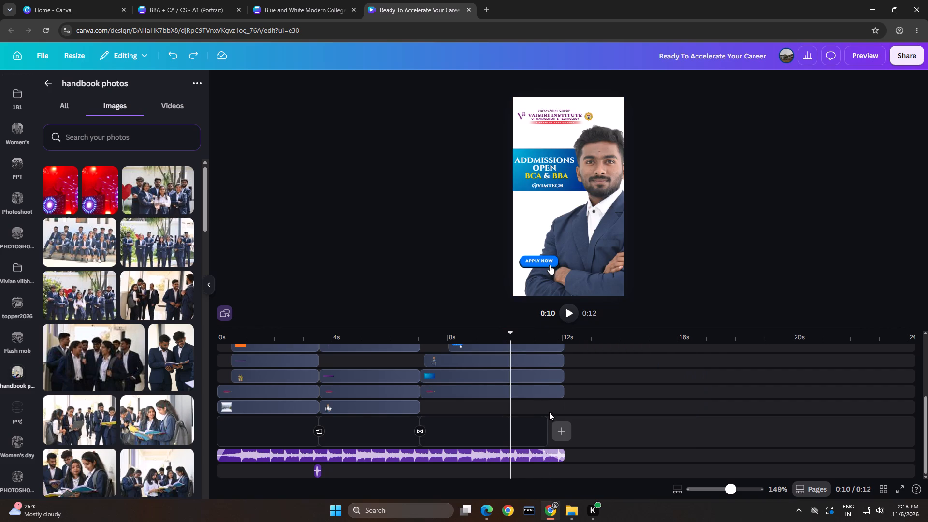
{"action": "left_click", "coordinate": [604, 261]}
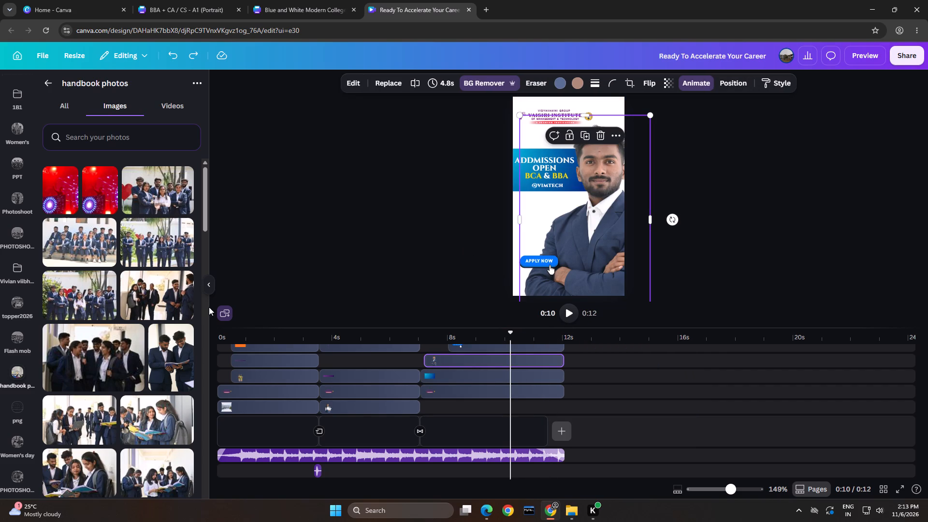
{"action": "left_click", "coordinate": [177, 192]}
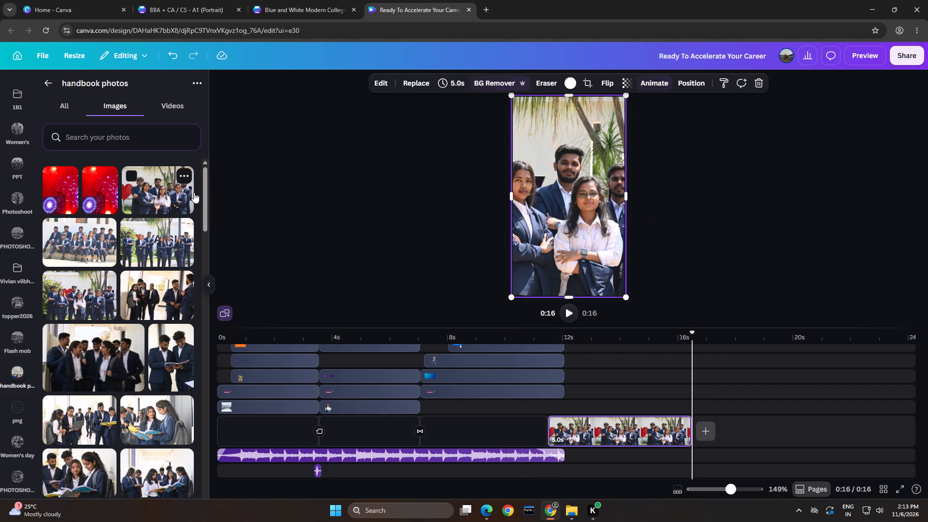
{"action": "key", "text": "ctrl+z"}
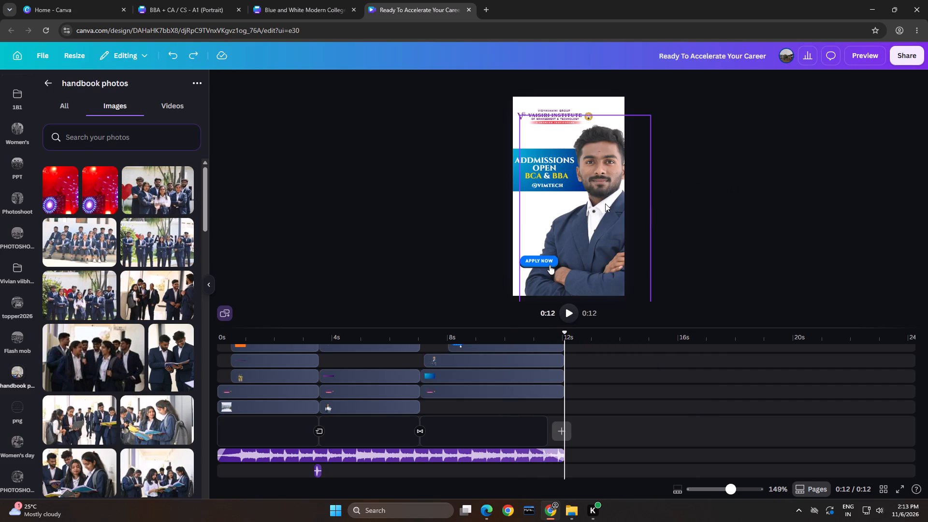
Delete the cut-out of the male student in a navy suit from the Admissions scene.
{"action": "left_click", "coordinate": [605, 203]}
{"action": "left_click", "coordinate": [470, 85]}
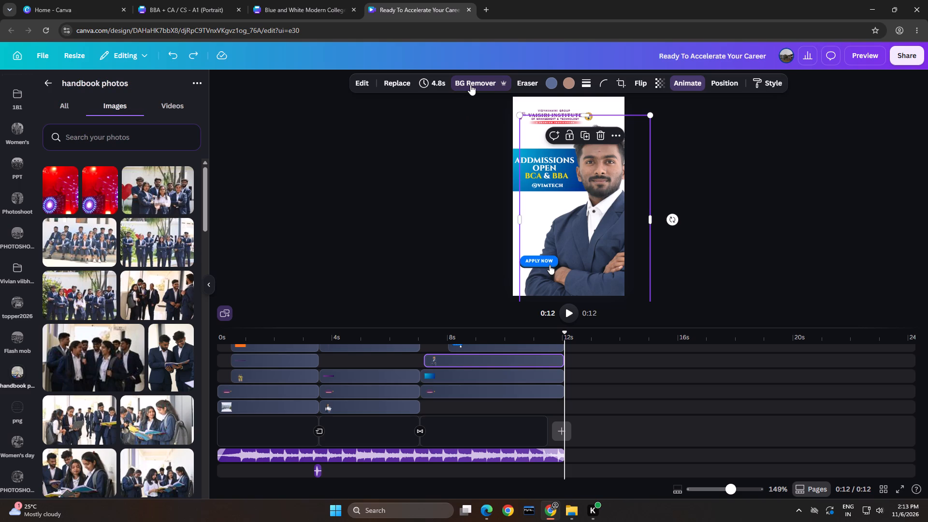
{"action": "left_click", "coordinate": [797, 173]}
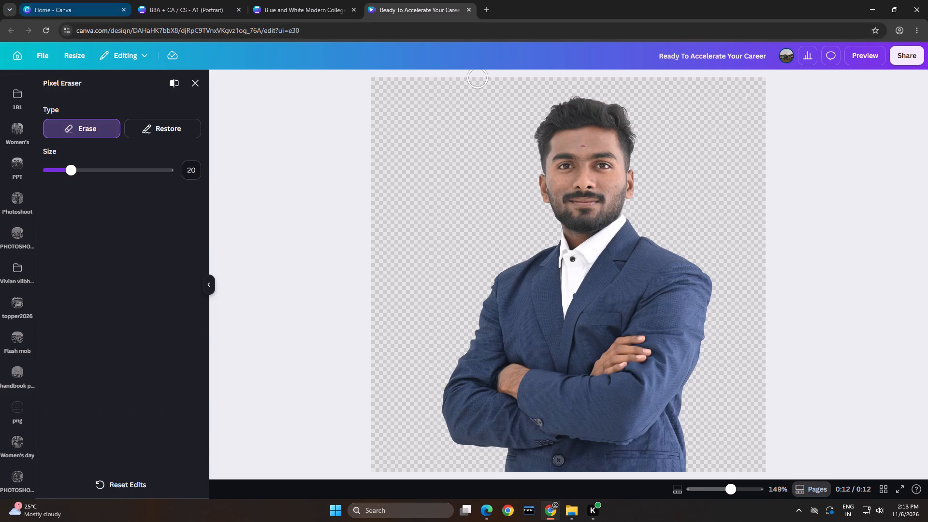
{"action": "left_click", "coordinate": [193, 89]}
{"action": "left_click", "coordinate": [599, 134]}
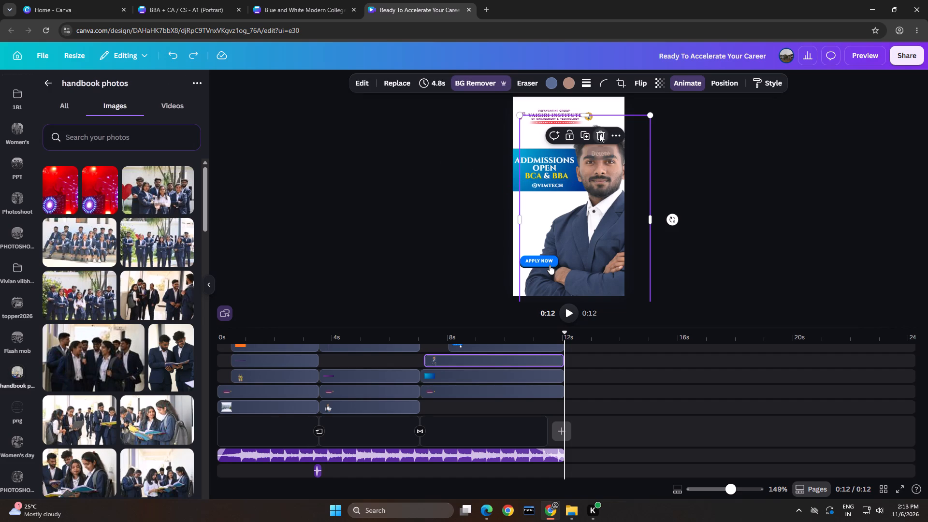
{"action": "left_click", "coordinate": [726, 163]}
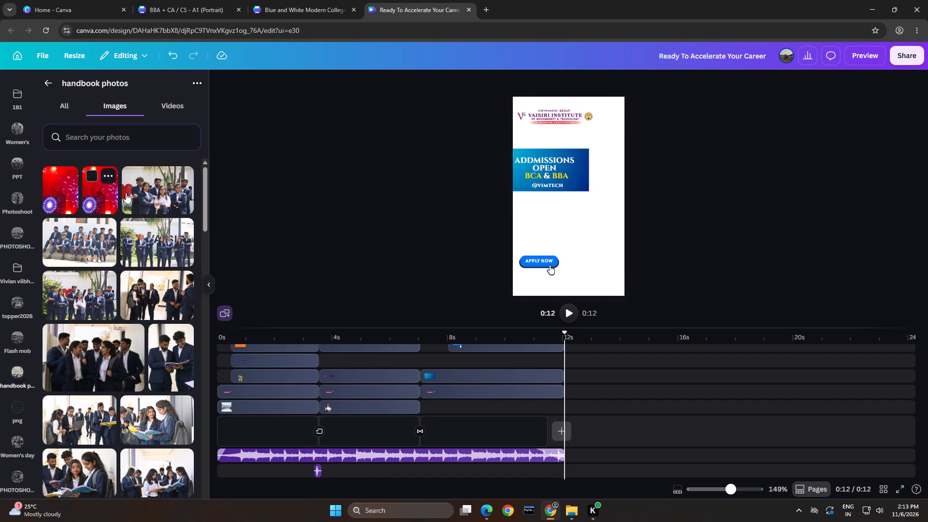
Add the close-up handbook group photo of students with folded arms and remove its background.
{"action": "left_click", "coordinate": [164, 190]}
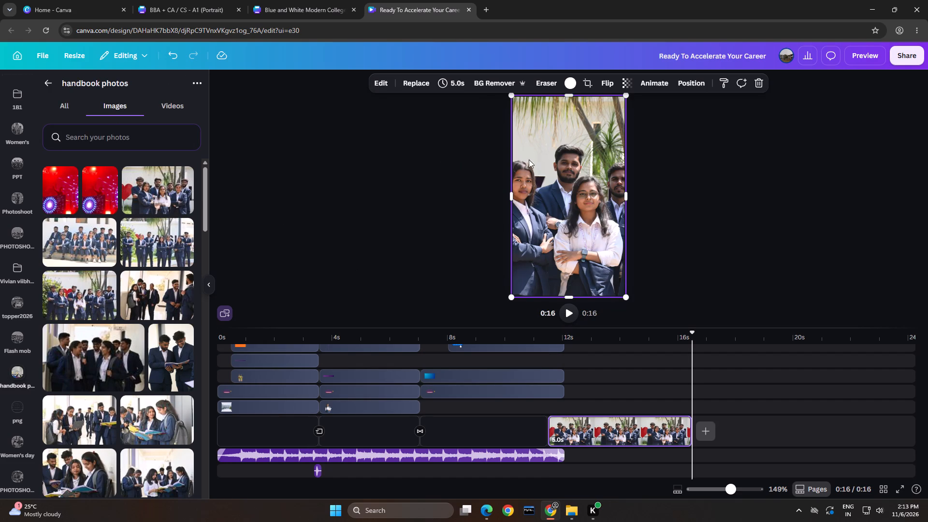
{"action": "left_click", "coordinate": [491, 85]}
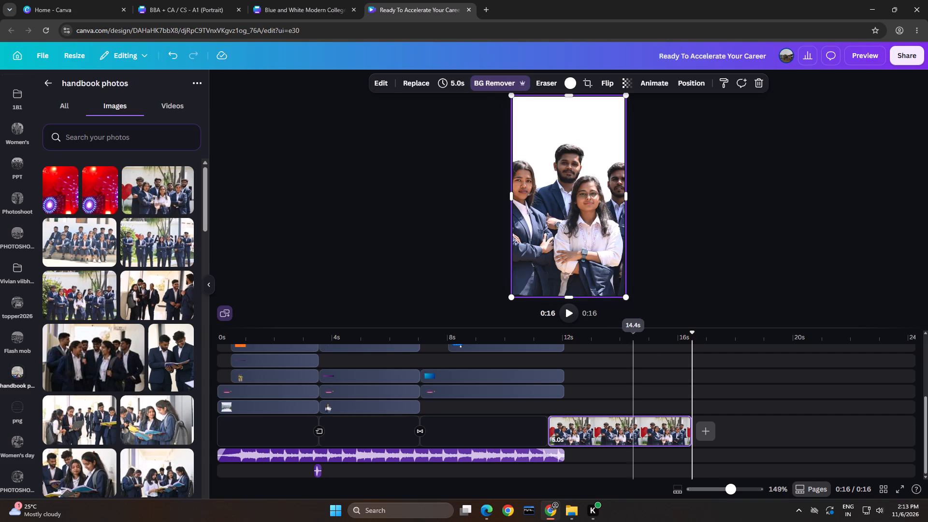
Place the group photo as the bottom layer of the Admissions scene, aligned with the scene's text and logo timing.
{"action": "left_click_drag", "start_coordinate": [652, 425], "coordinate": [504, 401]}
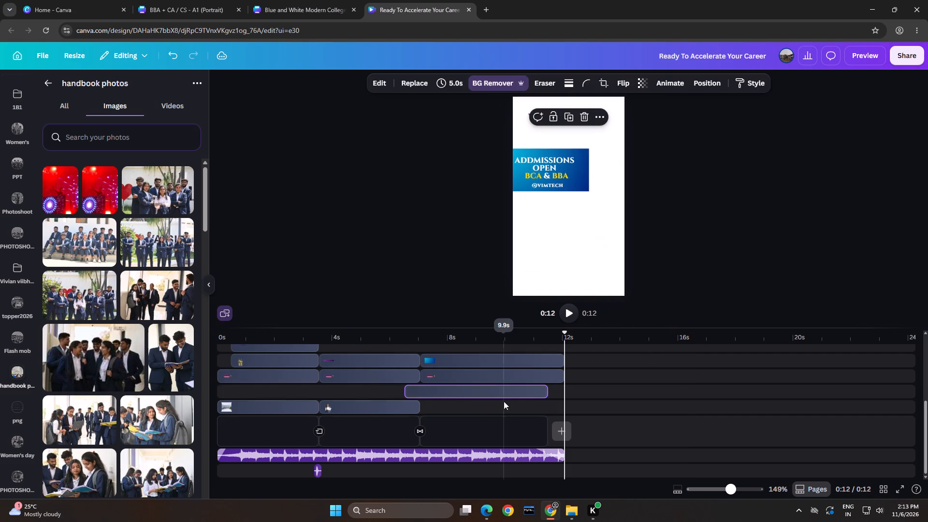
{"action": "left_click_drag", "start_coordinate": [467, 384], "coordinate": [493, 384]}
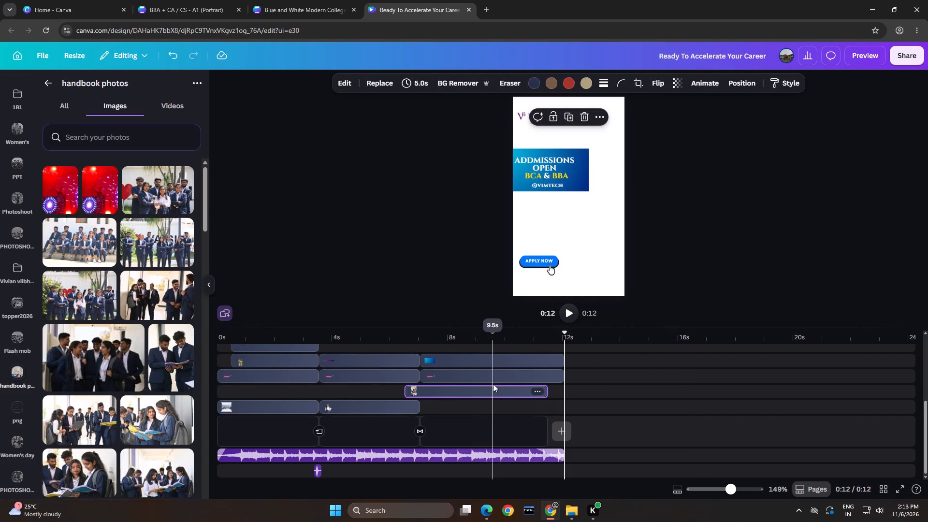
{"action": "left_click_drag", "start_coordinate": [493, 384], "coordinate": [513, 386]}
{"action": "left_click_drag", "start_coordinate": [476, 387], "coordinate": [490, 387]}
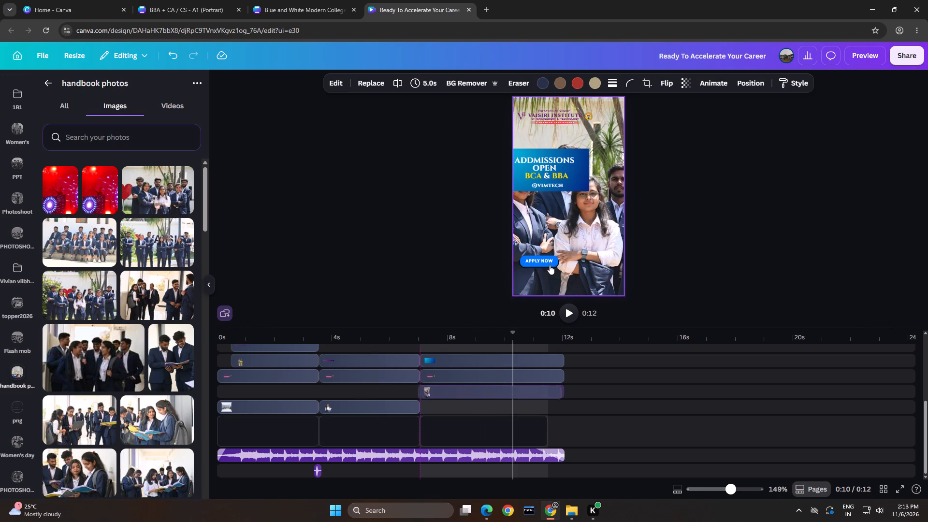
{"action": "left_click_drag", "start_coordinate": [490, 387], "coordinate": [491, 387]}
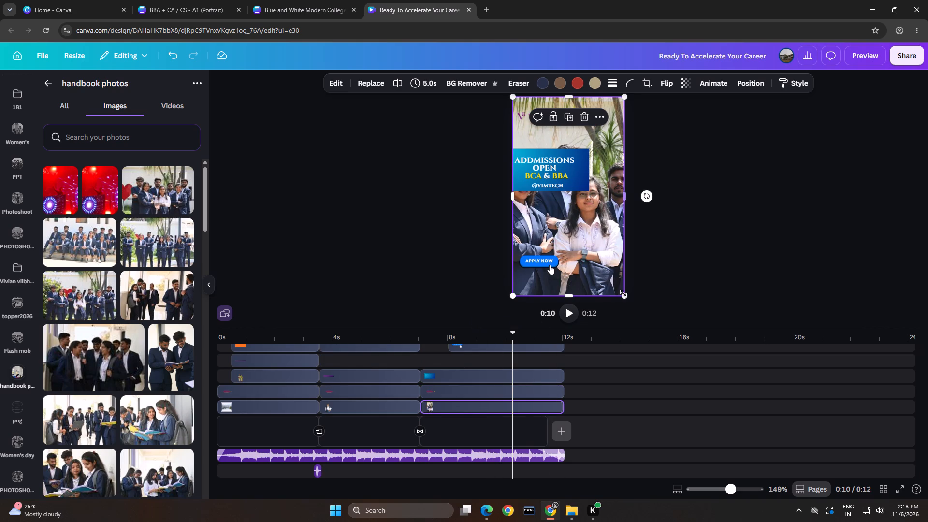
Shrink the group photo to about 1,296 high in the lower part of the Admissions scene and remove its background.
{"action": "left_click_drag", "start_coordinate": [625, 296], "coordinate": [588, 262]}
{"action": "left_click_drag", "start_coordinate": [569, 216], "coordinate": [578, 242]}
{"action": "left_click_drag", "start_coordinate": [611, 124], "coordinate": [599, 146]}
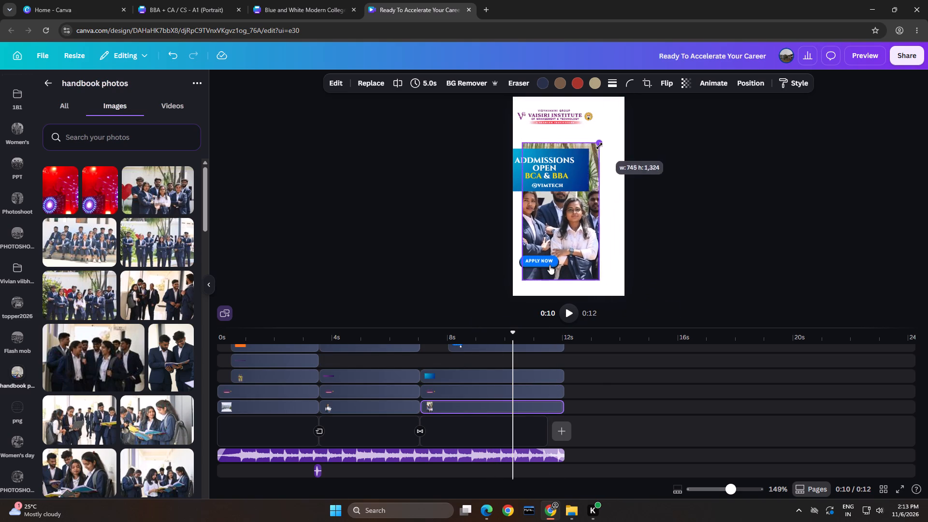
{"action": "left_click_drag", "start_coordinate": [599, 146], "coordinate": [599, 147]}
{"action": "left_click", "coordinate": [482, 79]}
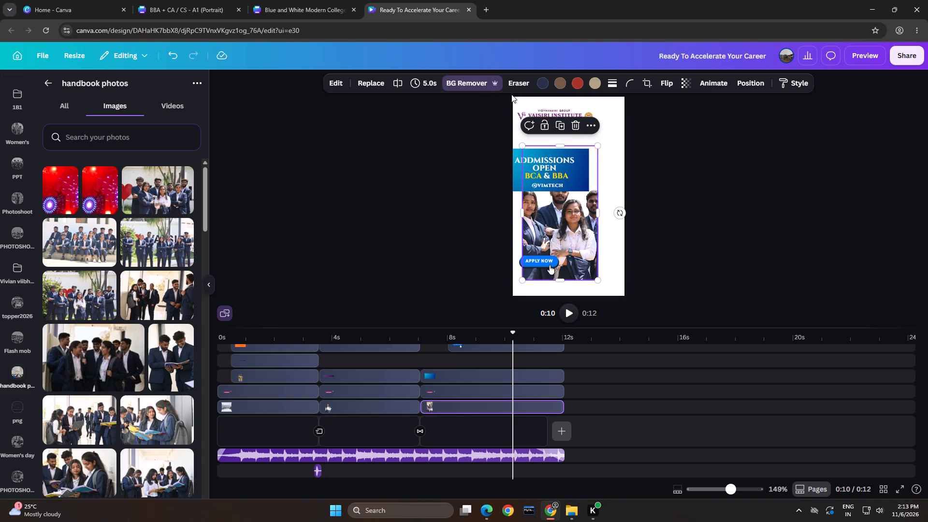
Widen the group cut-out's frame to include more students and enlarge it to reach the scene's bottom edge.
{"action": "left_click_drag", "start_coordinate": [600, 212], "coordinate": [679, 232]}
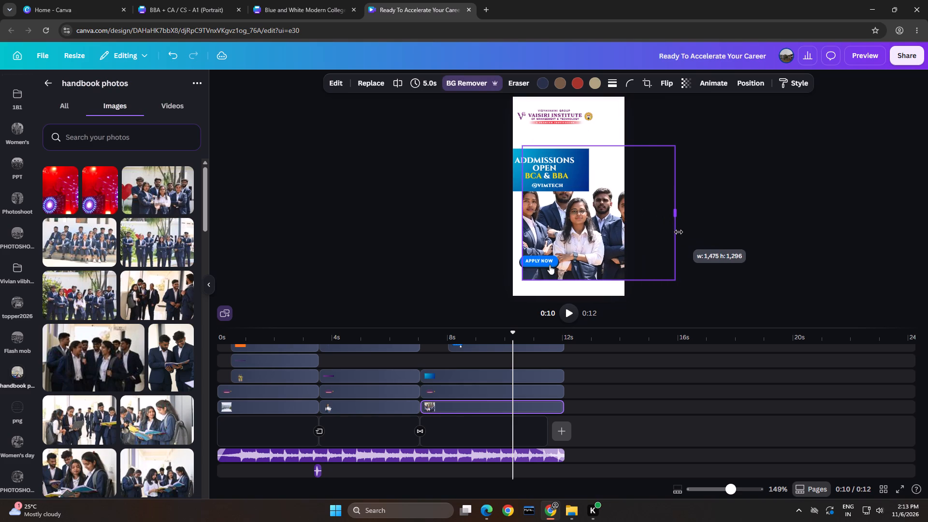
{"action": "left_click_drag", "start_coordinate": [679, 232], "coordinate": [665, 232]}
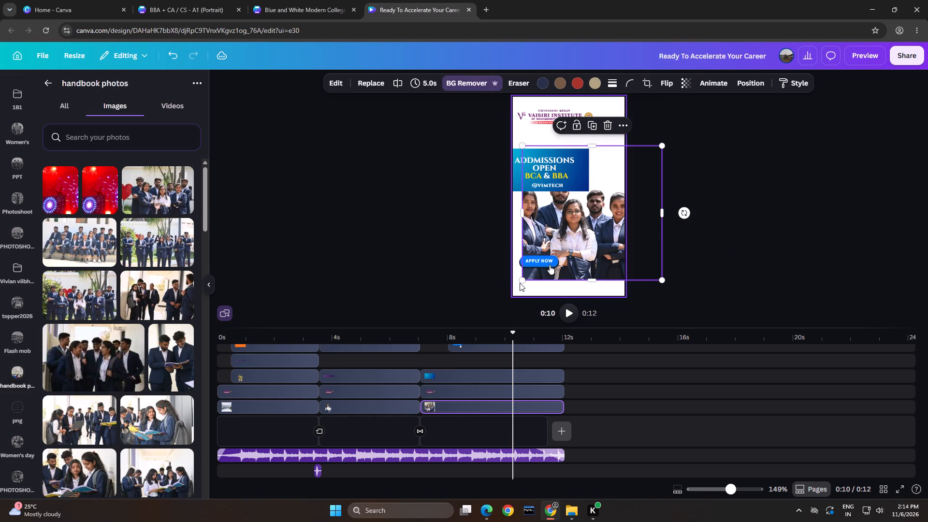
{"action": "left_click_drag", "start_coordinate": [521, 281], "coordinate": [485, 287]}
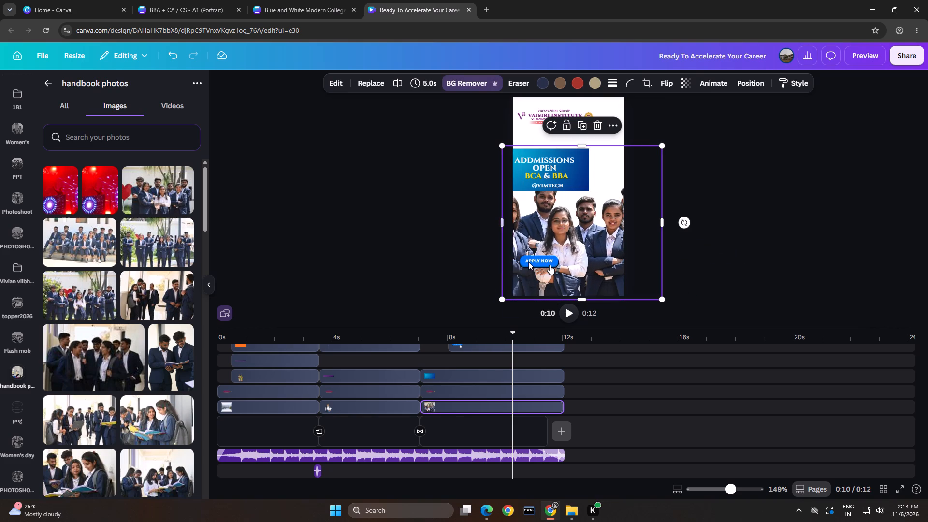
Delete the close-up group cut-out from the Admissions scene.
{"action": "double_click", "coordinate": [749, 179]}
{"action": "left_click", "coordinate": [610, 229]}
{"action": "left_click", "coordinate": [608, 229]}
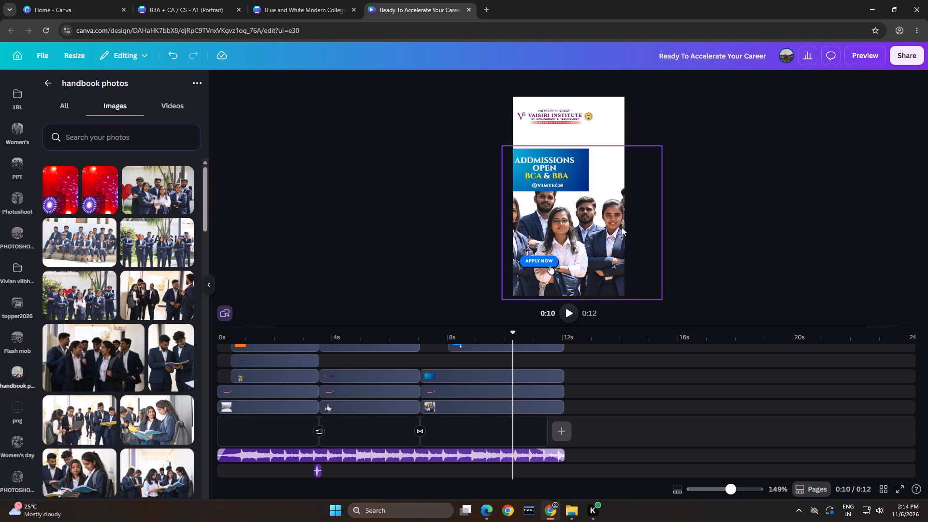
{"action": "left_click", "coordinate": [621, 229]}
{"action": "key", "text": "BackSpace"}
Add the handbook photo of students standing before the white wall with the red heart as the Admissions scene's bottom layer.
{"action": "left_click", "coordinate": [70, 296]}
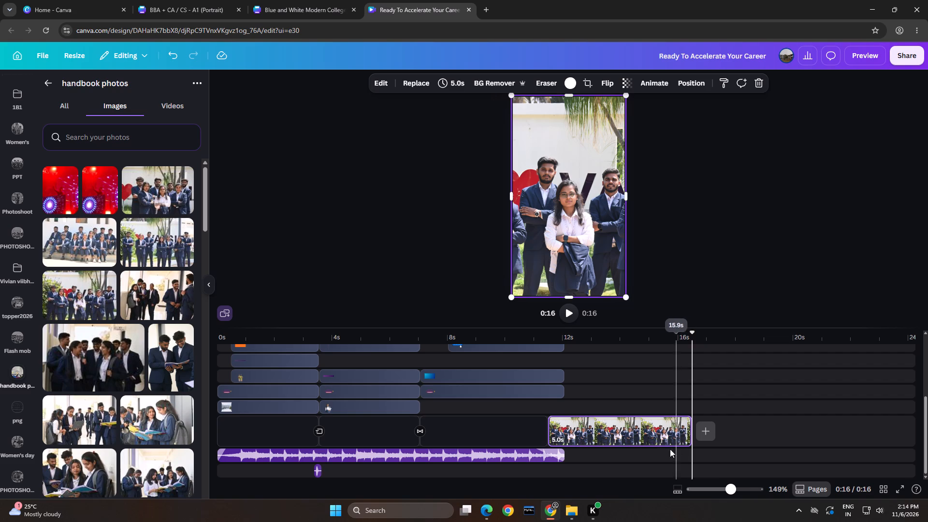
{"action": "left_click_drag", "start_coordinate": [635, 435], "coordinate": [503, 406]}
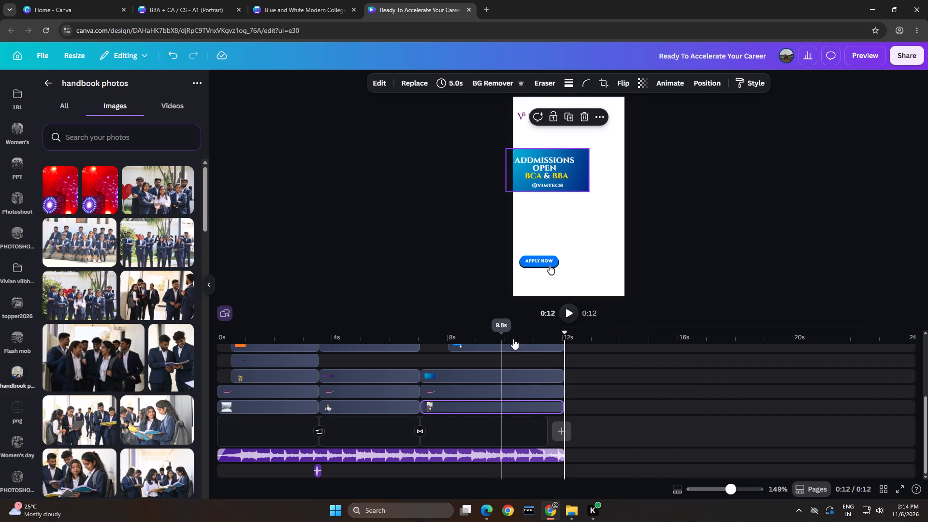
Remove the background of the new standing-students photo in the Admissions scene.
{"action": "left_click", "coordinate": [500, 79]}
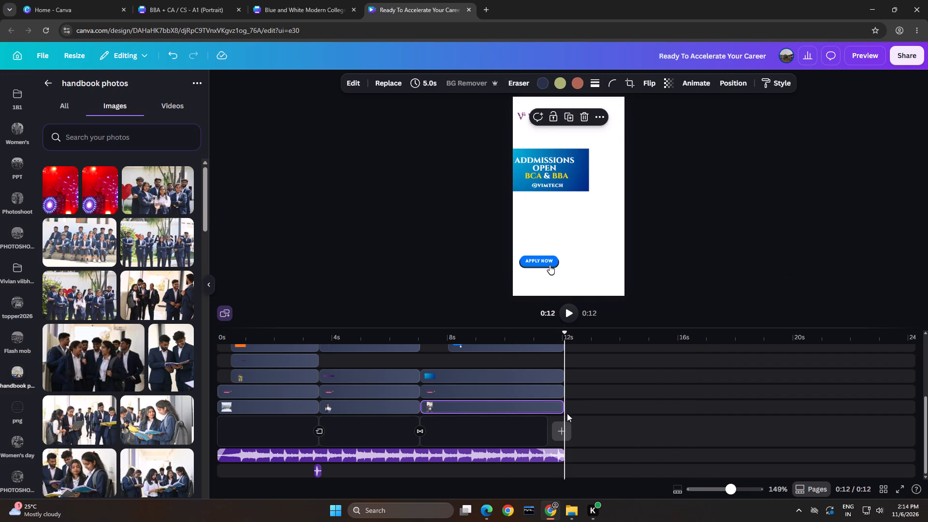
{"action": "left_click", "coordinate": [473, 393]}
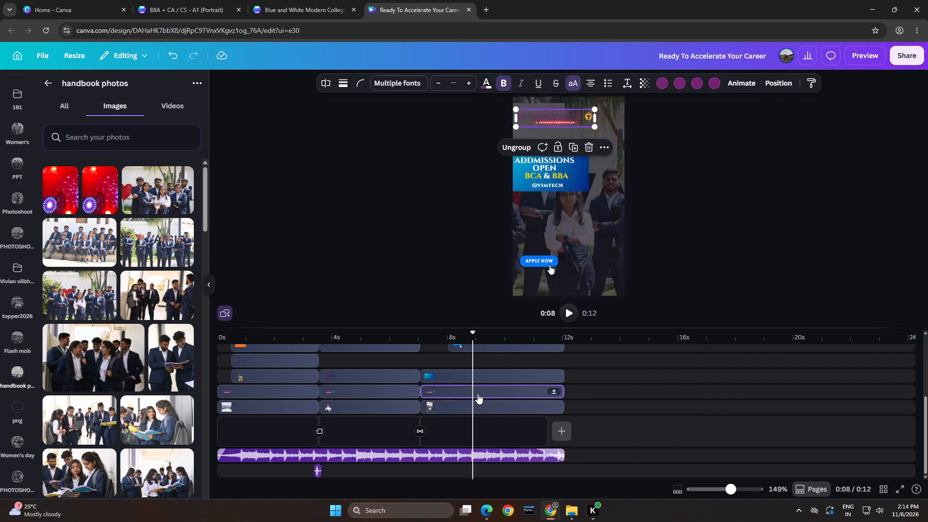
{"action": "left_click", "coordinate": [611, 250]}
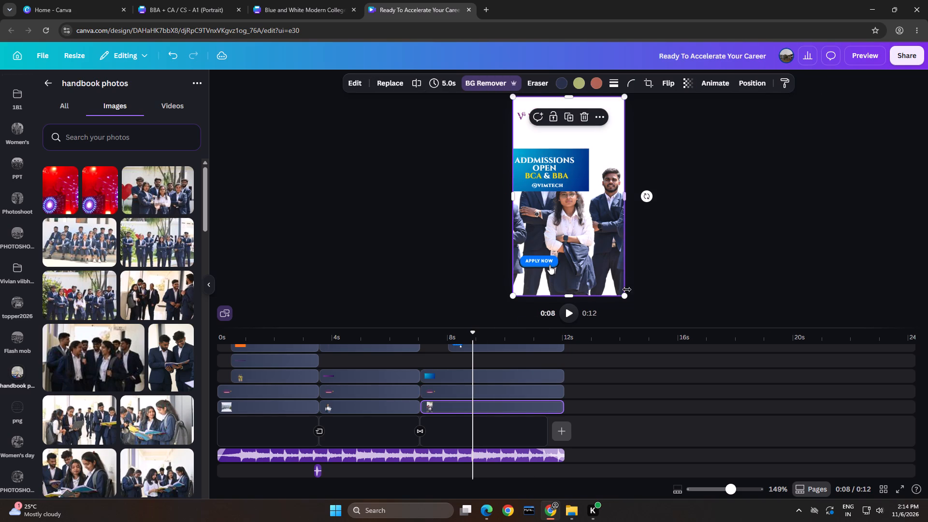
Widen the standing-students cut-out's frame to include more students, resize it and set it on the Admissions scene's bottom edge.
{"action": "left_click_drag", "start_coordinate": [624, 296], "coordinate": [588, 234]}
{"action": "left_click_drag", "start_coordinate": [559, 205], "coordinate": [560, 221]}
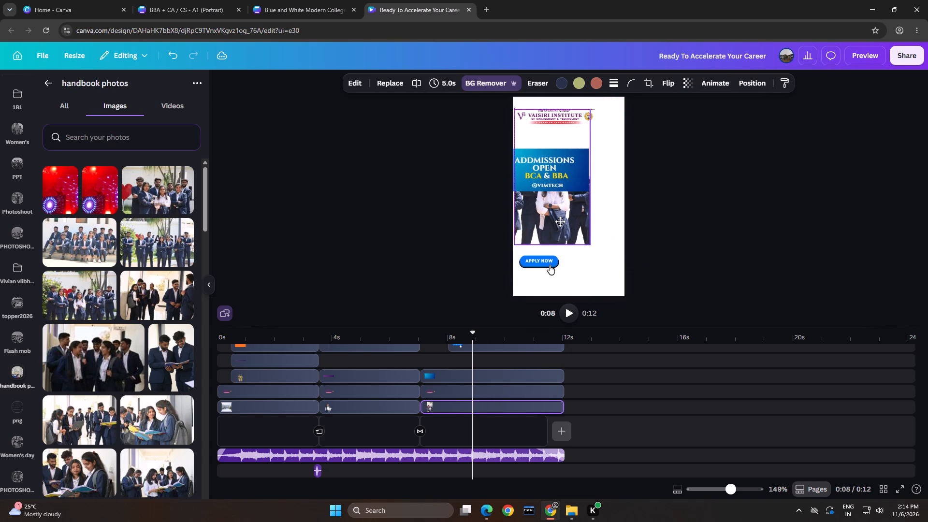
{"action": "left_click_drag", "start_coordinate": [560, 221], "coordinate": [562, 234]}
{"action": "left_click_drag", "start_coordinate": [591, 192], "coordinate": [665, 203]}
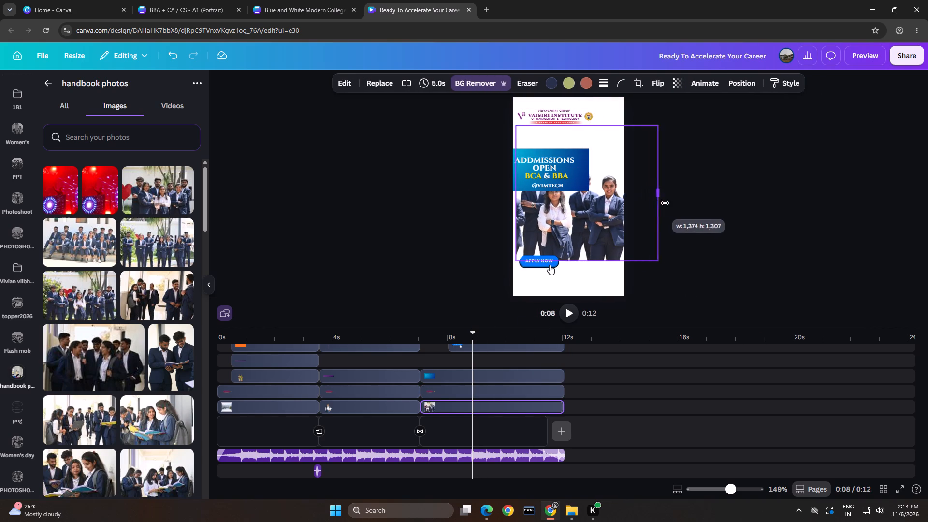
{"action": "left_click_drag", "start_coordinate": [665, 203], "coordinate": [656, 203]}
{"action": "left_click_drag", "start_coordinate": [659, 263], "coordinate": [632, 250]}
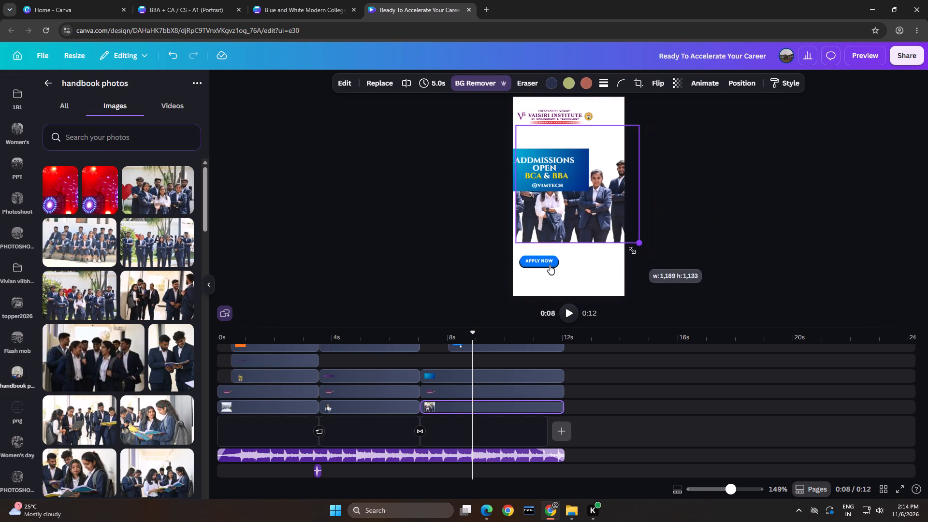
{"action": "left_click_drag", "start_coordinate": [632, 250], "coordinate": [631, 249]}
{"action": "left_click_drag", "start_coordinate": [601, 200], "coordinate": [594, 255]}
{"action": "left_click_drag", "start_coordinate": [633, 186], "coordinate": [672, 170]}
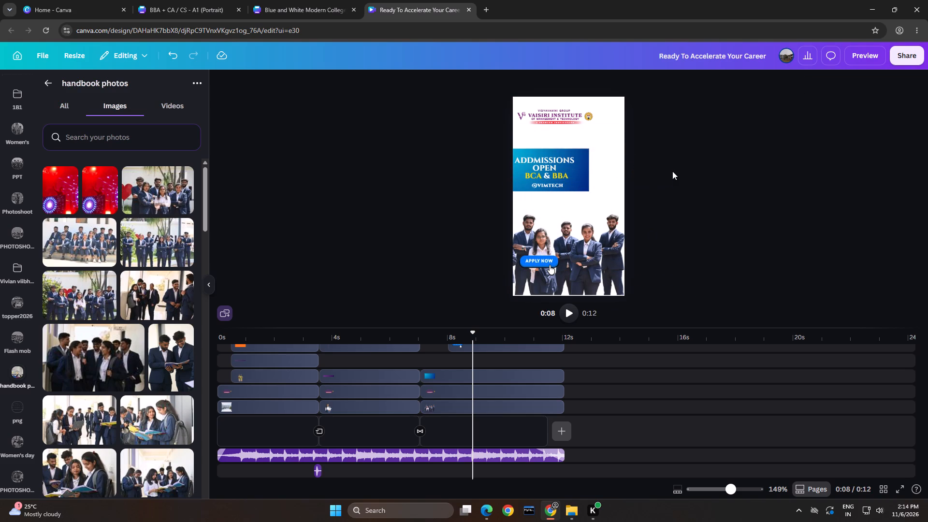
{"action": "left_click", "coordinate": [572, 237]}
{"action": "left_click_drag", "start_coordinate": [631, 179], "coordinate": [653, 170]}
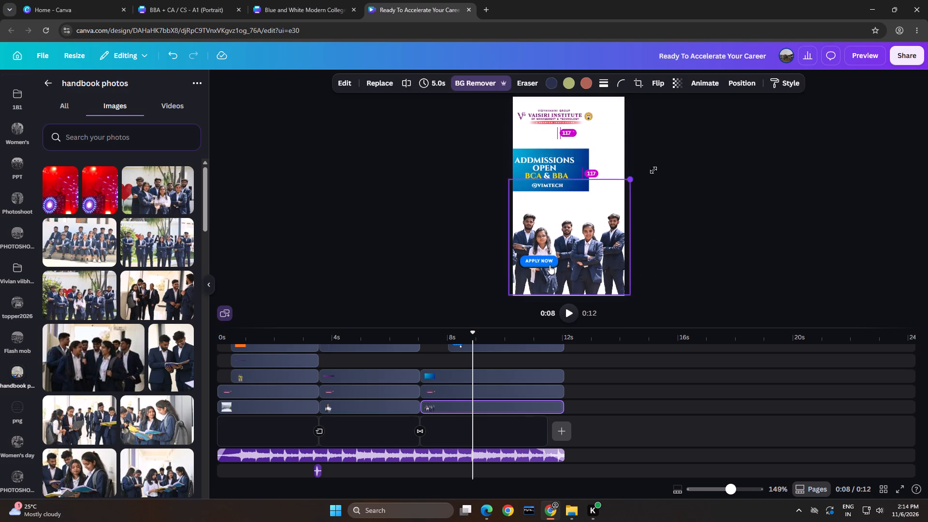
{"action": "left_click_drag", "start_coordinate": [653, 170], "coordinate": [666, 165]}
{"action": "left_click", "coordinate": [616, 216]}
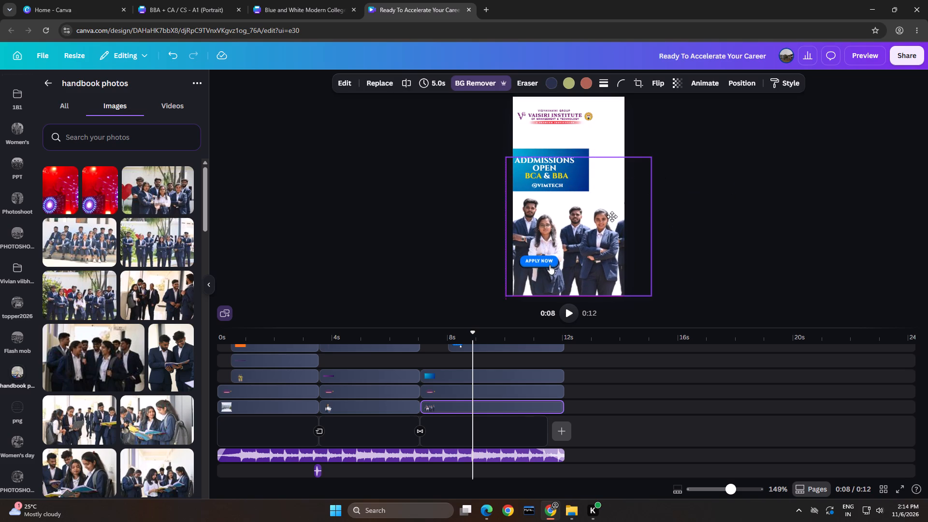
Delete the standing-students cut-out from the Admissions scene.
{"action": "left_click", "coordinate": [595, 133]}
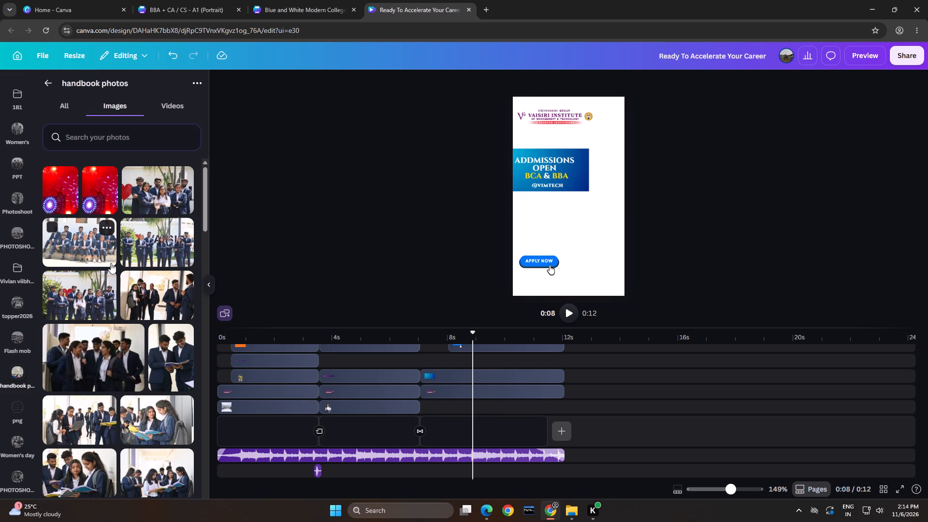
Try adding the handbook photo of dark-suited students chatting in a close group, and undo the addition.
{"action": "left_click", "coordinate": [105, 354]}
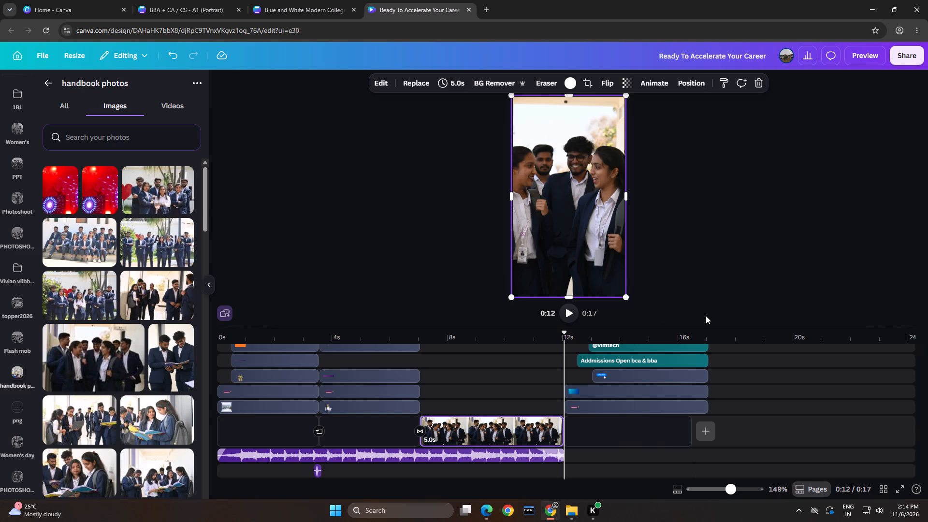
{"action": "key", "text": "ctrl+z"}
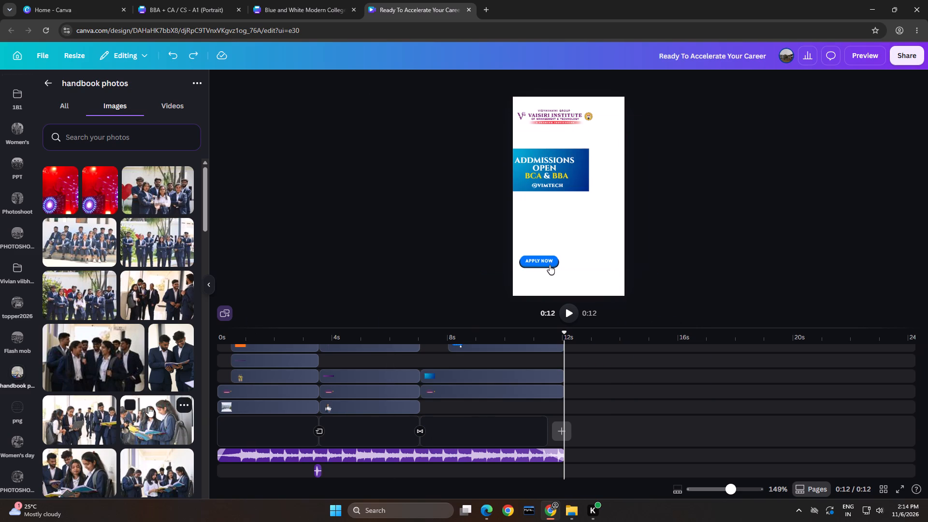
Browse the handbook photos for an alternative student group picture for the Admissions scene.
{"action": "scroll", "coordinate": [148, 406], "scroll_direction": "down", "scroll_amount": 8}
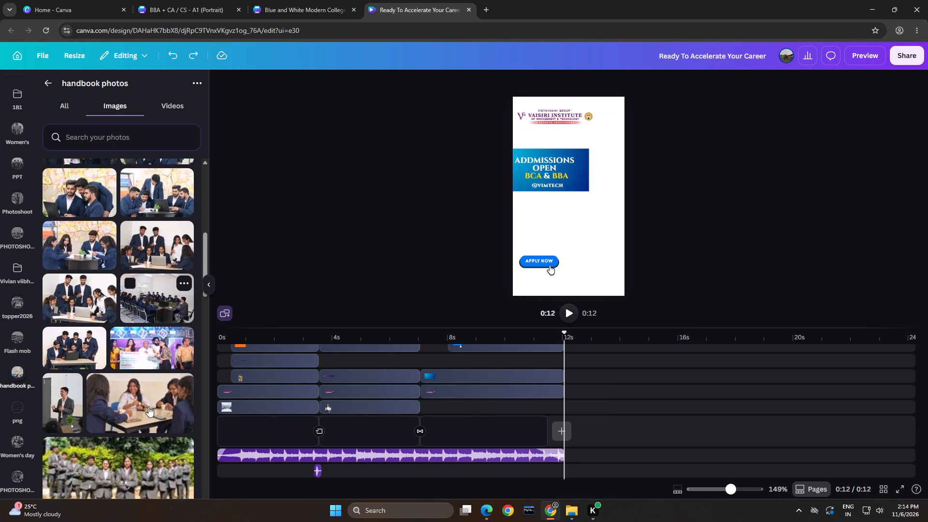
{"action": "scroll", "coordinate": [148, 406], "scroll_direction": "down", "scroll_amount": 9}
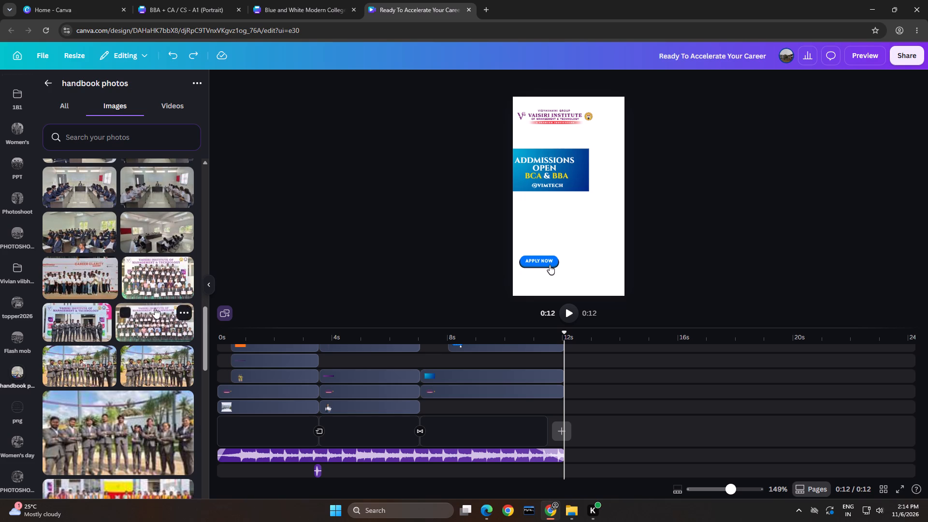
{"action": "scroll", "coordinate": [119, 323], "scroll_direction": "down", "scroll_amount": 8}
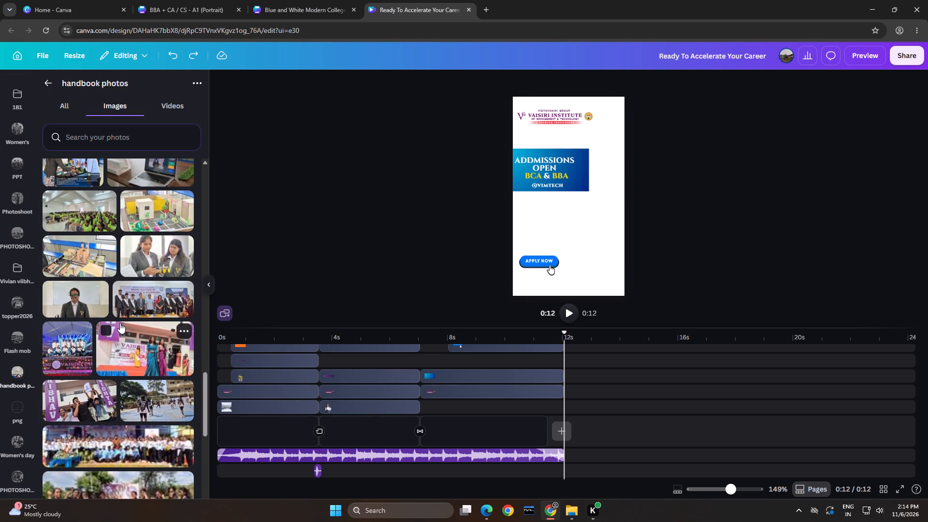
{"action": "scroll", "coordinate": [120, 323], "scroll_direction": "down", "scroll_amount": 5}
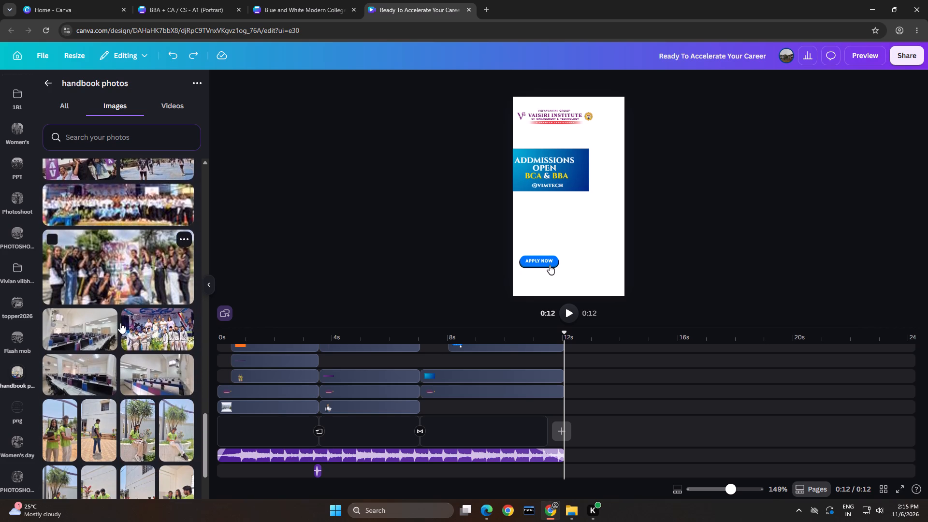
{"action": "scroll", "coordinate": [120, 323], "scroll_direction": "down", "scroll_amount": 13}
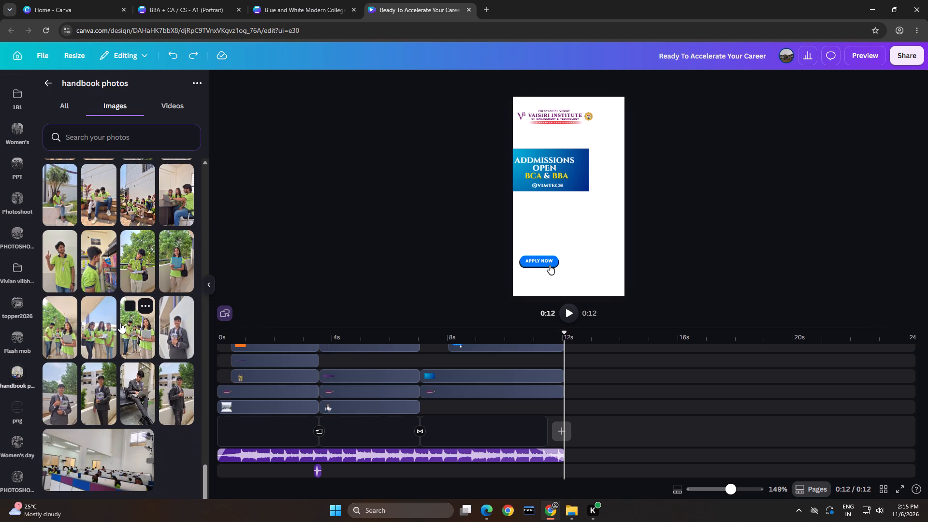
{"action": "scroll", "coordinate": [120, 323], "scroll_direction": "up", "scroll_amount": 3}
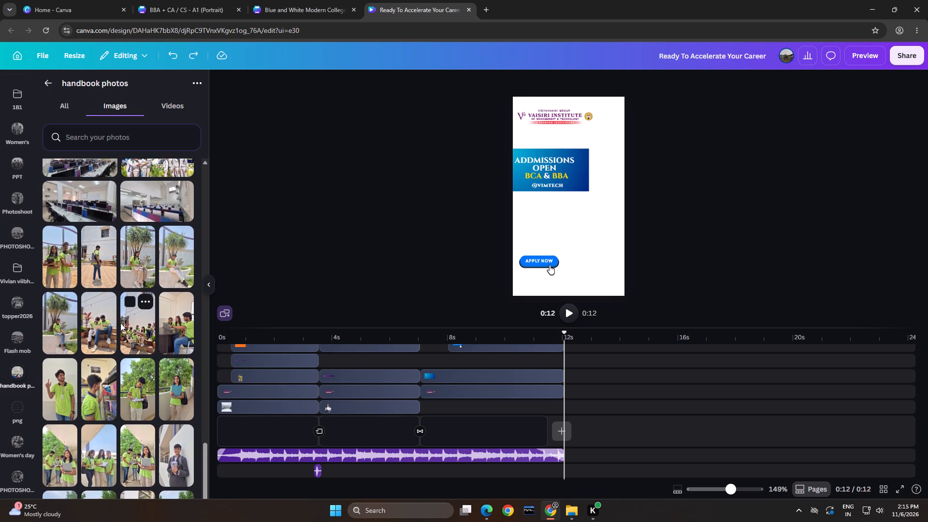
{"action": "scroll", "coordinate": [120, 323], "scroll_direction": "up", "scroll_amount": 5}
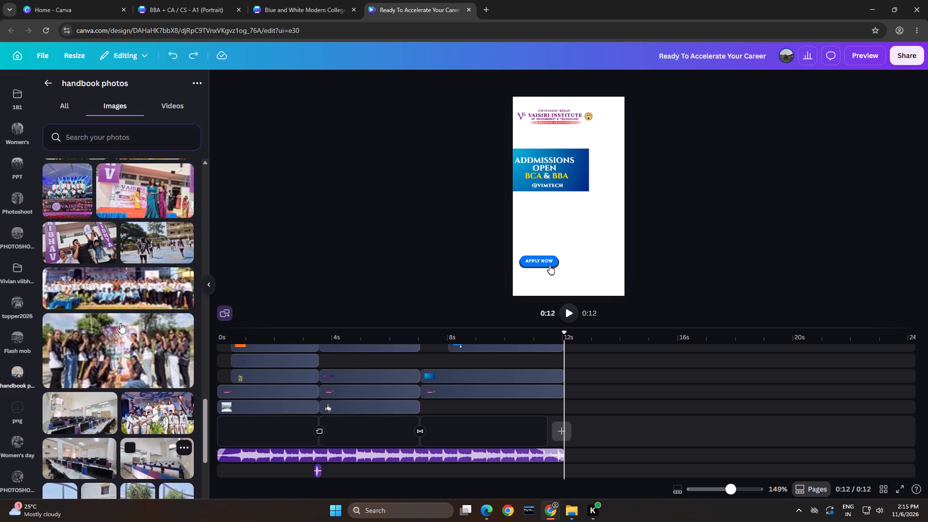
{"action": "scroll", "coordinate": [120, 323], "scroll_direction": "up", "scroll_amount": 14}
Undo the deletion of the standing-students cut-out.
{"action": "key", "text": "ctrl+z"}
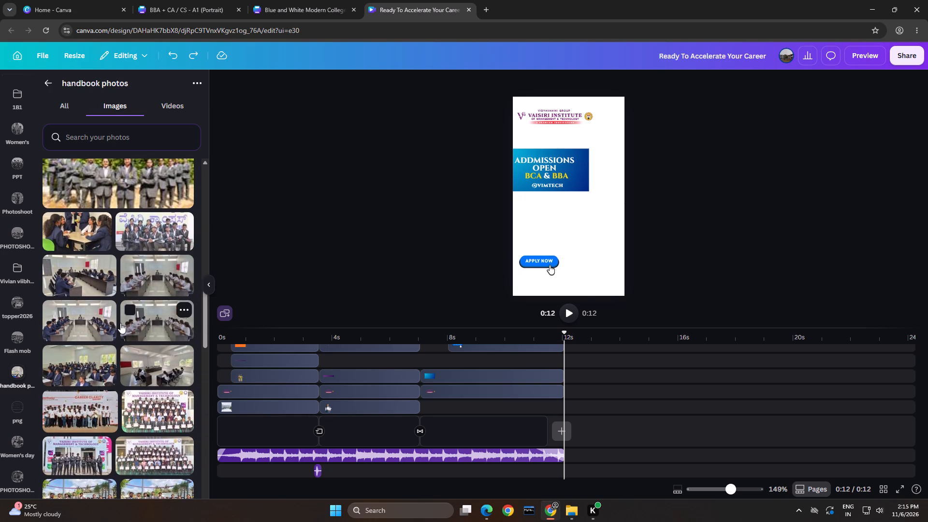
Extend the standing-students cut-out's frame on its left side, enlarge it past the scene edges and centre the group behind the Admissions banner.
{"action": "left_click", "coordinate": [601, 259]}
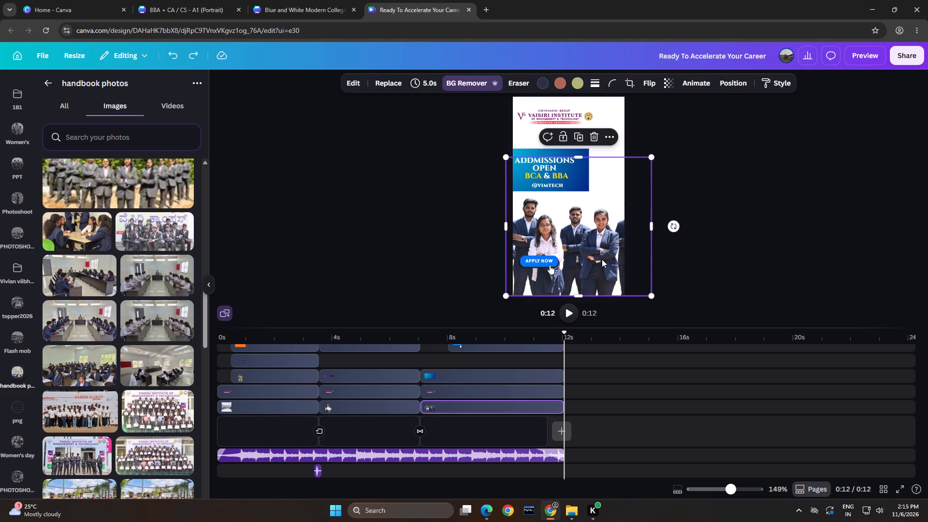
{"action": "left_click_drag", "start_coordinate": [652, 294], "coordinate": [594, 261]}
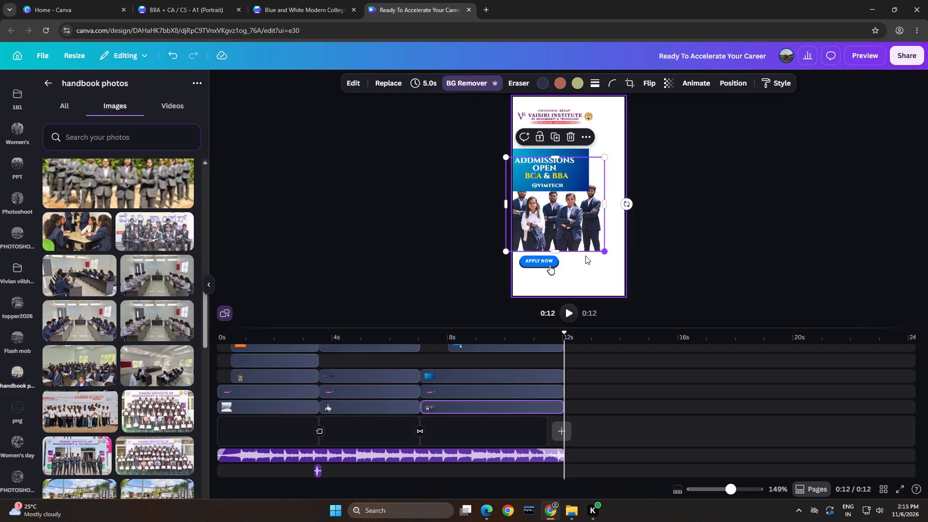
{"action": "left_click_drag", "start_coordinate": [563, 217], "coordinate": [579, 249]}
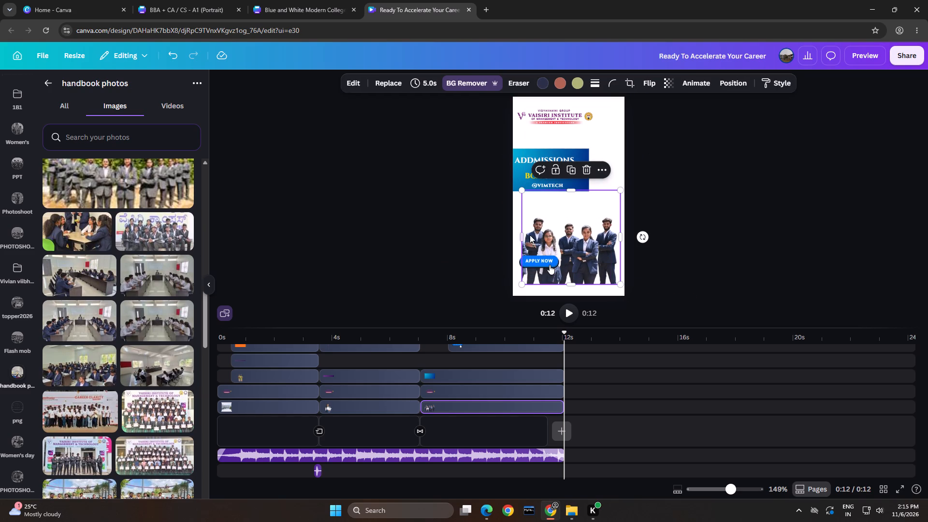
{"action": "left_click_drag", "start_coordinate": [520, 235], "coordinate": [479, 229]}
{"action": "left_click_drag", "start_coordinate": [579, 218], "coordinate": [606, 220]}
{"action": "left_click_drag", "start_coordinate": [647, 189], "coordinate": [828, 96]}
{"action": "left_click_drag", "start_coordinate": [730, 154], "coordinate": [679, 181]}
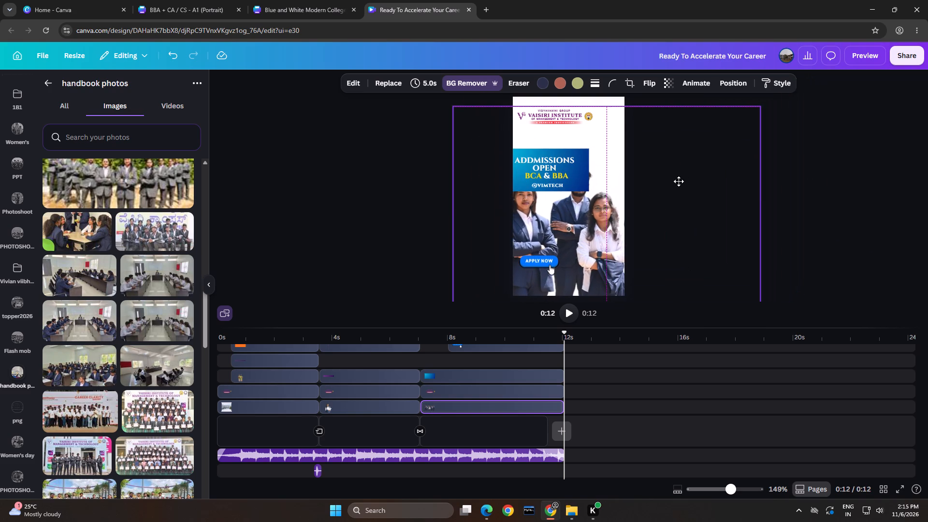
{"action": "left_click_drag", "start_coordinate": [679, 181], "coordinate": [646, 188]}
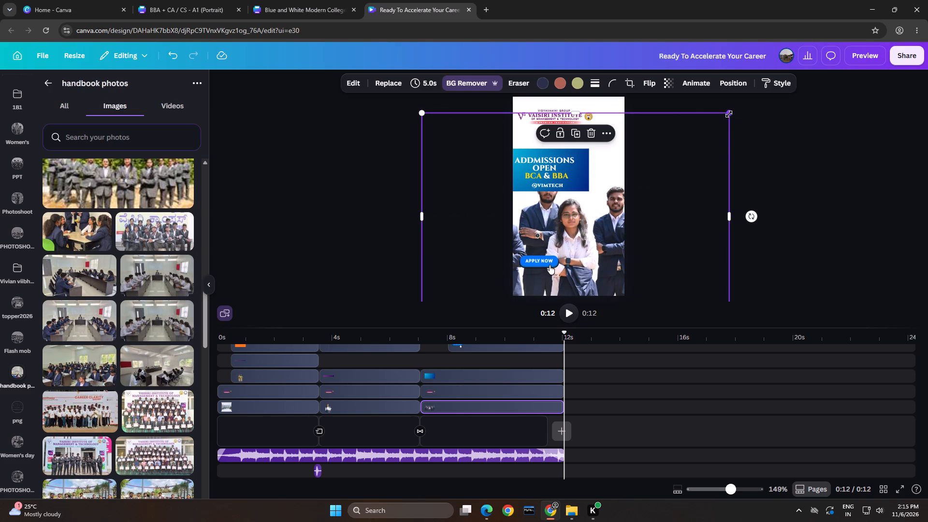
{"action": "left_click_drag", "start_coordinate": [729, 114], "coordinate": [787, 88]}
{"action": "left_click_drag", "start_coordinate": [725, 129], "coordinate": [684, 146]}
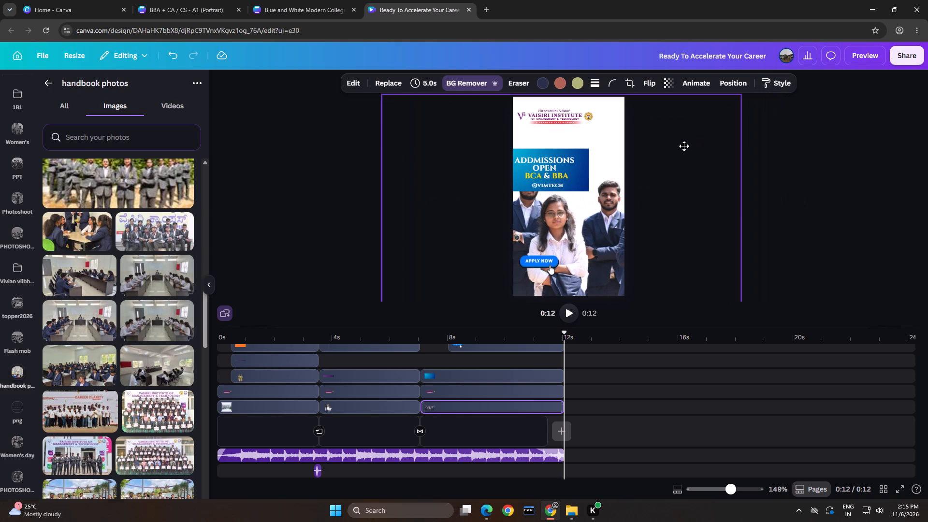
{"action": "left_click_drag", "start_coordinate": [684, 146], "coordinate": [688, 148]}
Delete the enlarged standing-students cut-out from the Admissions scene.
{"action": "left_click", "coordinate": [581, 114]}
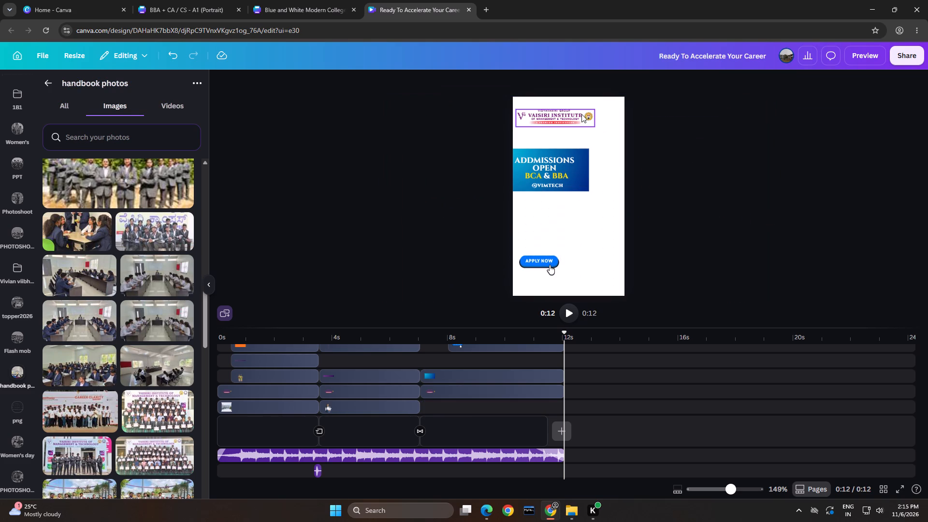
Add the handbook photo of three male students huddled before the map wall as the Admissions scene's bottom layer.
{"action": "scroll", "coordinate": [144, 223], "scroll_direction": "up", "scroll_amount": 13}
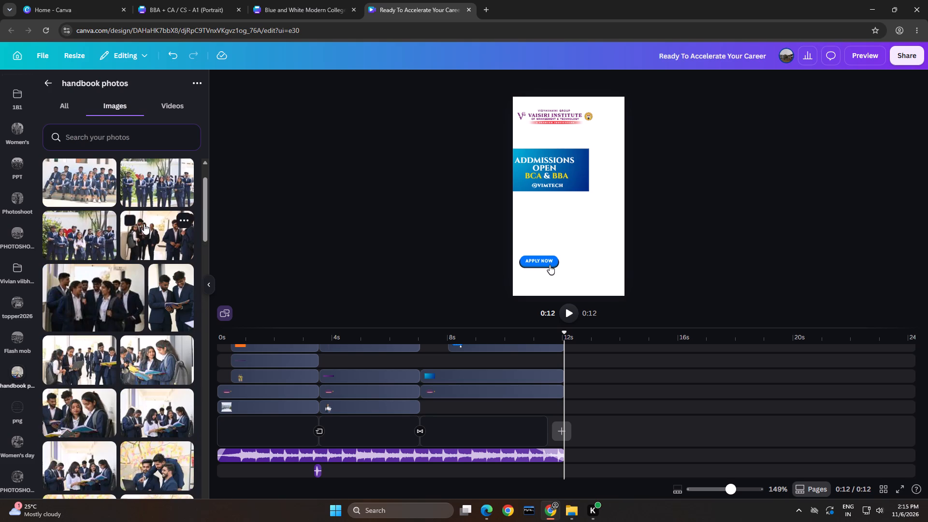
{"action": "scroll", "coordinate": [144, 225], "scroll_direction": "down", "scroll_amount": 4}
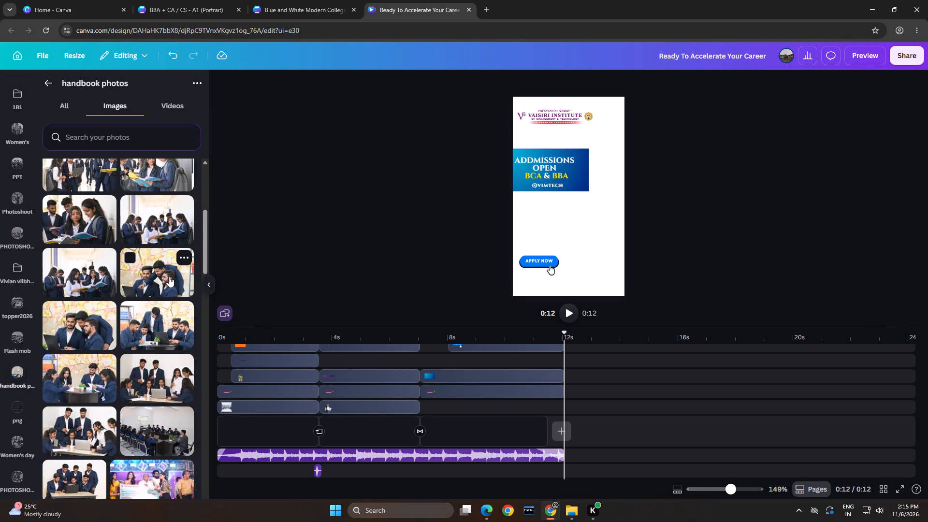
{"action": "left_click", "coordinate": [82, 340]}
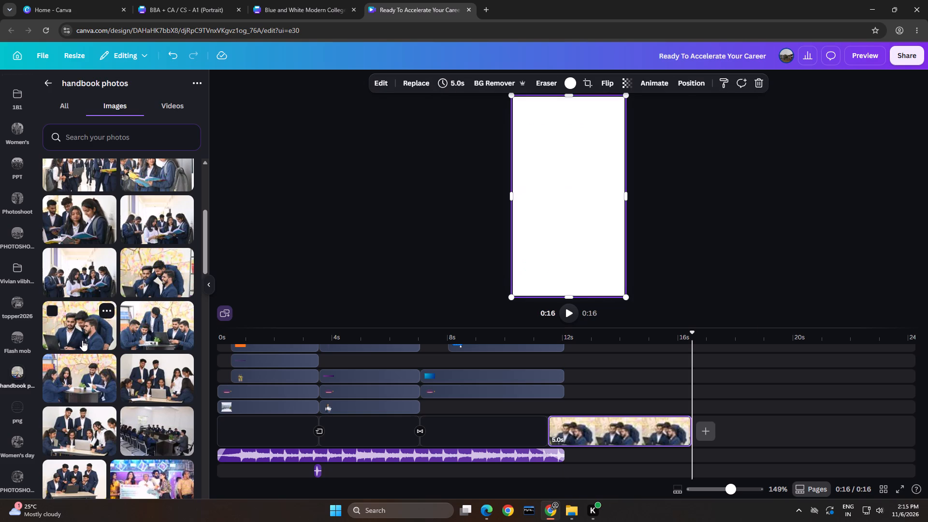
{"action": "left_click_drag", "start_coordinate": [626, 430], "coordinate": [494, 399]}
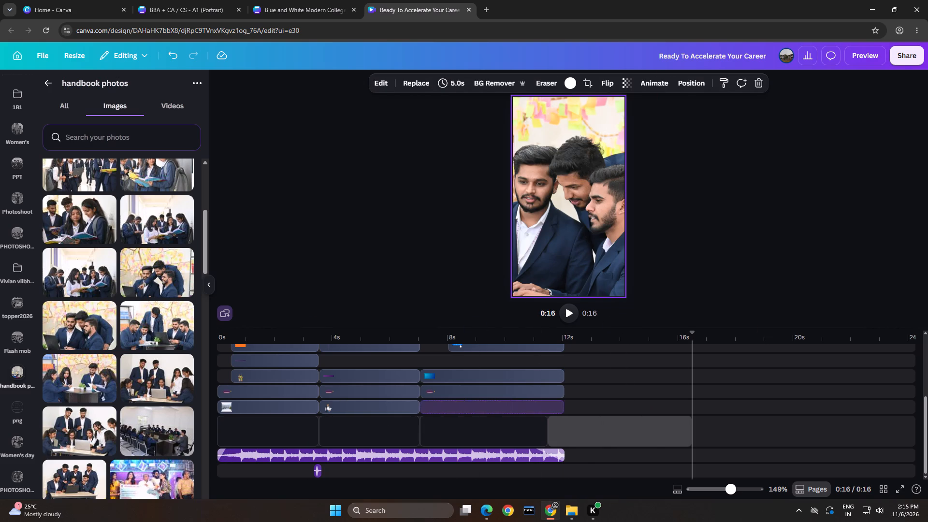
{"action": "left_click_drag", "start_coordinate": [494, 399], "coordinate": [493, 399]}
{"action": "left_click", "coordinate": [485, 391]}
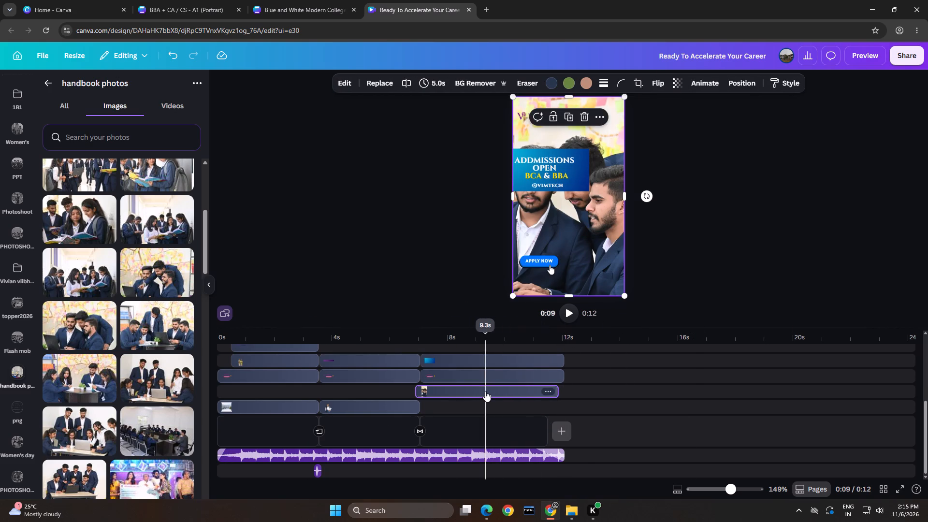
{"action": "left_click_drag", "start_coordinate": [485, 391], "coordinate": [493, 391]}
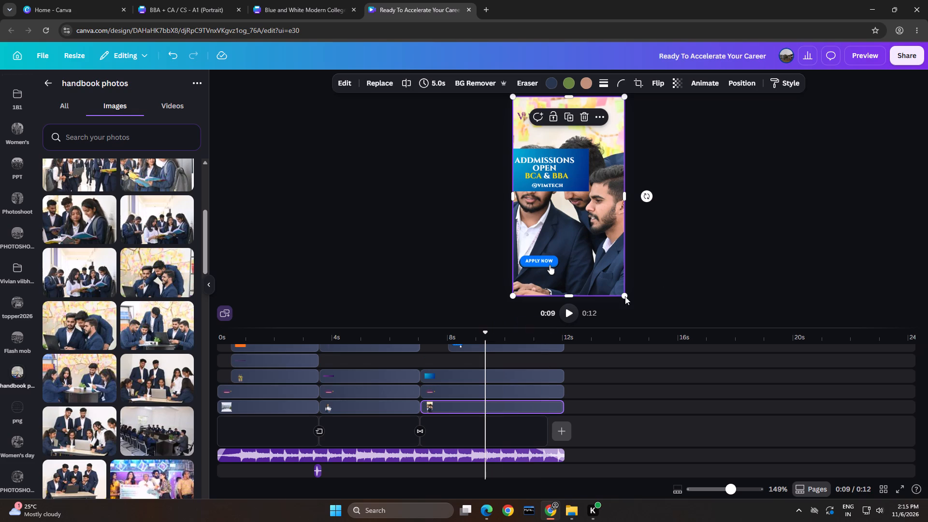
Remove the background of the three-male-students photo in the Admissions scene.
{"action": "left_click", "coordinate": [725, 233]}
{"action": "left_click", "coordinate": [581, 240]}
{"action": "left_click", "coordinate": [465, 83]}
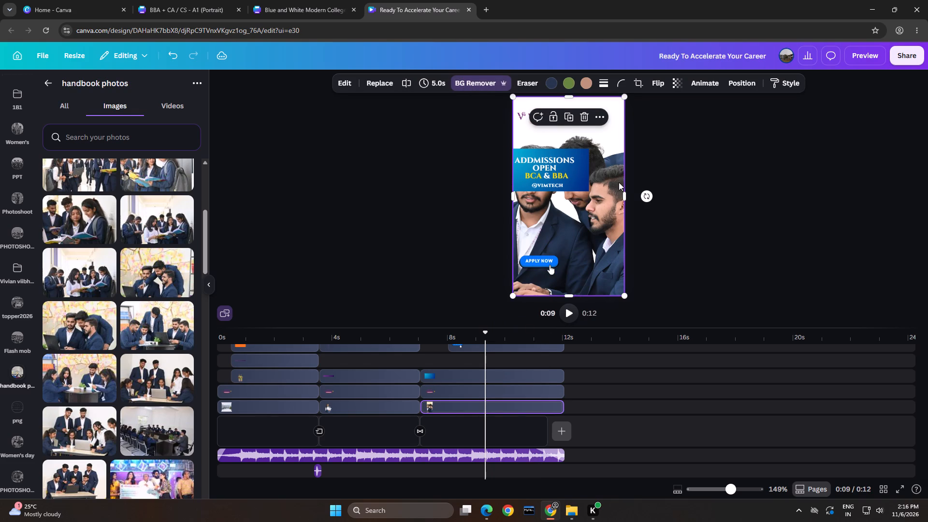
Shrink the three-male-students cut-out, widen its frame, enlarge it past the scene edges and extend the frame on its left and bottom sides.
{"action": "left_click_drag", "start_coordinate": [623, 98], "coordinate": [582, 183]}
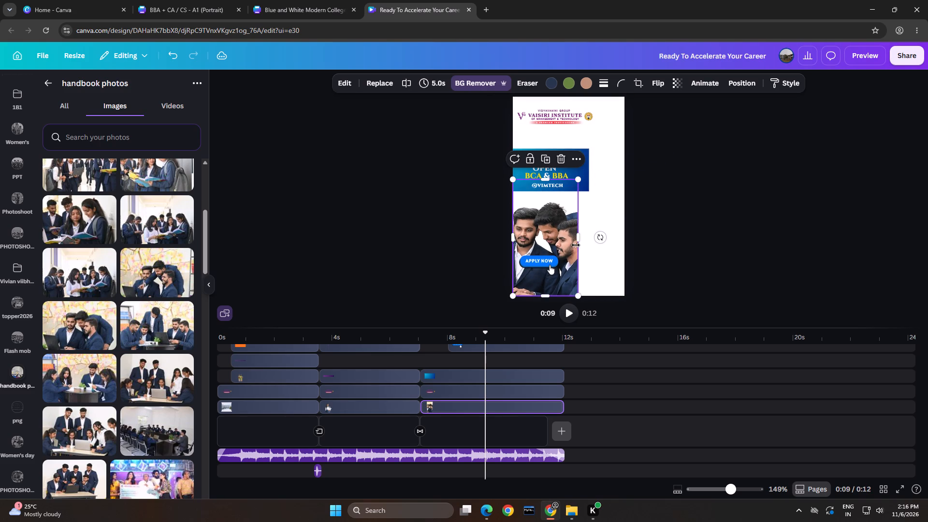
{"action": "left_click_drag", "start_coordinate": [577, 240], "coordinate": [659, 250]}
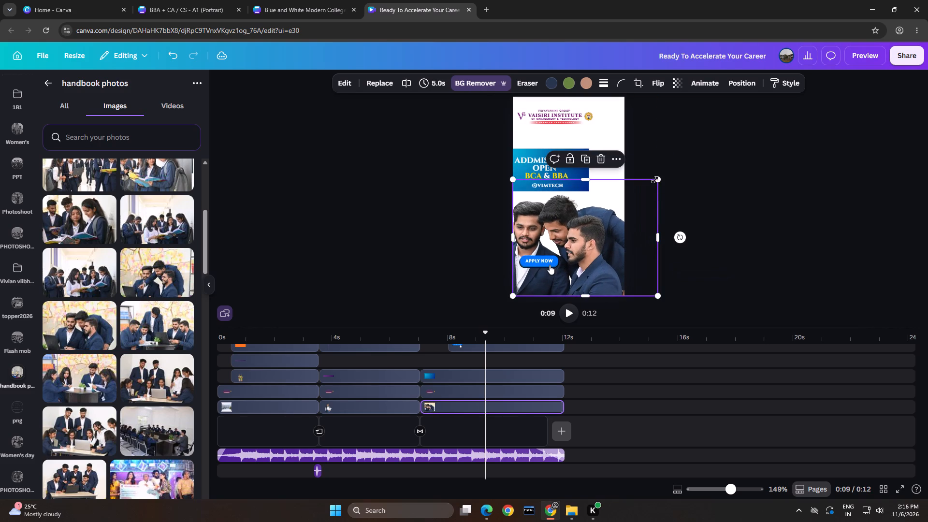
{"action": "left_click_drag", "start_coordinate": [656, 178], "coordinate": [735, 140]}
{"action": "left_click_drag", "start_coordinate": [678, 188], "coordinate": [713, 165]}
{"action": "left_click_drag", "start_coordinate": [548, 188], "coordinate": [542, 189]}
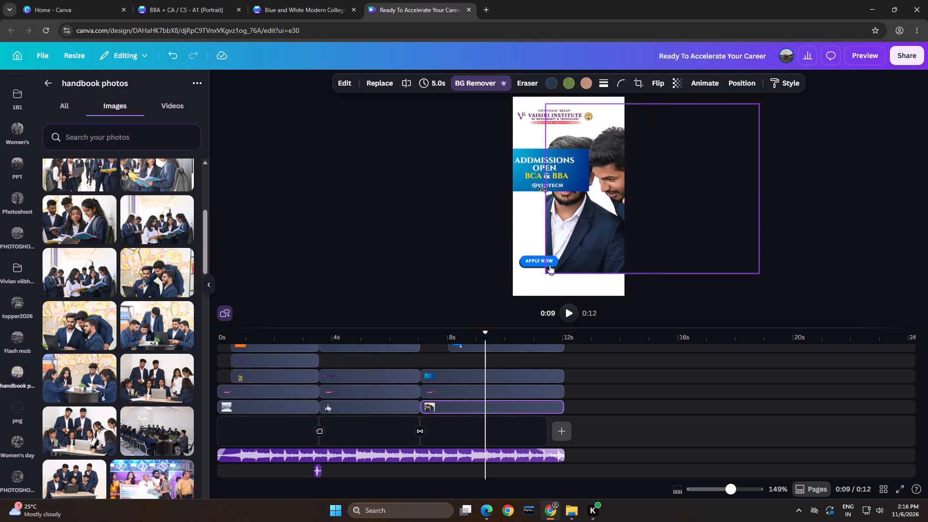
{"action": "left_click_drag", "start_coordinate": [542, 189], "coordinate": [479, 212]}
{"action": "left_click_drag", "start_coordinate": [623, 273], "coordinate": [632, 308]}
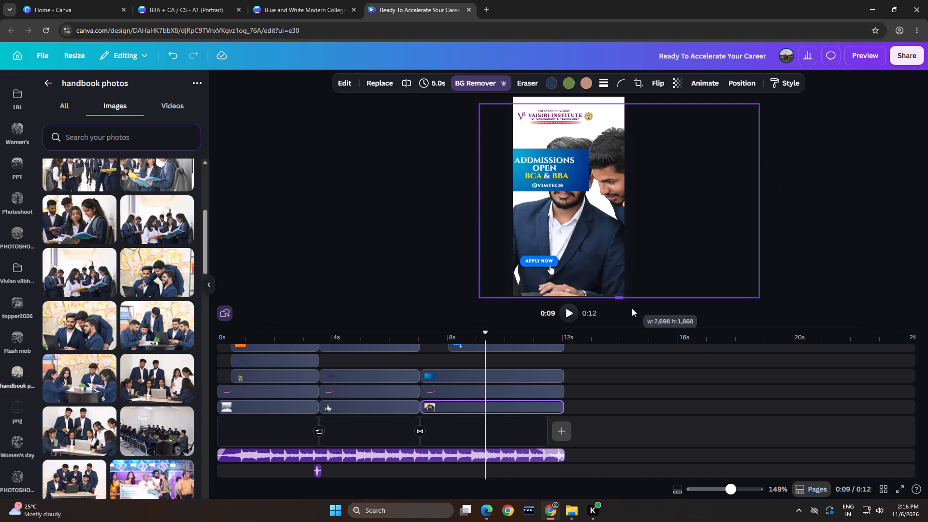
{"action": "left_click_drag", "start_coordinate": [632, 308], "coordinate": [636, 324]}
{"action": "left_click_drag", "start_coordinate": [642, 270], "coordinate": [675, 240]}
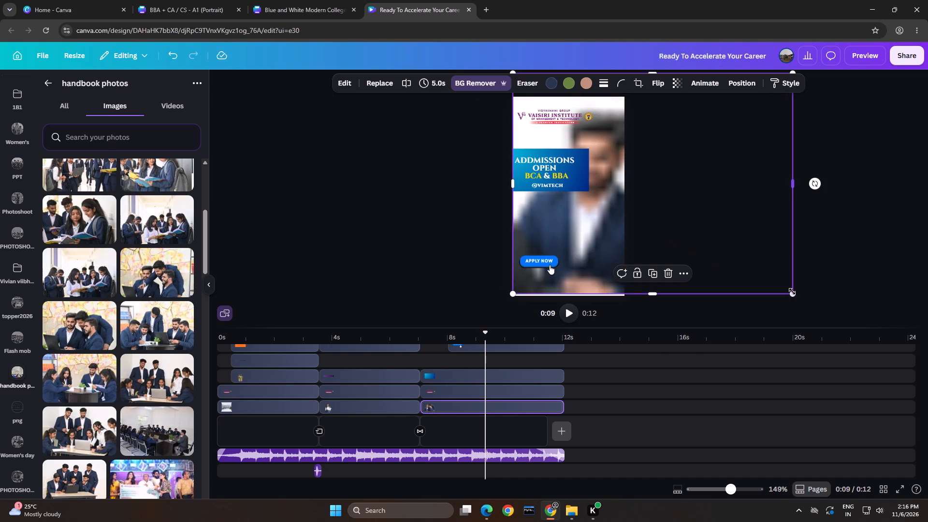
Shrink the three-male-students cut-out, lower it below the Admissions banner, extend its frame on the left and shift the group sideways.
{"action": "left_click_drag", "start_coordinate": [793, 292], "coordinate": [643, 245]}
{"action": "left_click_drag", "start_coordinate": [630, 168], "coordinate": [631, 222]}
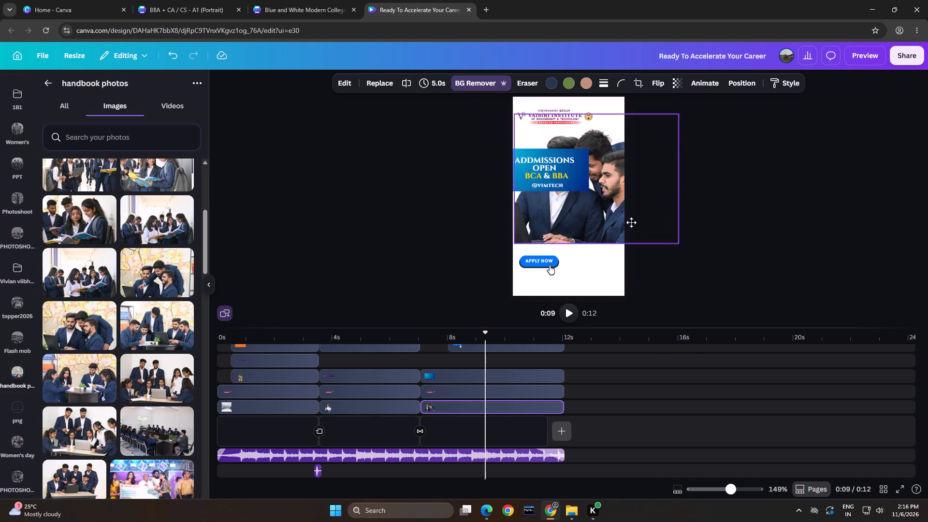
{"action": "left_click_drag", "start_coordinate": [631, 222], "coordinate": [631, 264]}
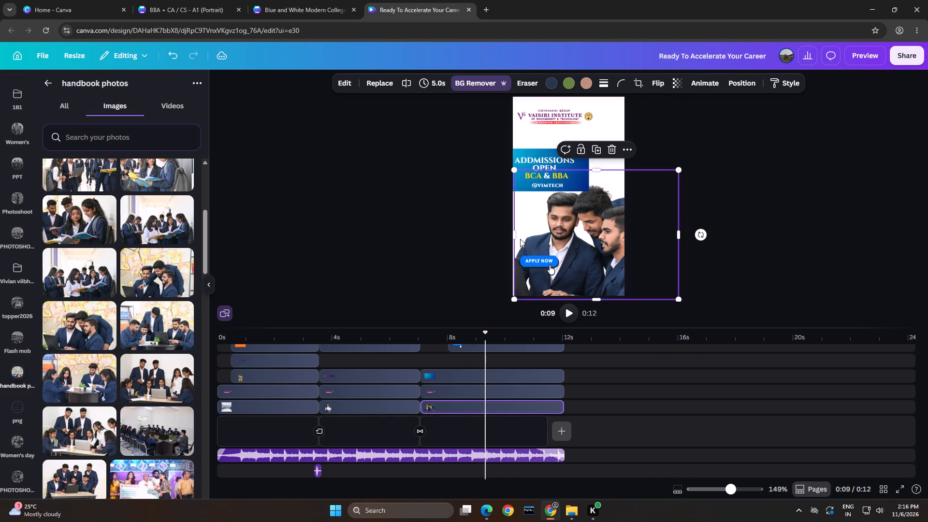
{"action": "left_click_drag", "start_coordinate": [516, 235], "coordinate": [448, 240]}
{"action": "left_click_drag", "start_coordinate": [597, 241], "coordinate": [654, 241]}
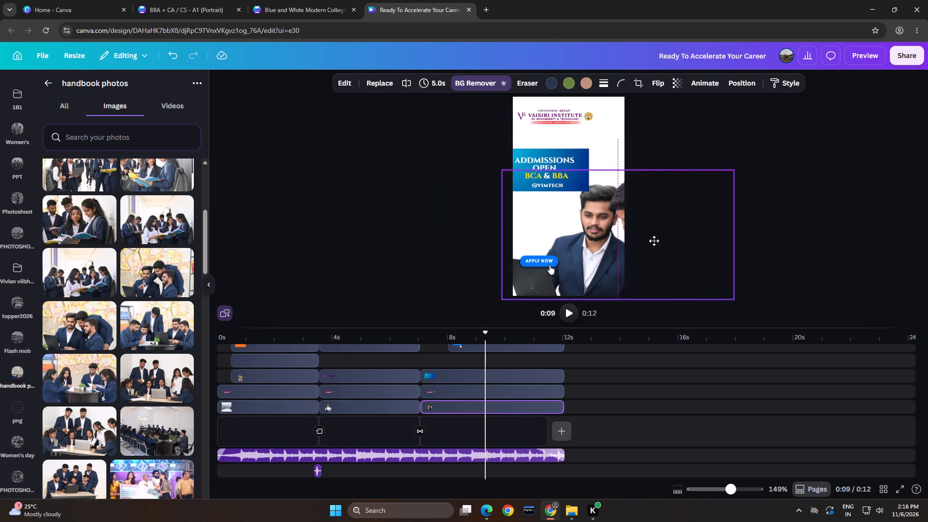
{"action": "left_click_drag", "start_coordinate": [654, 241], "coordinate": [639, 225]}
Delete the three-male-students cut-out from the Admissions scene.
{"action": "left_click", "coordinate": [620, 135]}
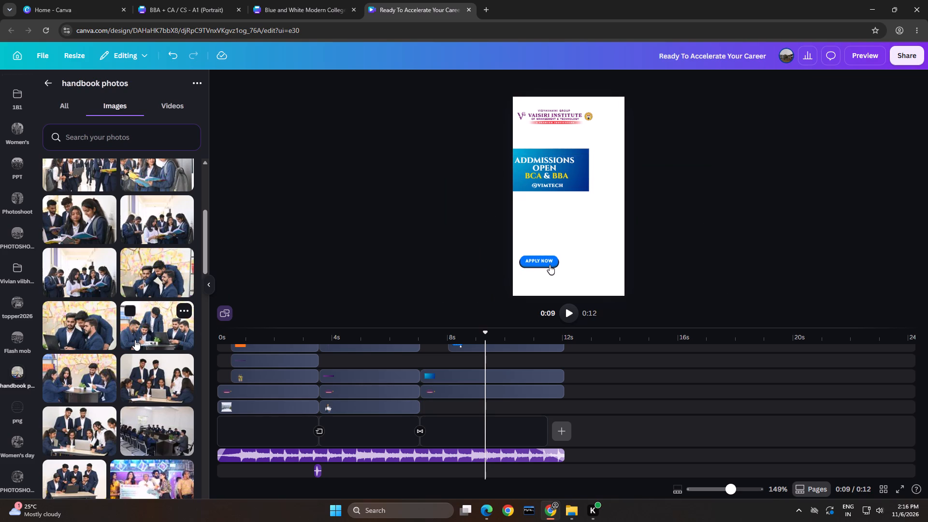
Add the handbook photo of students seated around the conference table as the Admissions scene's bottom layer.
{"action": "scroll", "coordinate": [135, 339], "scroll_direction": "down", "scroll_amount": 2}
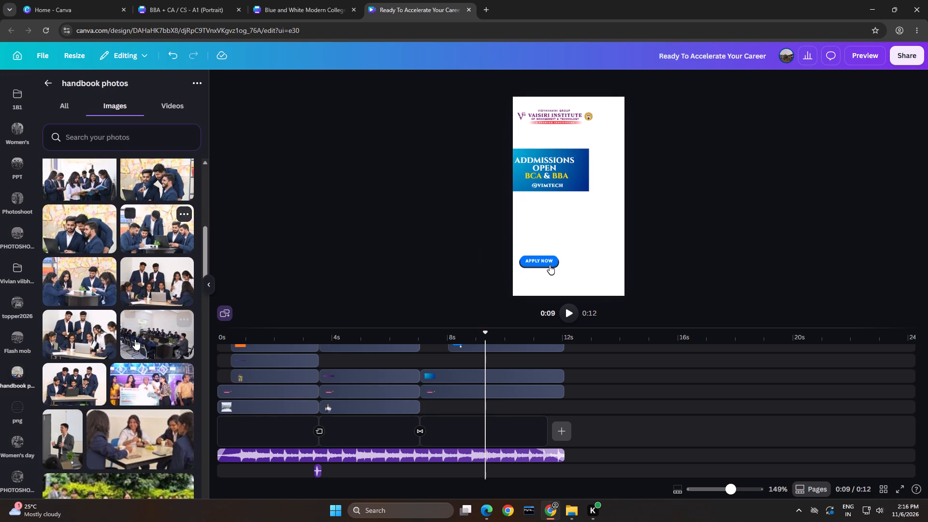
{"action": "left_click", "coordinate": [184, 340]}
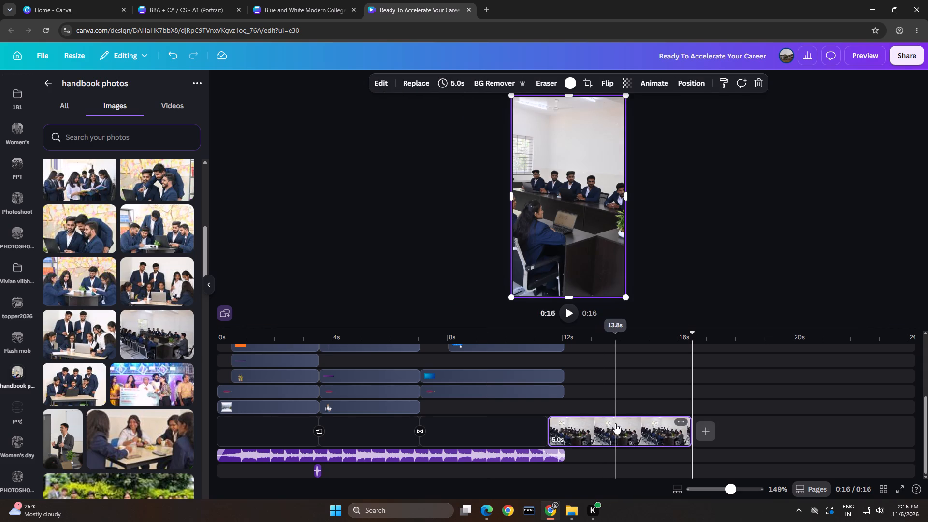
{"action": "left_click_drag", "start_coordinate": [615, 423], "coordinate": [488, 391]}
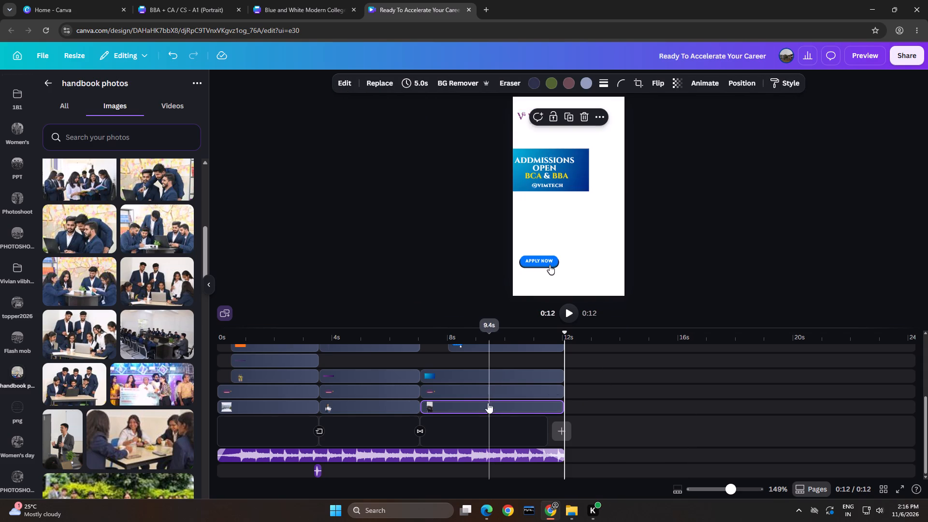
{"action": "left_click", "coordinate": [453, 377]}
{"action": "left_click", "coordinate": [756, 197]}
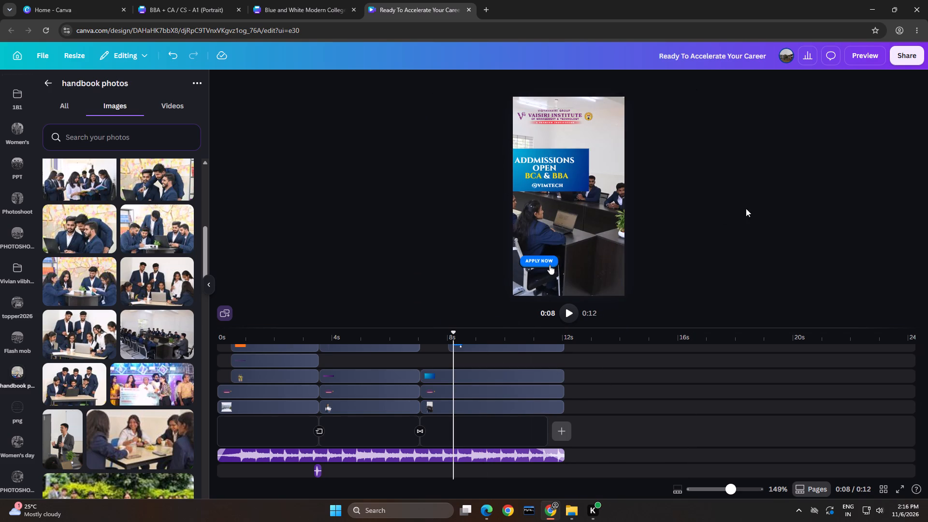
Replace the conference-table photo with the Clg students folder's close-up of laughing students in dark blazers, one holding a red book.
{"action": "left_click", "coordinate": [525, 401]}
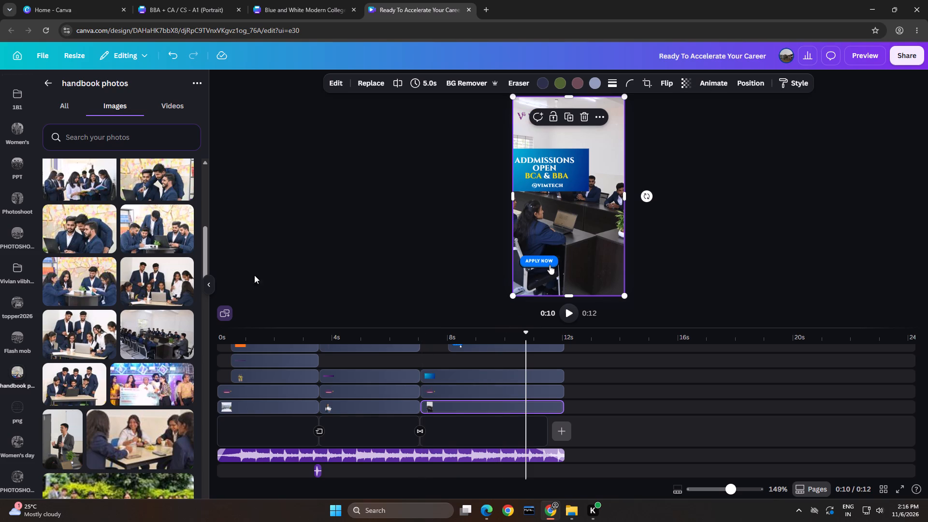
{"action": "left_click", "coordinate": [374, 81]}
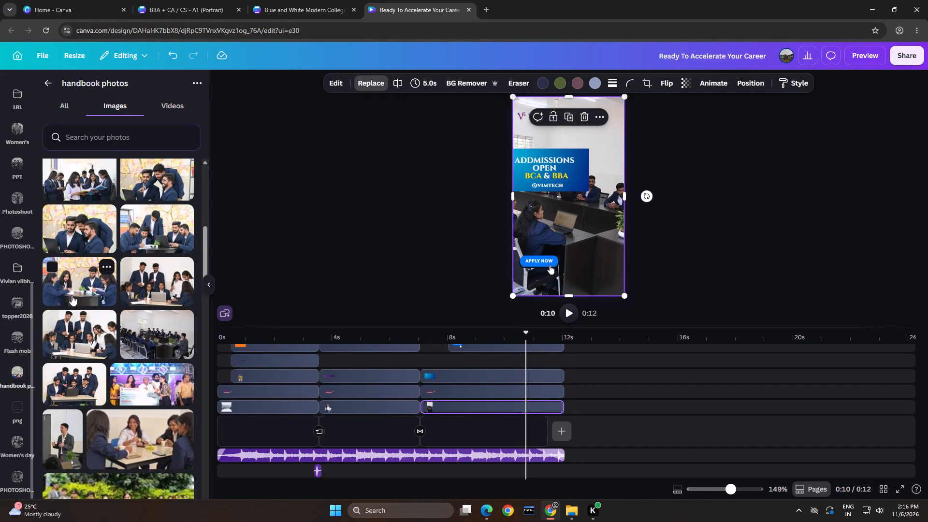
{"action": "scroll", "coordinate": [73, 296], "scroll_direction": "up", "scroll_amount": 11}
{"action": "scroll", "coordinate": [81, 300], "scroll_direction": "down", "scroll_amount": 6}
{"action": "left_click", "coordinate": [52, 86]}
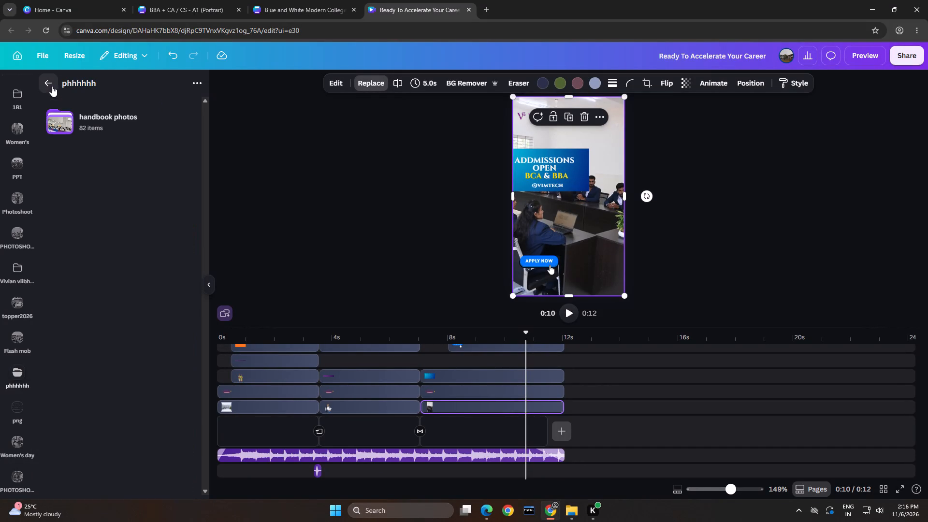
{"action": "left_click", "coordinate": [47, 88]}
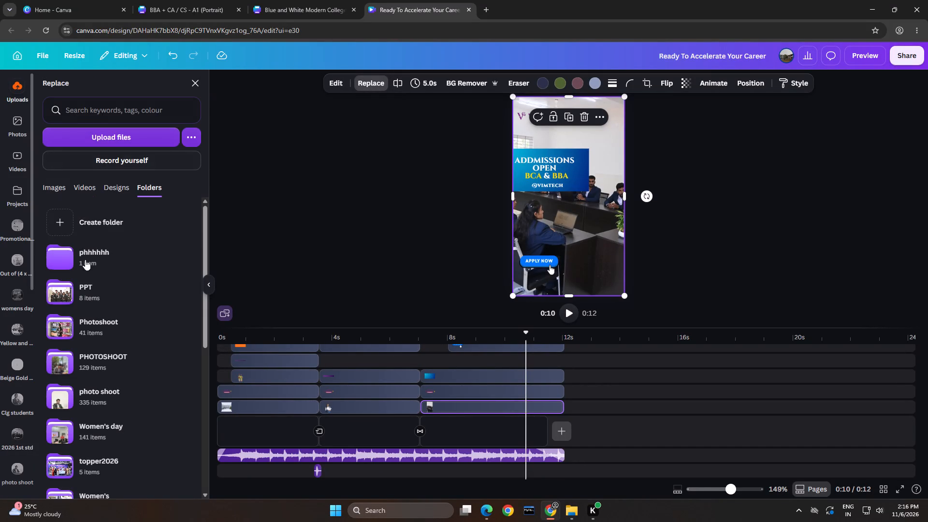
{"action": "scroll", "coordinate": [101, 294], "scroll_direction": "down", "scroll_amount": 14}
{"action": "left_click", "coordinate": [115, 402]}
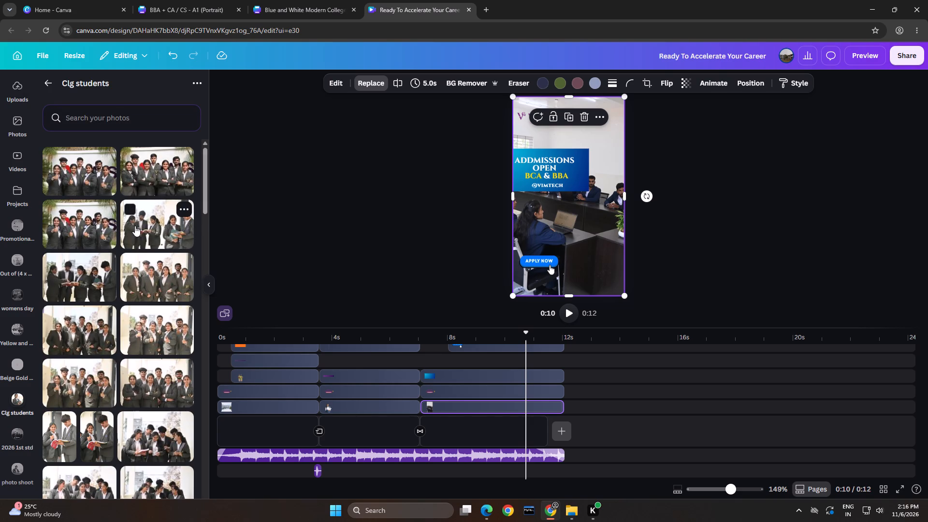
{"action": "scroll", "coordinate": [135, 226], "scroll_direction": "down", "scroll_amount": 3}
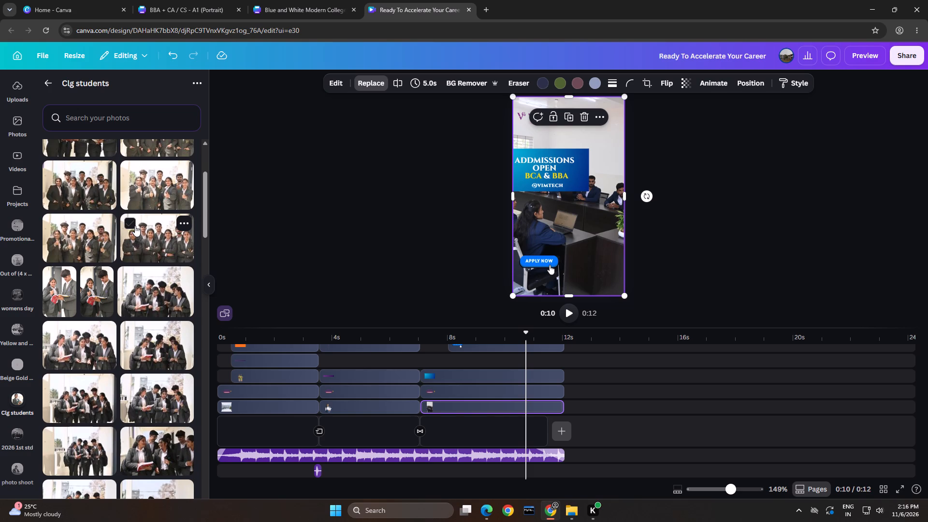
{"action": "scroll", "coordinate": [135, 226], "scroll_direction": "down", "scroll_amount": 2}
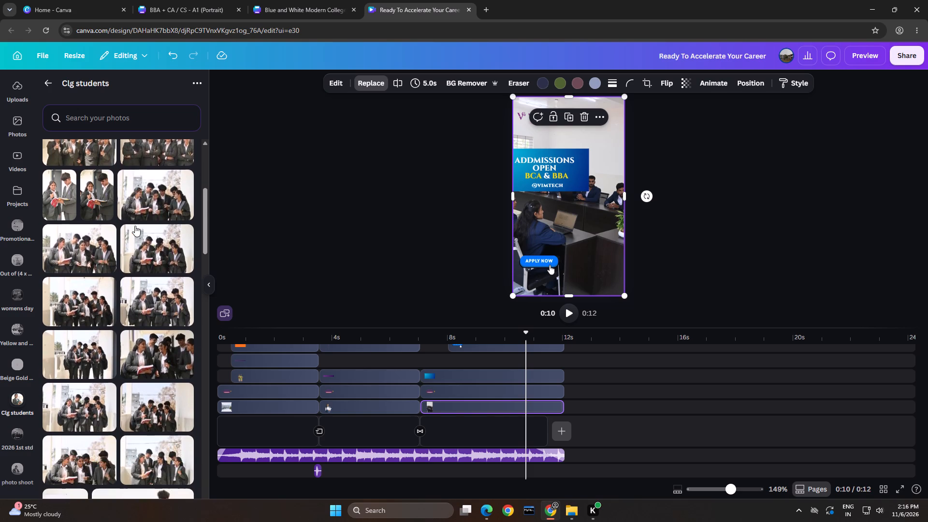
{"action": "scroll", "coordinate": [135, 226], "scroll_direction": "down", "scroll_amount": 1}
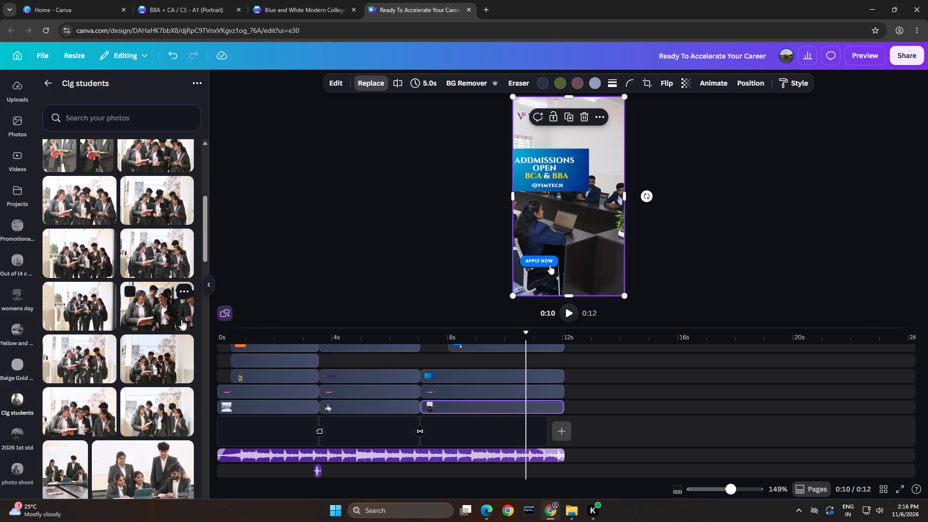
{"action": "left_click", "coordinate": [180, 318]}
{"action": "double_click", "coordinate": [664, 208]}
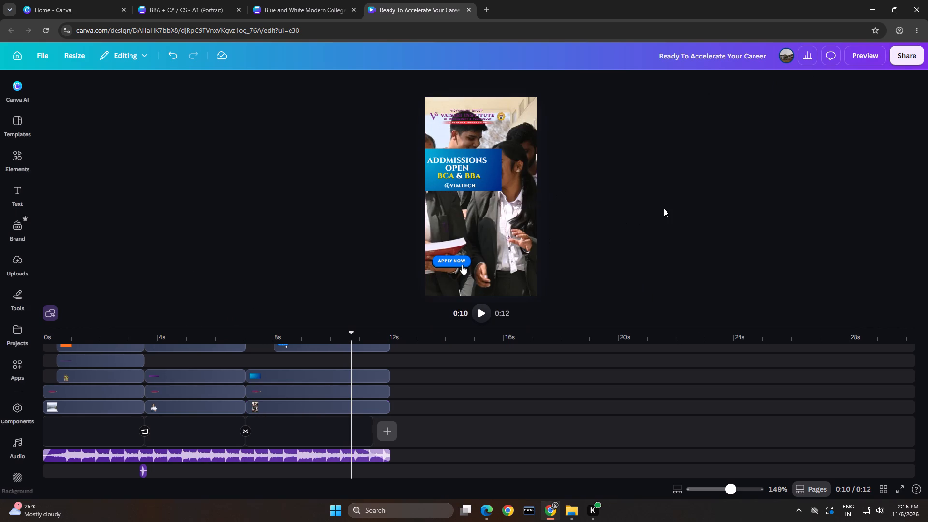
Remove the background of the laughing-students photo in the Admissions scene.
{"action": "left_click", "coordinate": [469, 222]}
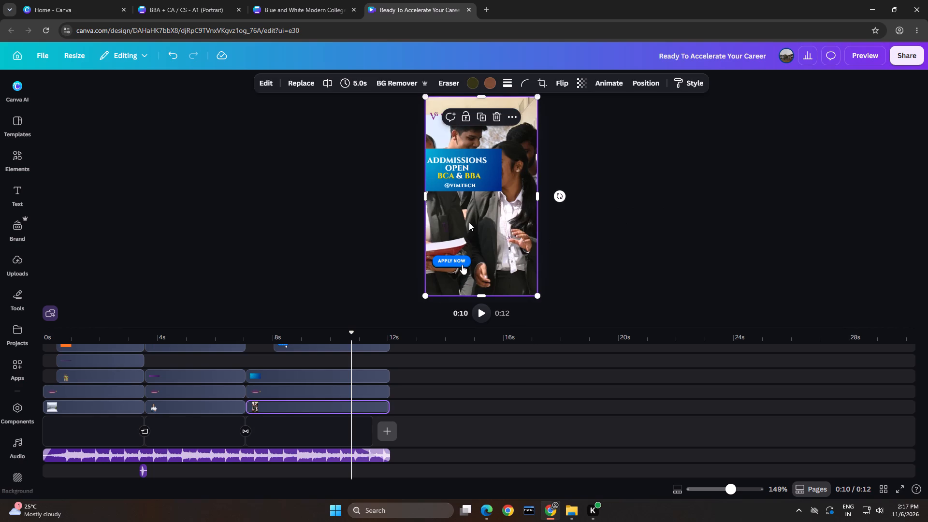
{"action": "left_click", "coordinate": [392, 84]}
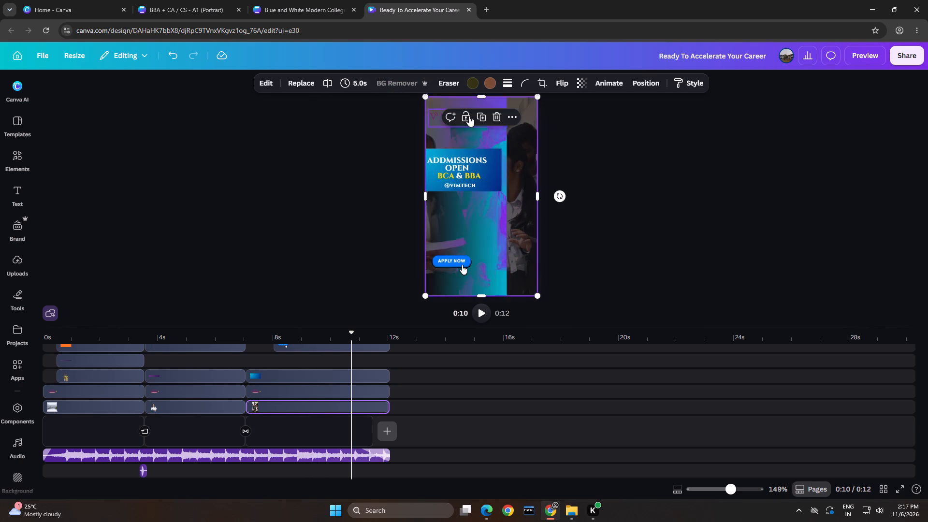
{"action": "double_click", "coordinate": [686, 141]}
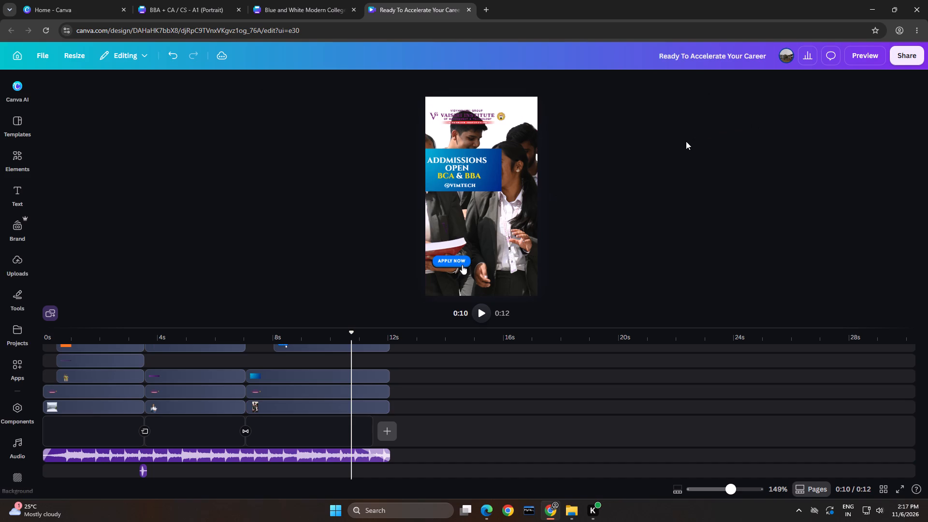
Reposition the laughing-students photo within its 9:16 crop to frame the girl with the red book, the boy and the girl beside them.
{"action": "left_click", "coordinate": [529, 170]}
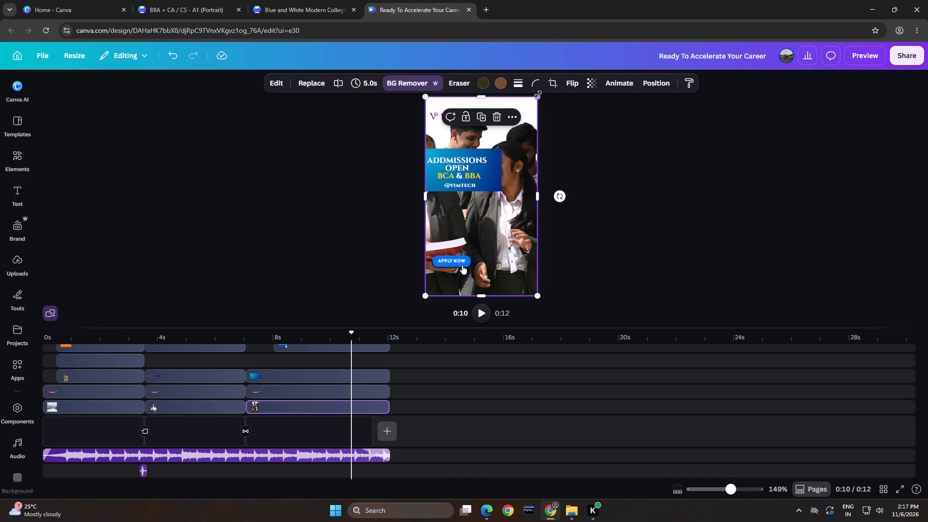
{"action": "double_click", "coordinate": [523, 191]}
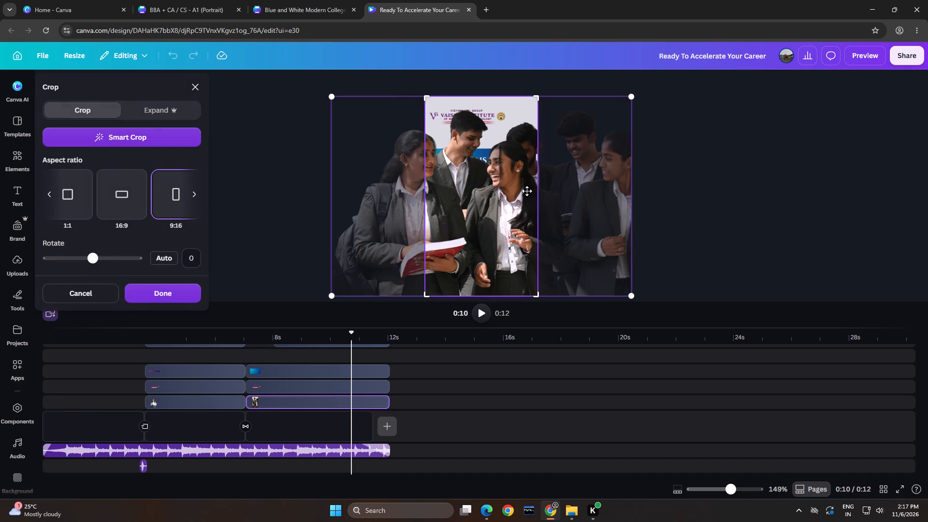
{"action": "left_click_drag", "start_coordinate": [589, 179], "coordinate": [624, 184]}
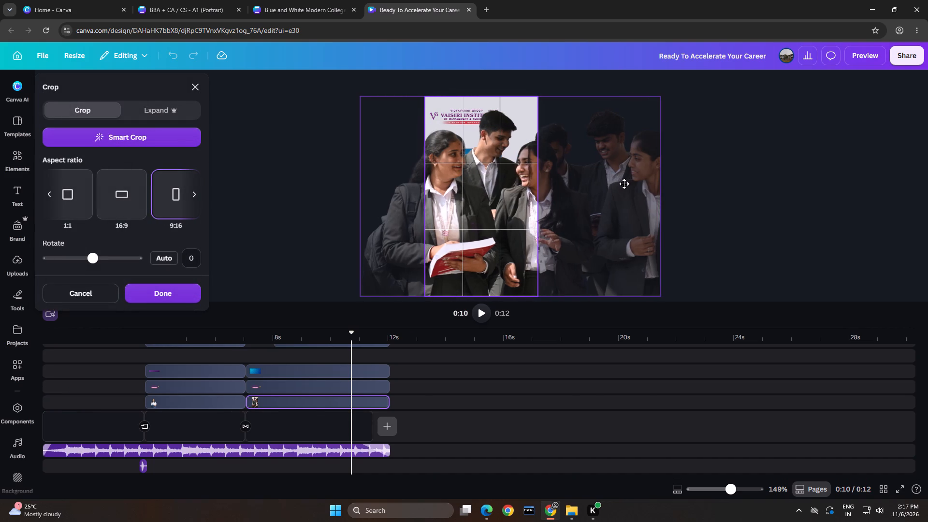
{"action": "left_click_drag", "start_coordinate": [624, 184], "coordinate": [623, 184]}
{"action": "double_click", "coordinate": [714, 182]}
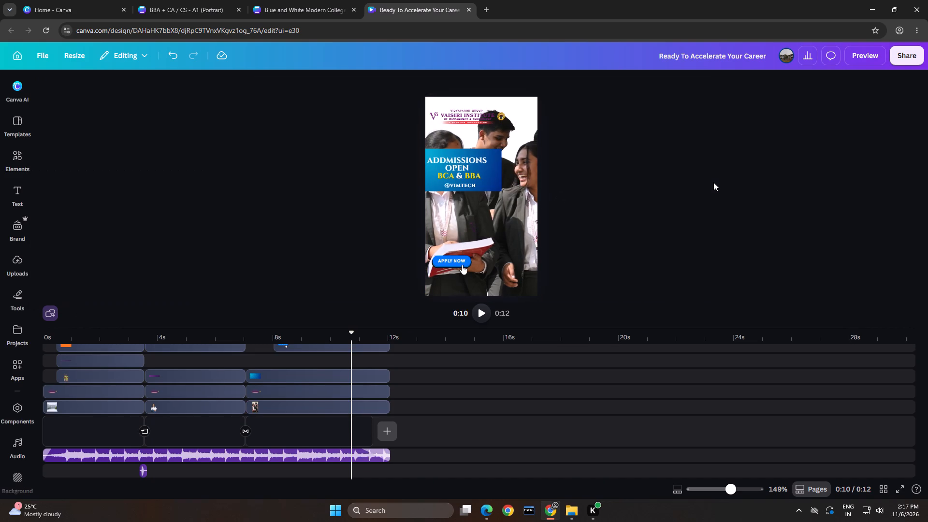
{"action": "double_click", "coordinate": [512, 195]}
{"action": "left_click_drag", "start_coordinate": [516, 197], "coordinate": [512, 197]}
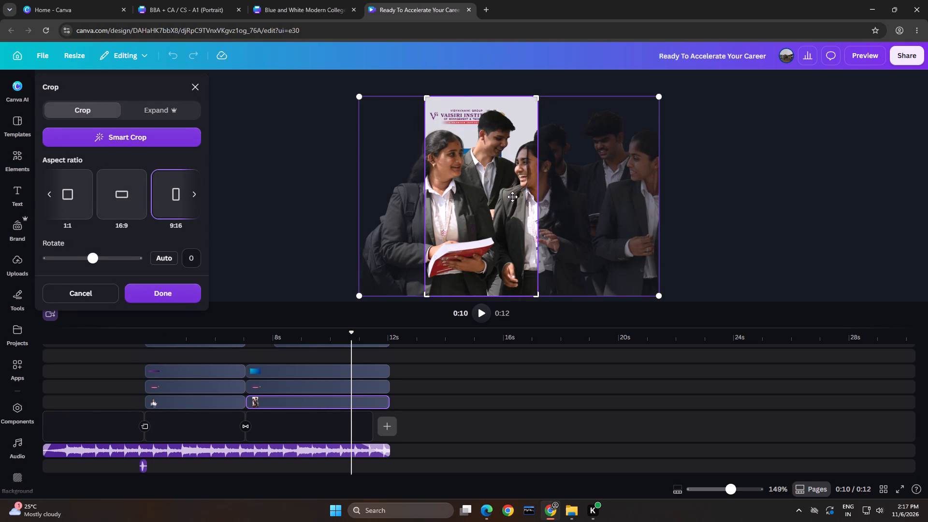
{"action": "left_click_drag", "start_coordinate": [512, 197], "coordinate": [506, 196]}
{"action": "left_click", "coordinate": [683, 180]}
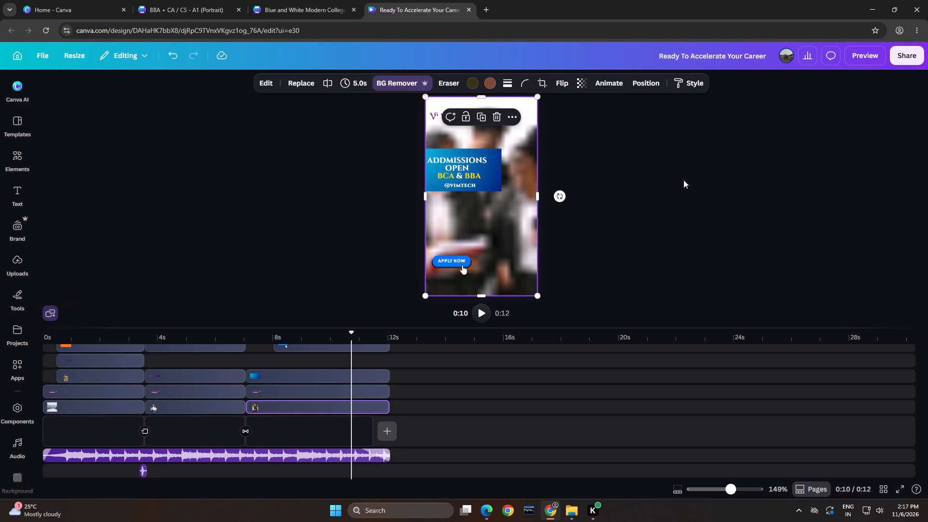
{"action": "left_click", "coordinate": [683, 180]}
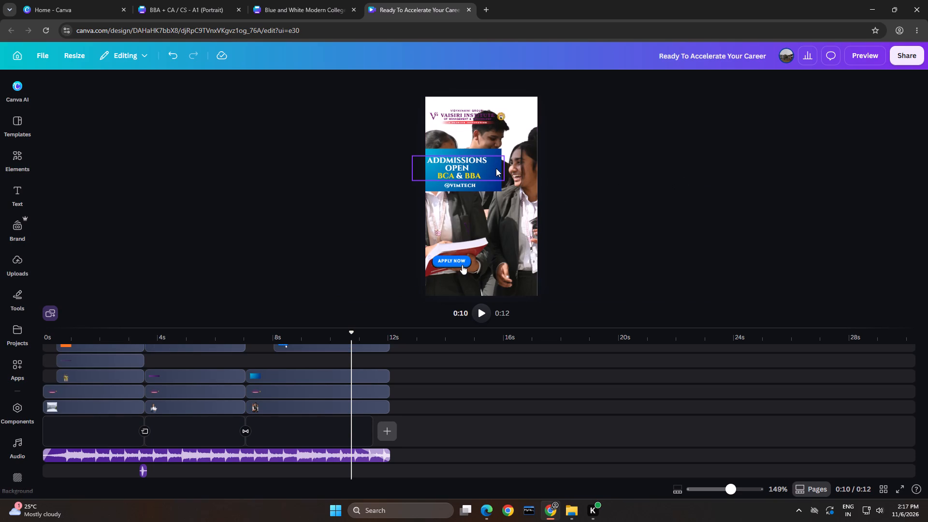
{"action": "left_click", "coordinate": [496, 168]}
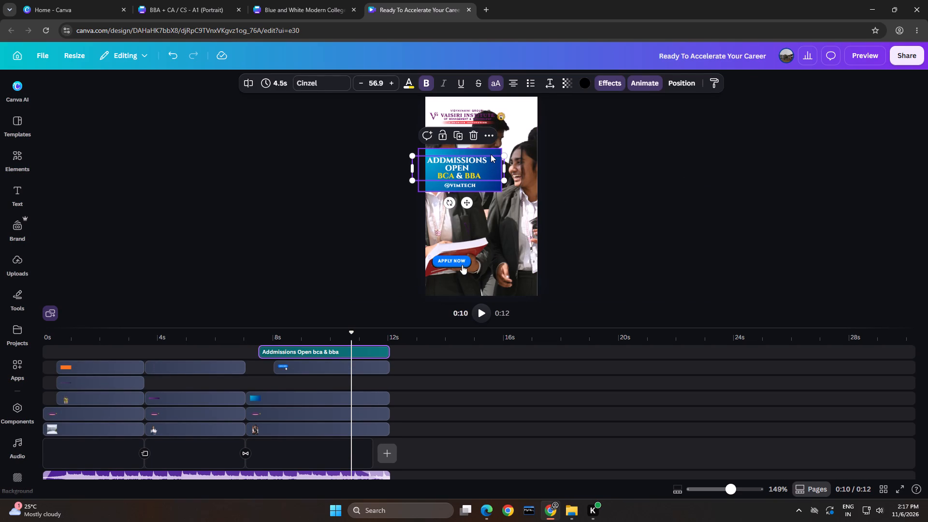
{"action": "left_click", "coordinate": [491, 154], "text": "shift"}
{"action": "left_click", "coordinate": [470, 185], "text": "shift"}
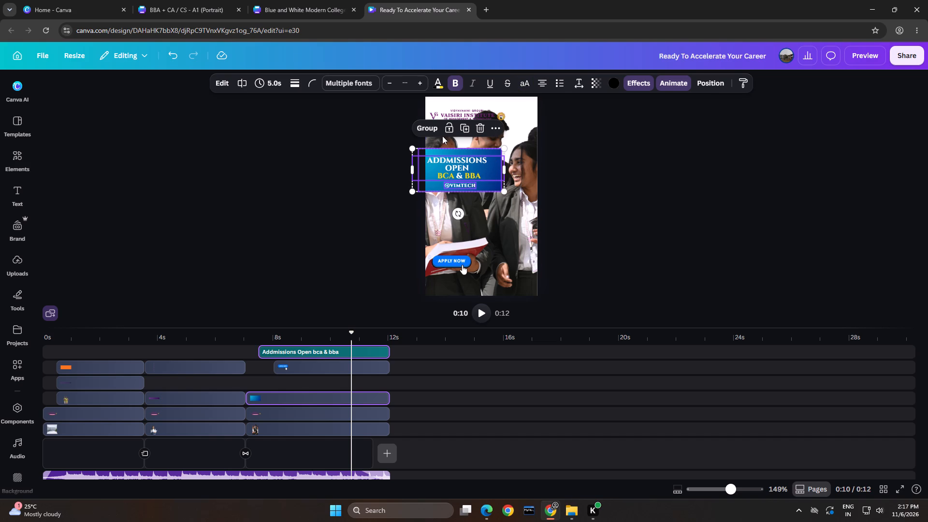
{"action": "left_click", "coordinate": [434, 130]}
{"action": "left_click", "coordinate": [597, 143]}
{"action": "left_click", "coordinate": [600, 144]}
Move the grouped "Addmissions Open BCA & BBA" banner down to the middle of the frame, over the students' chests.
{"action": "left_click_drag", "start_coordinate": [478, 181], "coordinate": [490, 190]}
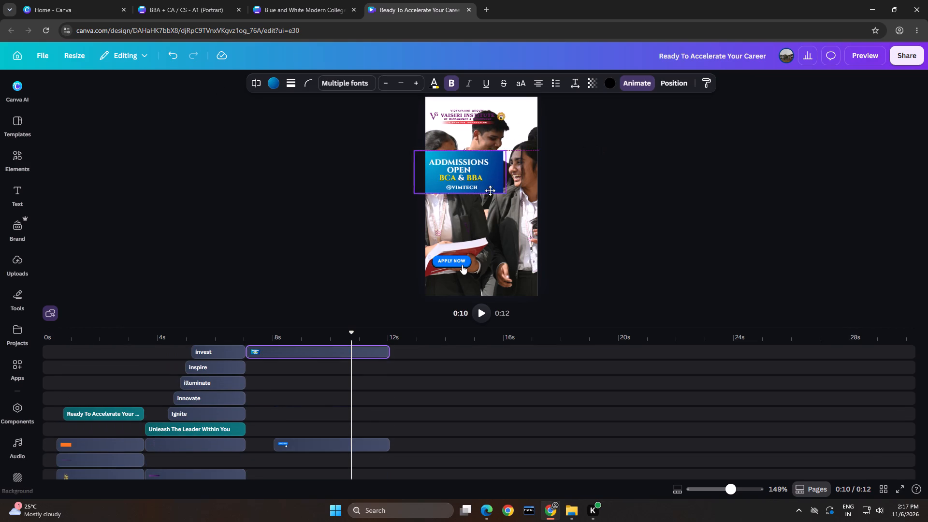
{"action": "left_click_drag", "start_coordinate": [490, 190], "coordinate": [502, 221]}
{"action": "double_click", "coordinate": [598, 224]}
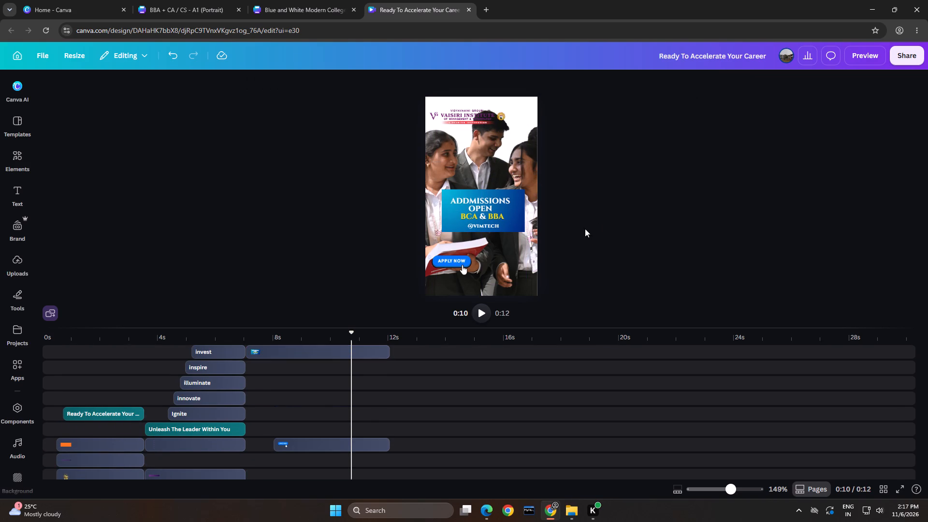
Move the APPLY NOW button so it is centred horizontally beneath the Admissions banner.
{"action": "left_click_drag", "start_coordinate": [463, 261], "coordinate": [494, 261]}
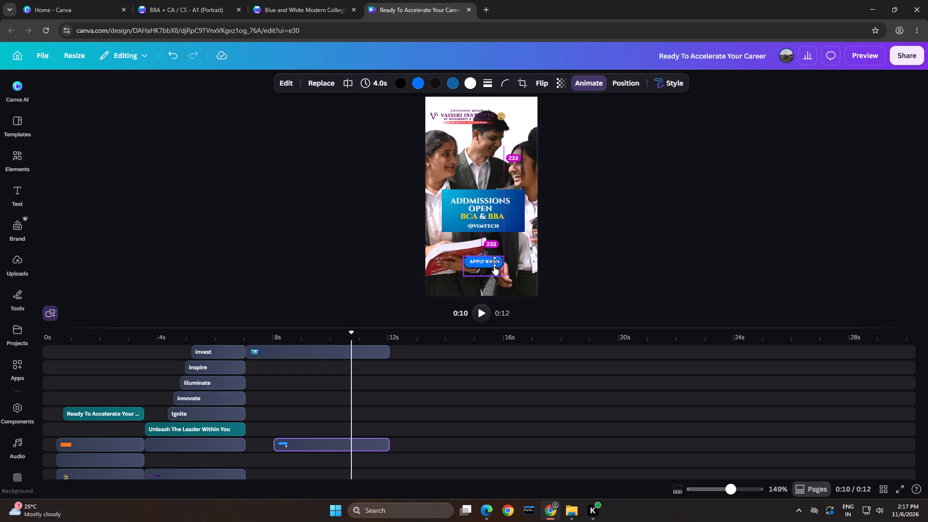
{"action": "left_click_drag", "start_coordinate": [494, 261], "coordinate": [494, 261]}
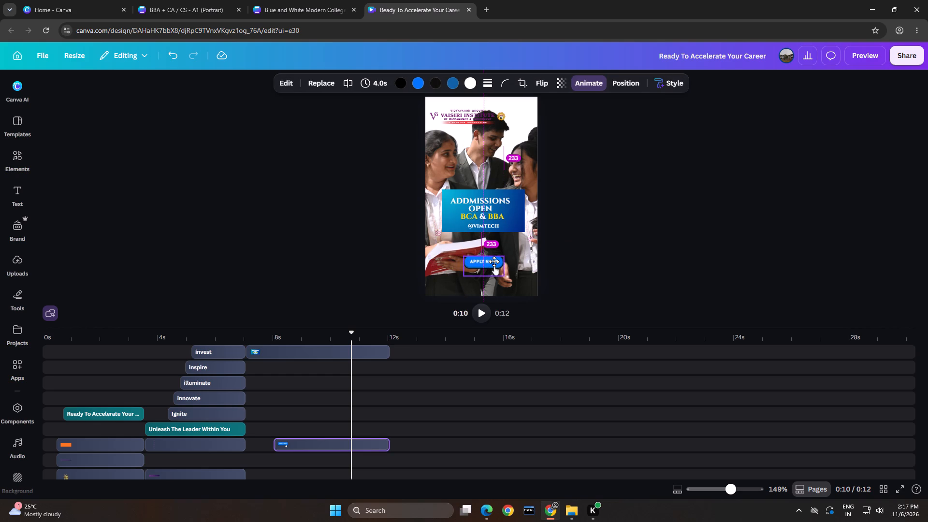
{"action": "left_click_drag", "start_coordinate": [494, 261], "coordinate": [494, 261]}
{"action": "left_click", "coordinate": [576, 224]}
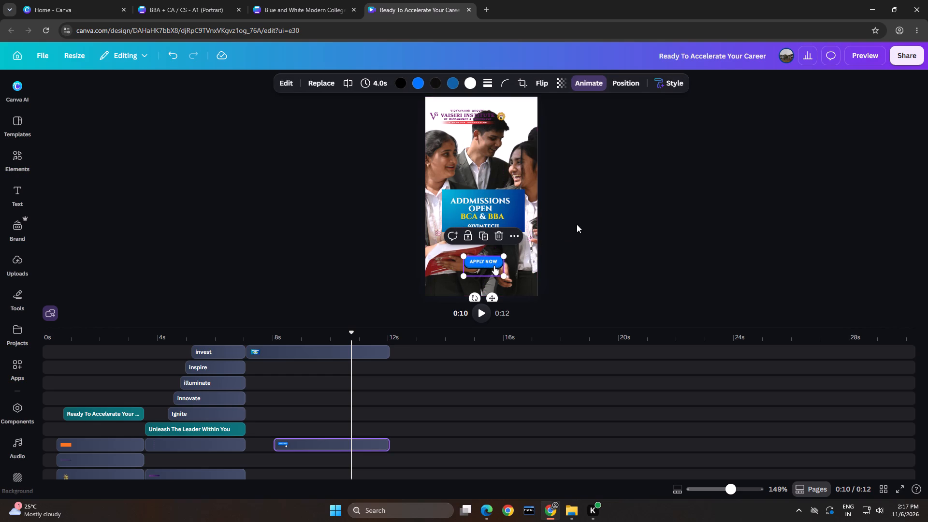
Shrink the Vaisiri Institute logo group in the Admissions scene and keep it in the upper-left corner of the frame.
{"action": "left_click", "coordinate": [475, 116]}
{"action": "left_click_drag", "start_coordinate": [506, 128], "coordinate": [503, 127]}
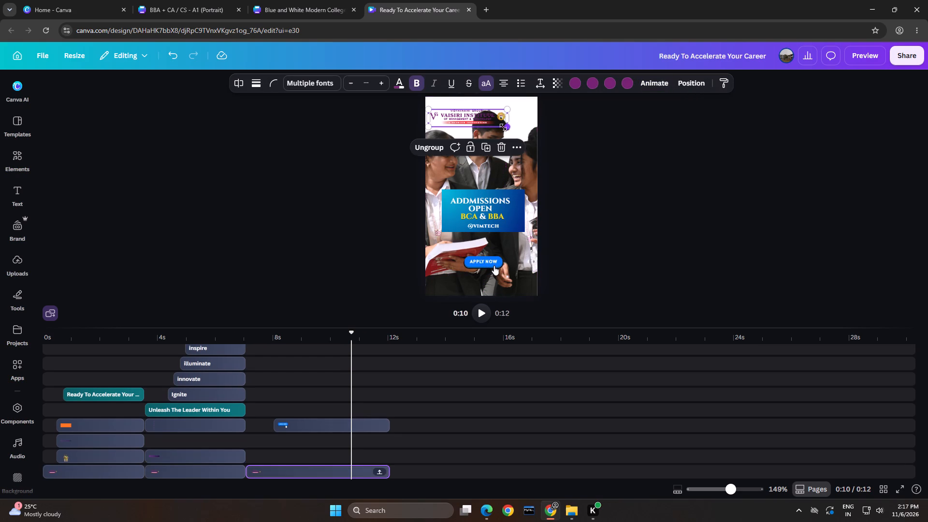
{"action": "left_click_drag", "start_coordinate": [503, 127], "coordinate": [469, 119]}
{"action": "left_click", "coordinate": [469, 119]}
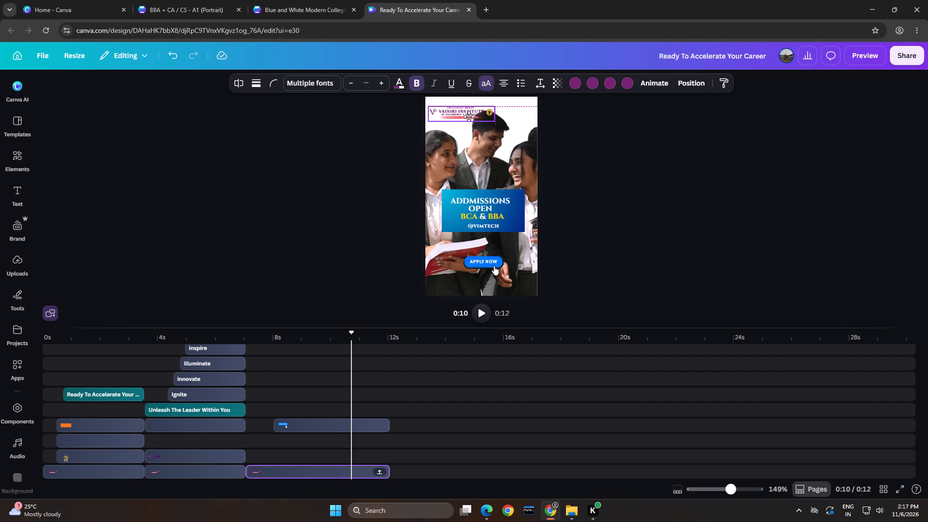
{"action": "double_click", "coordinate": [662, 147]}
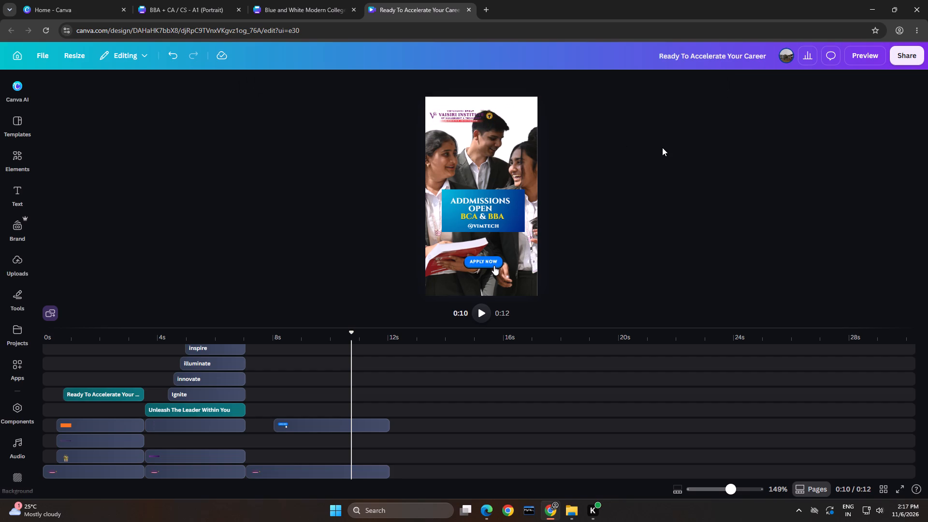
Apply a whole-image blur with intensity 34 to the laughing-students photo.
{"action": "left_click", "coordinate": [508, 139]}
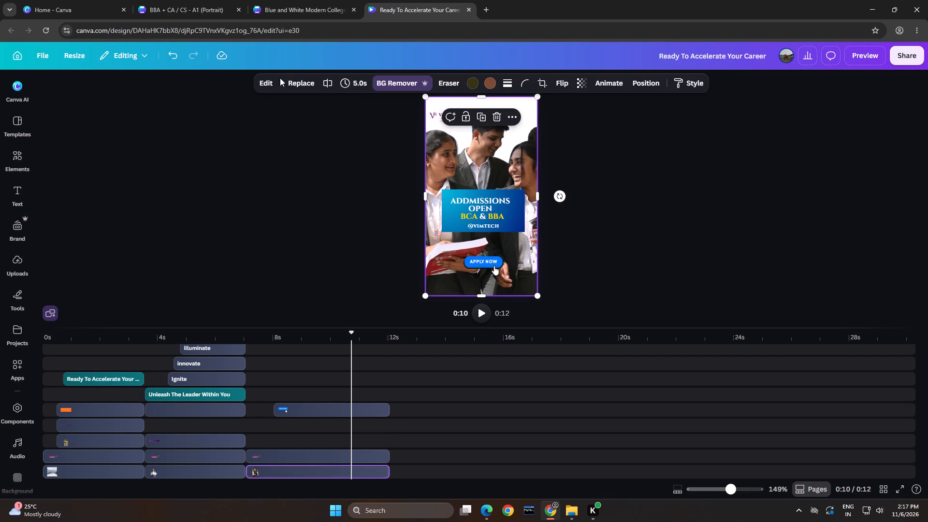
{"action": "left_click", "coordinate": [275, 79]}
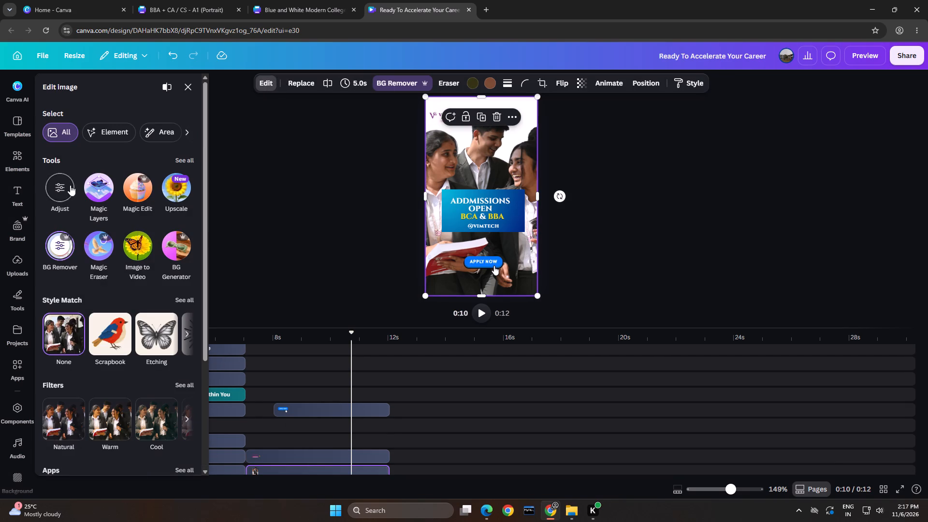
{"action": "left_click", "coordinate": [187, 159]}
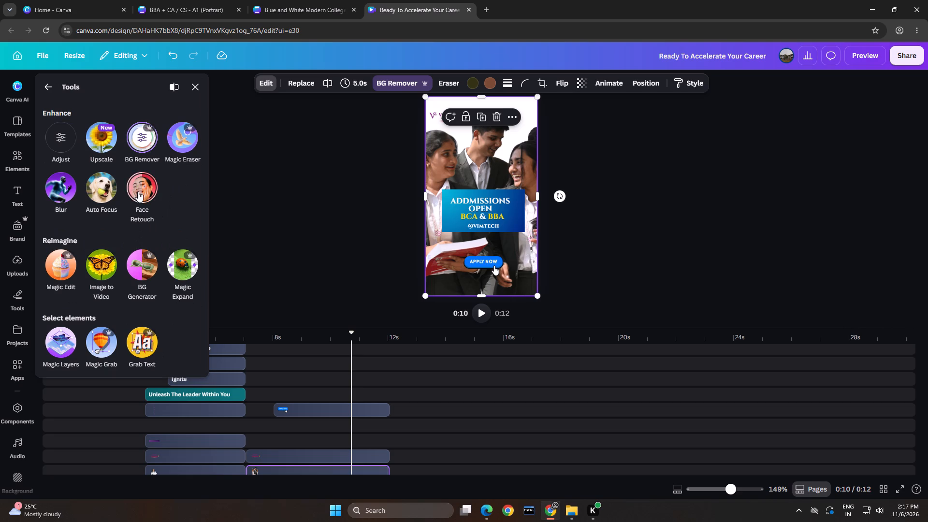
{"action": "left_click", "coordinate": [69, 185]}
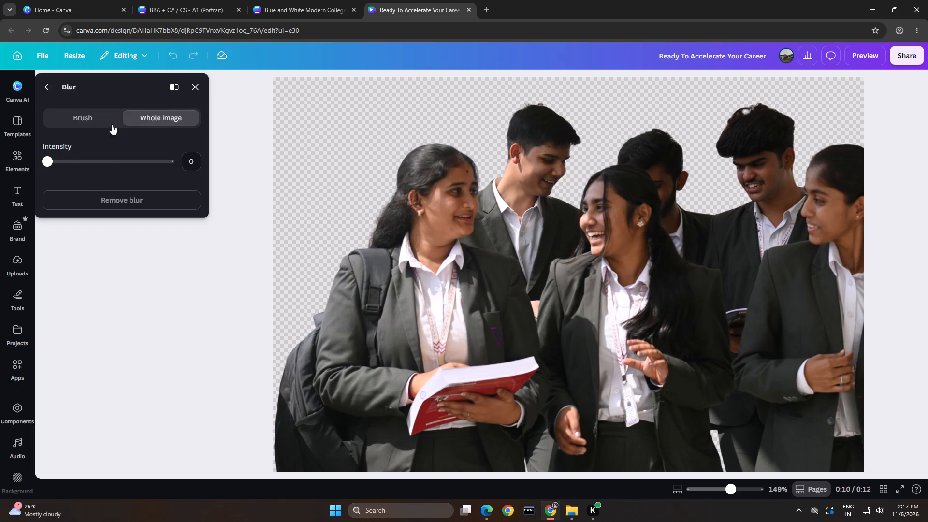
{"action": "left_click_drag", "start_coordinate": [46, 160], "coordinate": [89, 180]}
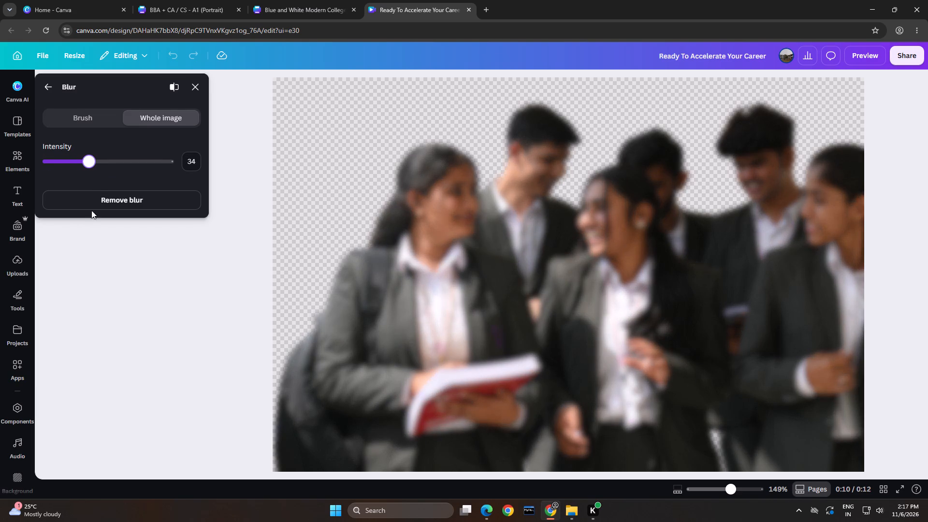
{"action": "double_click", "coordinate": [94, 261]}
{"action": "left_click", "coordinate": [194, 82]}
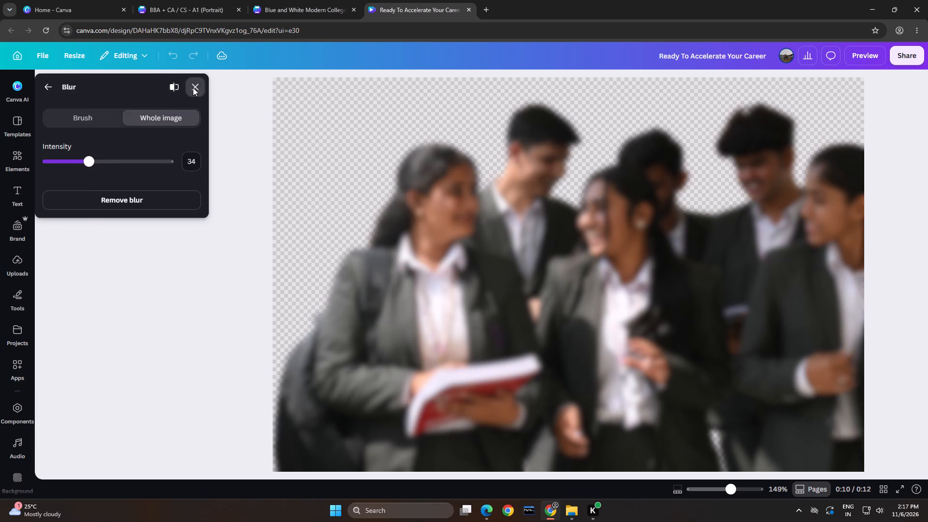
{"action": "double_click", "coordinate": [667, 208]}
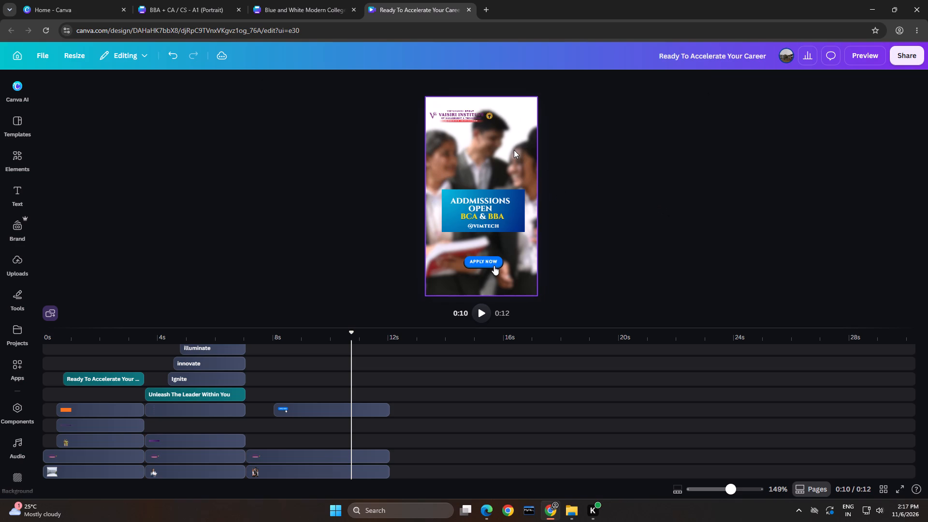
Reposition the blurred photo within its 9:16 crop to frame the girl with the red book and the two students beside her.
{"action": "double_click", "coordinate": [514, 150]}
{"action": "left_click_drag", "start_coordinate": [515, 156], "coordinate": [500, 156]}
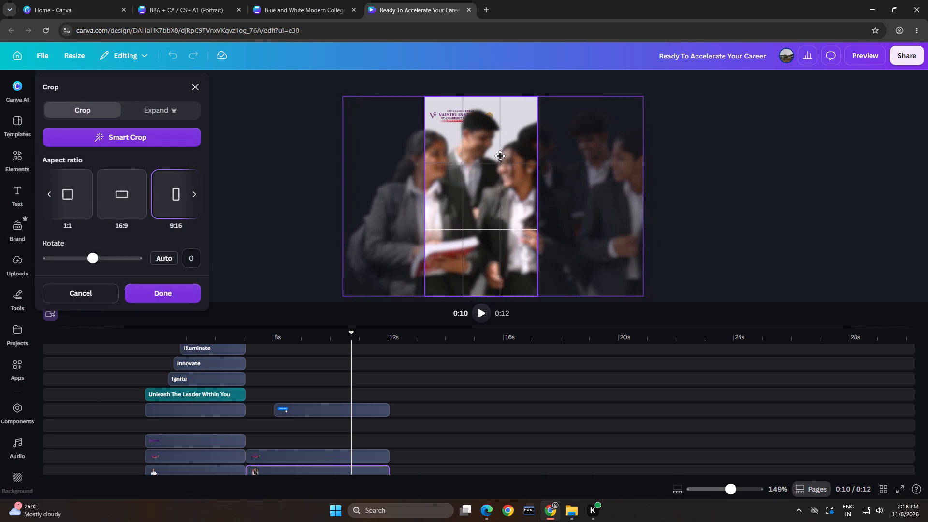
{"action": "left_click_drag", "start_coordinate": [500, 156], "coordinate": [449, 155]}
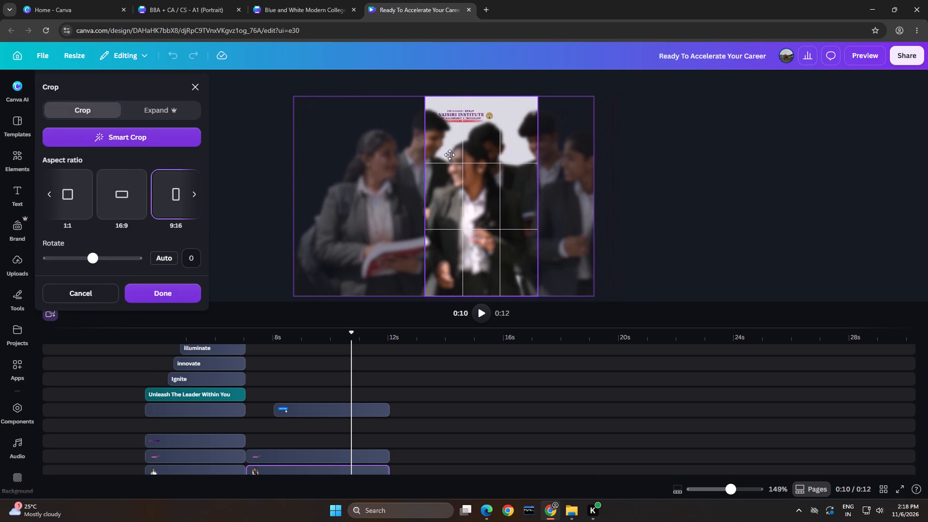
{"action": "left_click_drag", "start_coordinate": [449, 155], "coordinate": [519, 164]}
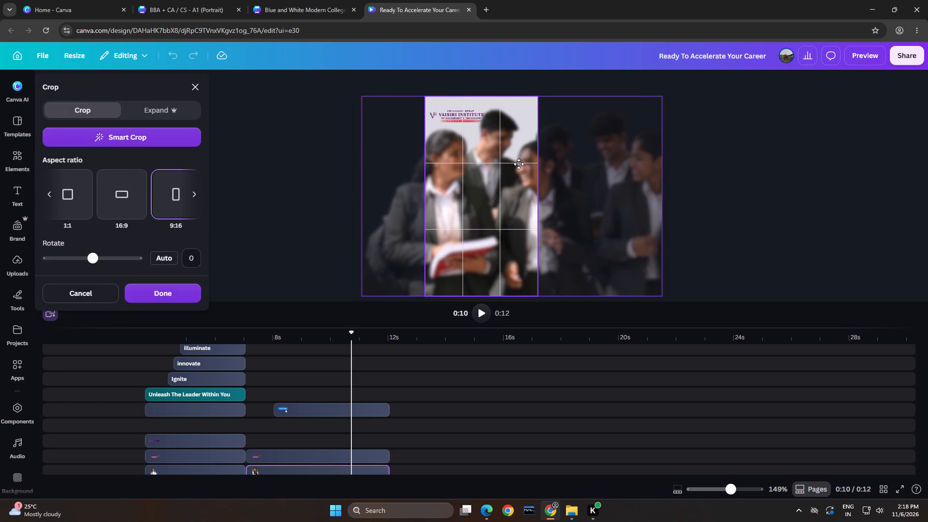
{"action": "left_click_drag", "start_coordinate": [519, 164], "coordinate": [516, 164]}
{"action": "double_click", "coordinate": [794, 123]}
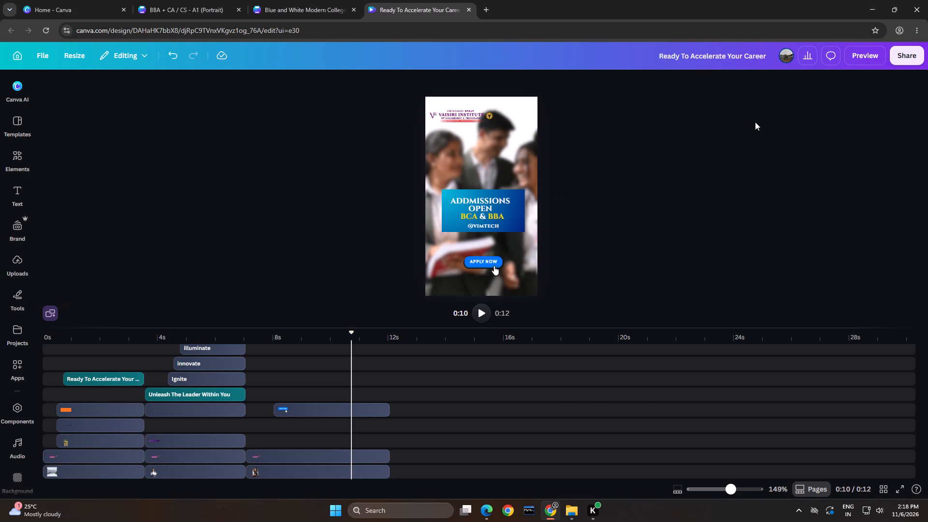
Enlarge the blurred students photo beyond the frame's sides and lower it, leaving white space behind the logo.
{"action": "left_click", "coordinate": [509, 135]}
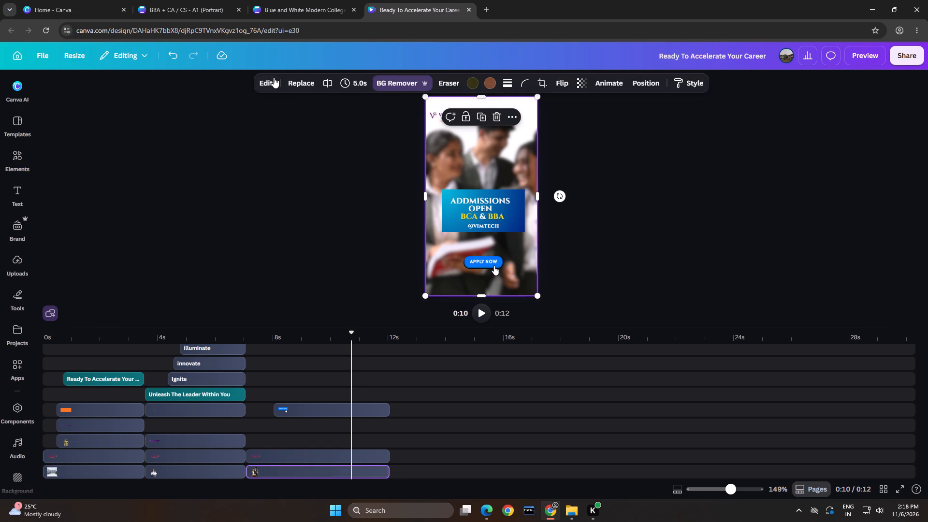
{"action": "left_click", "coordinate": [273, 78]}
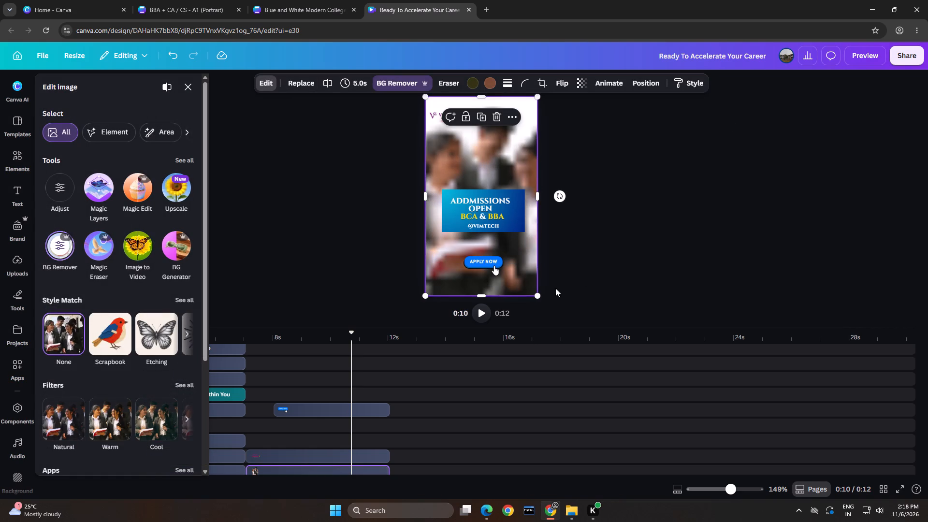
{"action": "left_click_drag", "start_coordinate": [537, 295], "coordinate": [575, 319]}
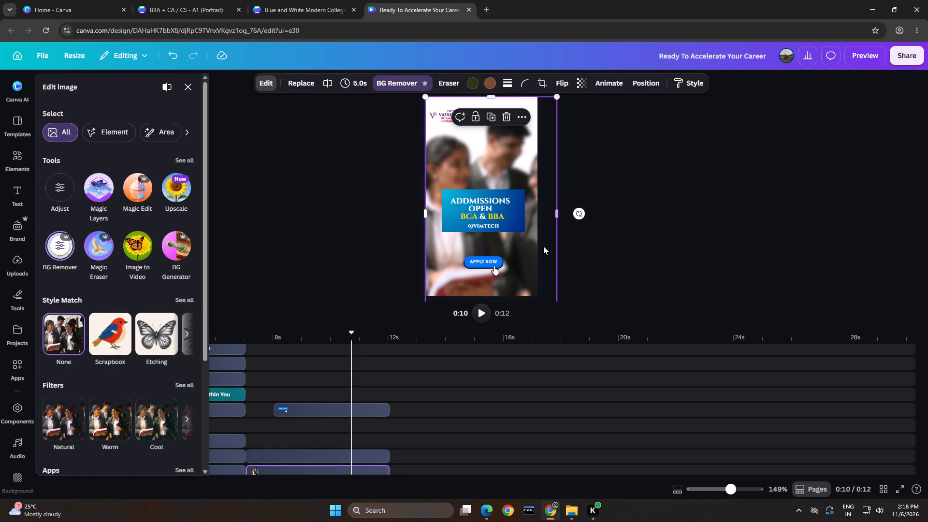
{"action": "left_click_drag", "start_coordinate": [541, 246], "coordinate": [529, 246]}
{"action": "left_click_drag", "start_coordinate": [546, 94], "coordinate": [538, 110]}
{"action": "left_click_drag", "start_coordinate": [537, 112], "coordinate": [536, 118]}
{"action": "left_click_drag", "start_coordinate": [533, 222], "coordinate": [570, 228]}
{"action": "left_click_drag", "start_coordinate": [560, 229], "coordinate": [552, 229]}
{"action": "left_click_drag", "start_coordinate": [562, 116], "coordinate": [546, 145]}
{"action": "left_click_drag", "start_coordinate": [520, 162], "coordinate": [523, 156]}
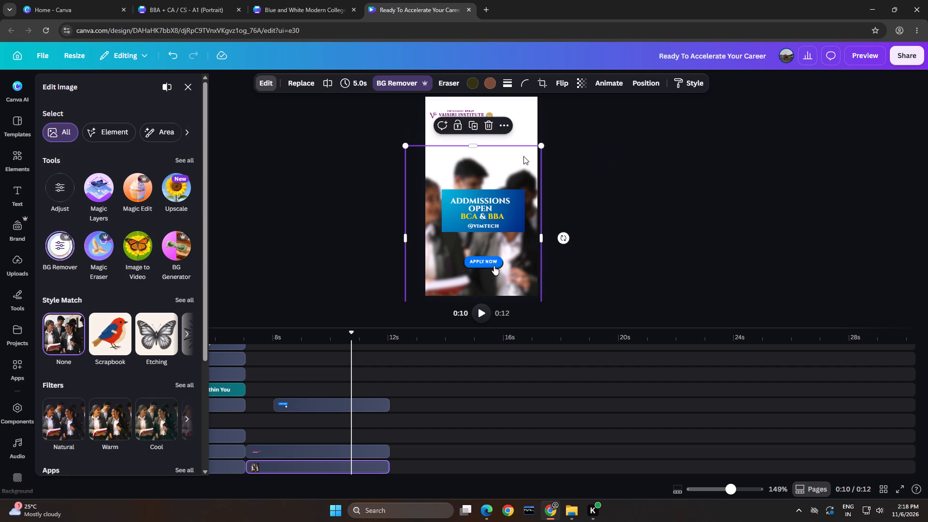
{"action": "left_click_drag", "start_coordinate": [523, 156], "coordinate": [526, 150]}
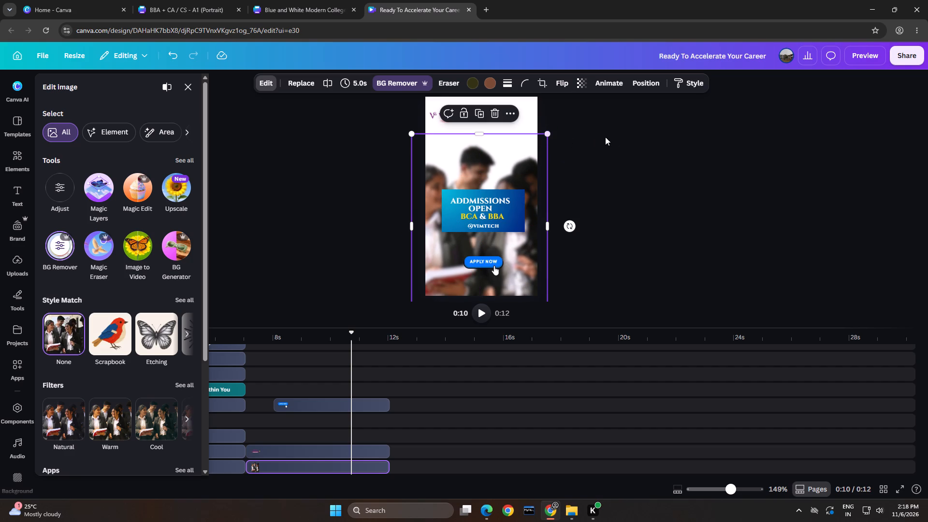
{"action": "left_click", "coordinate": [605, 137]}
{"action": "double_click", "coordinate": [626, 195]}
Move the grouped Admissions banner up against the frame's left edge, just below the Vaisiri Institute logo.
{"action": "left_click_drag", "start_coordinate": [520, 202], "coordinate": [502, 155]}
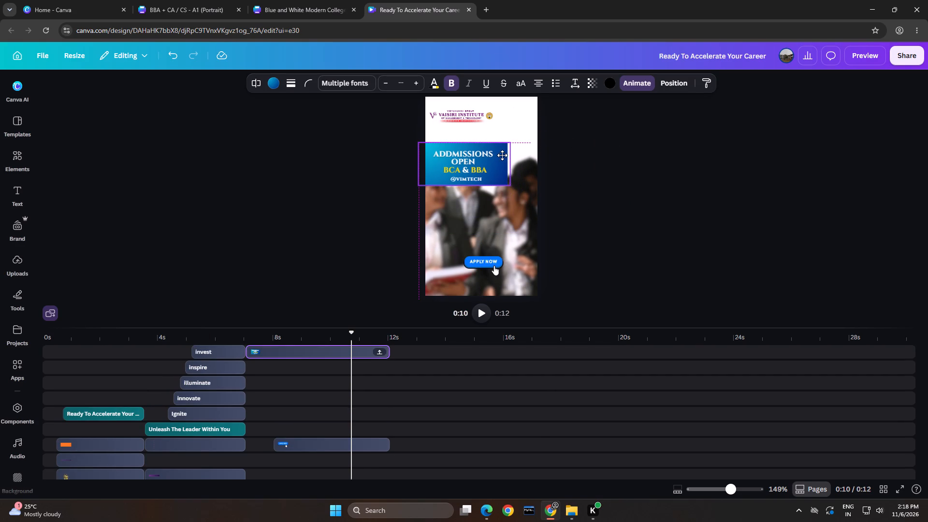
{"action": "left_click_drag", "start_coordinate": [502, 155], "coordinate": [502, 153]}
{"action": "double_click", "coordinate": [609, 152]}
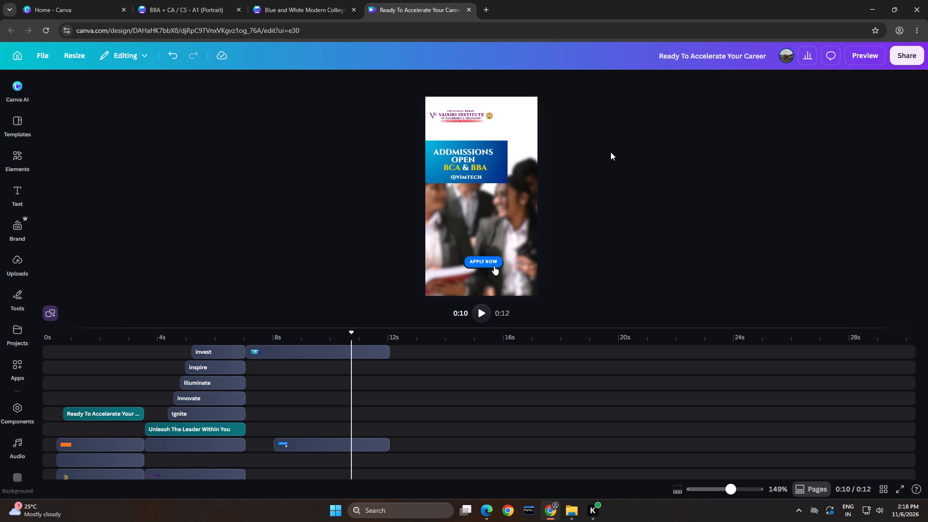
Enlarge the Vaisiri Institute logo group to about the width of the Admissions banner.
{"action": "left_click", "coordinate": [483, 110]}
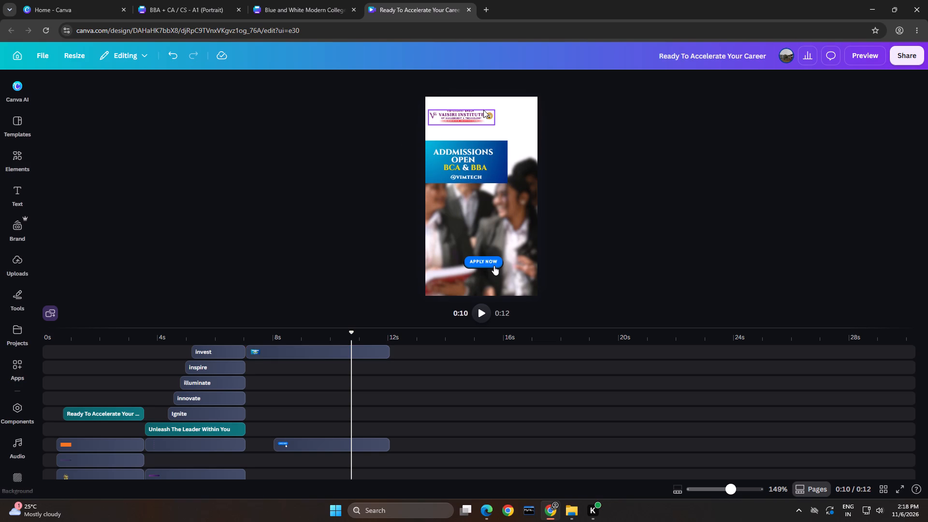
{"action": "left_click_drag", "start_coordinate": [498, 124], "coordinate": [511, 132]}
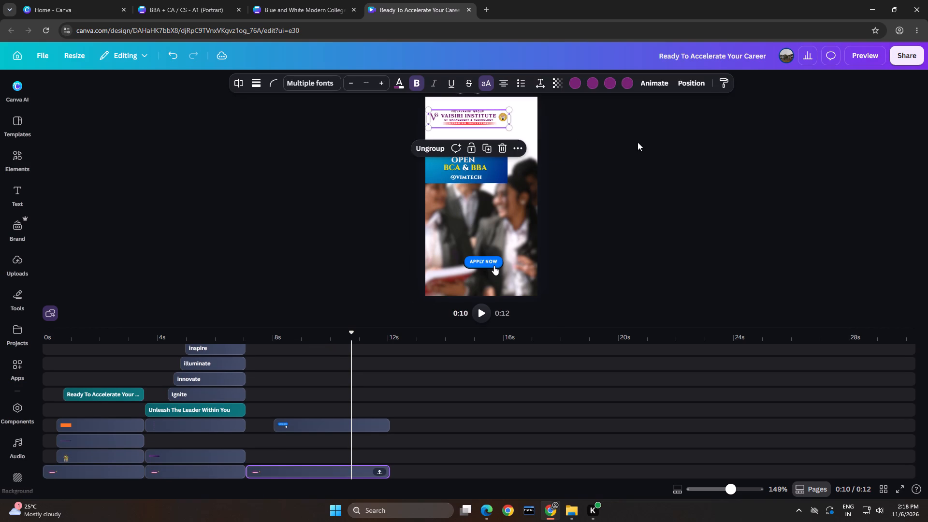
{"action": "left_click", "coordinate": [638, 142]}
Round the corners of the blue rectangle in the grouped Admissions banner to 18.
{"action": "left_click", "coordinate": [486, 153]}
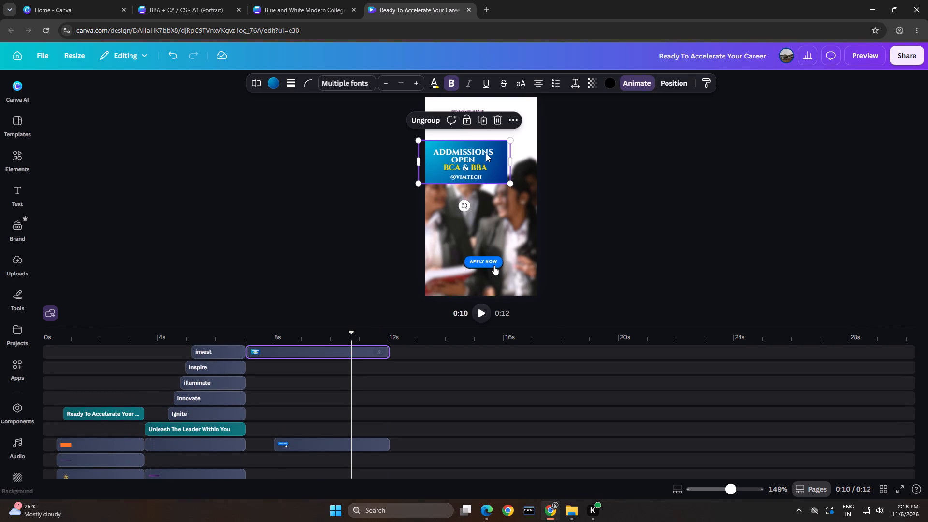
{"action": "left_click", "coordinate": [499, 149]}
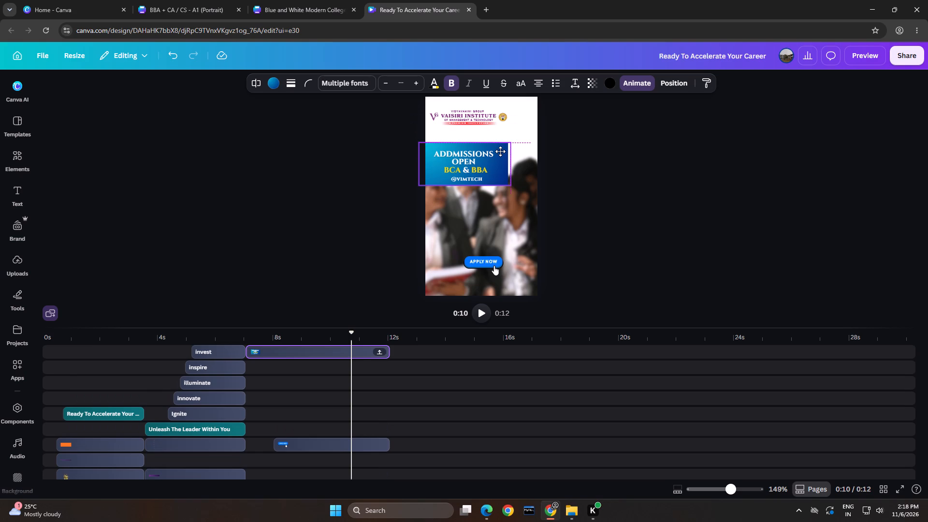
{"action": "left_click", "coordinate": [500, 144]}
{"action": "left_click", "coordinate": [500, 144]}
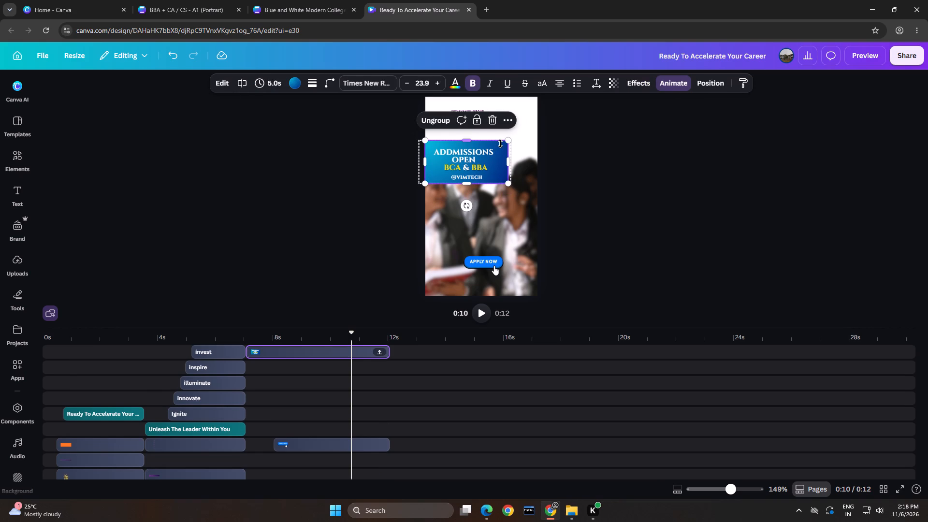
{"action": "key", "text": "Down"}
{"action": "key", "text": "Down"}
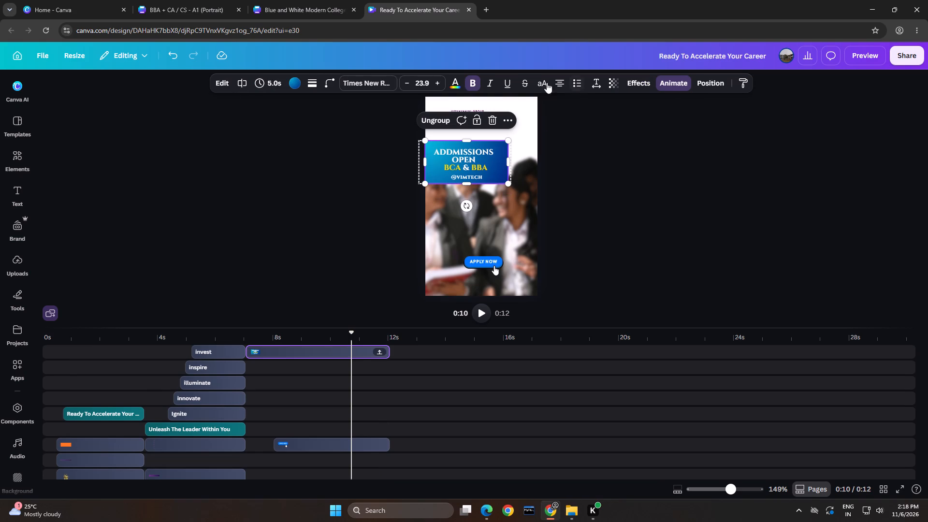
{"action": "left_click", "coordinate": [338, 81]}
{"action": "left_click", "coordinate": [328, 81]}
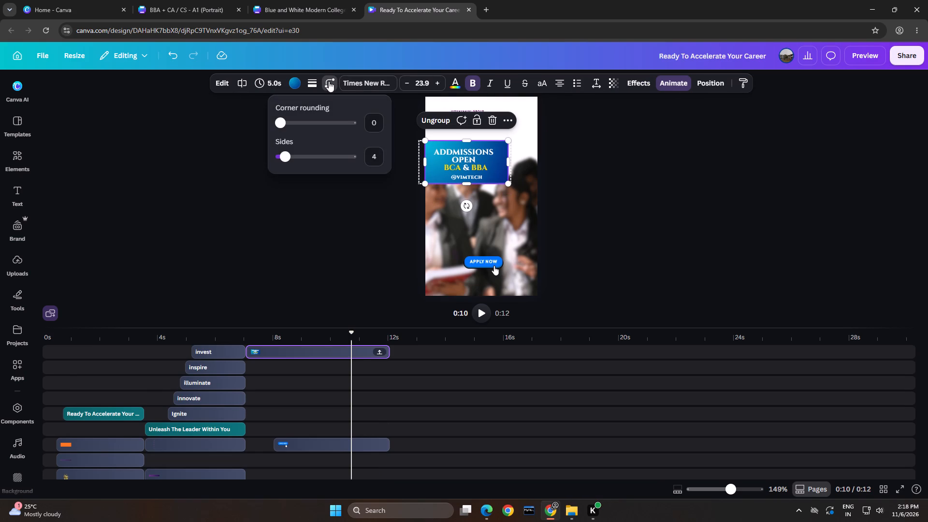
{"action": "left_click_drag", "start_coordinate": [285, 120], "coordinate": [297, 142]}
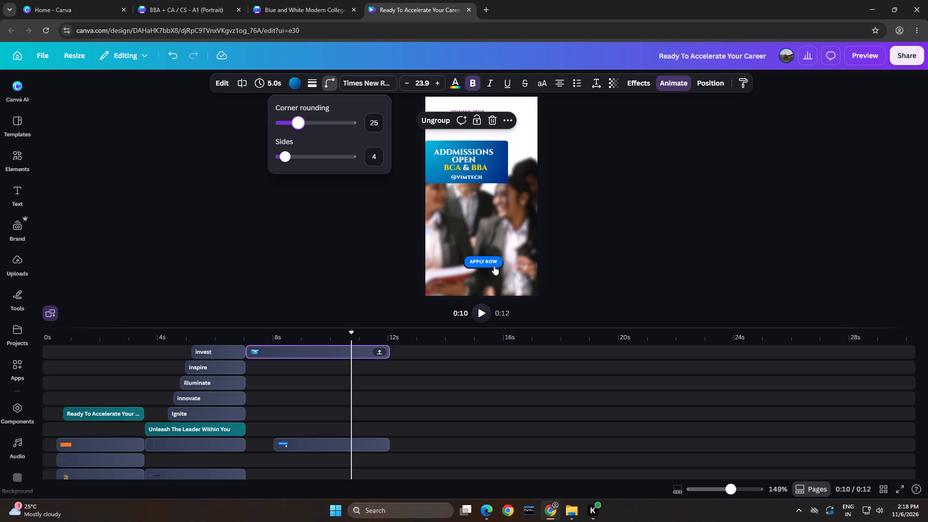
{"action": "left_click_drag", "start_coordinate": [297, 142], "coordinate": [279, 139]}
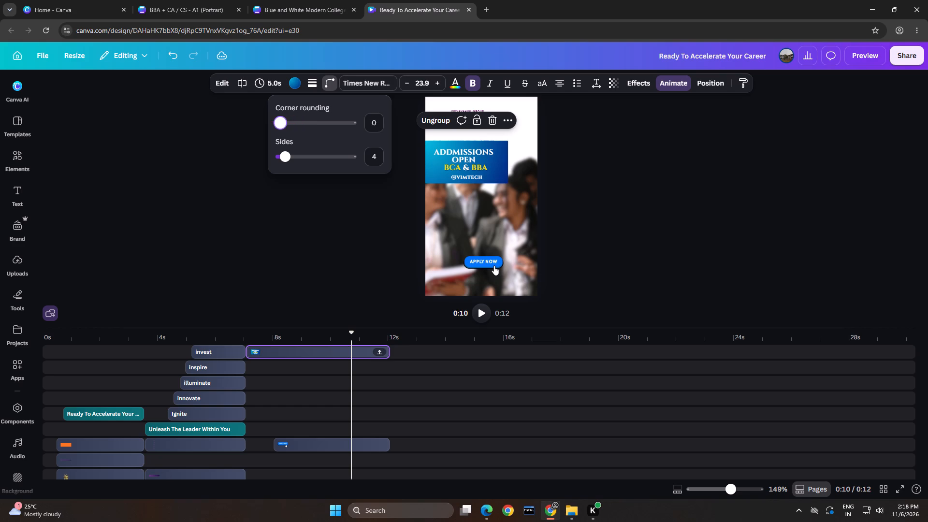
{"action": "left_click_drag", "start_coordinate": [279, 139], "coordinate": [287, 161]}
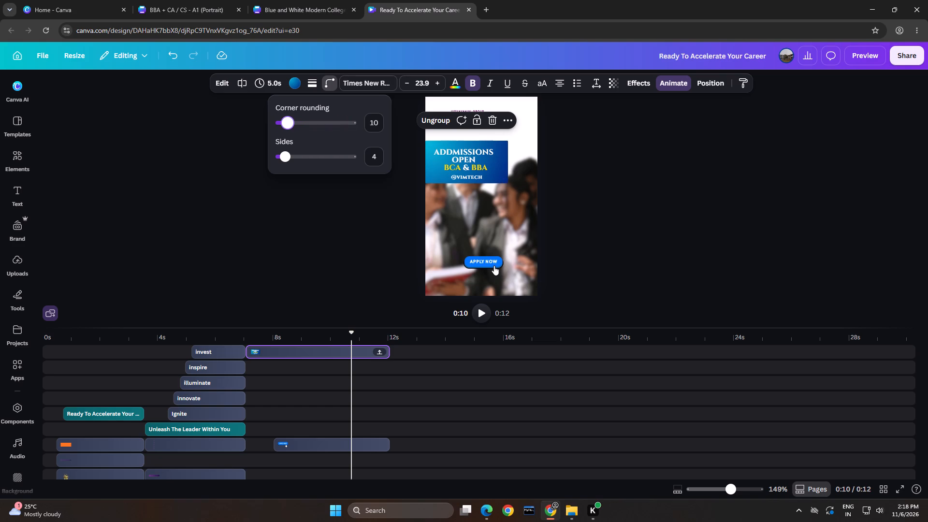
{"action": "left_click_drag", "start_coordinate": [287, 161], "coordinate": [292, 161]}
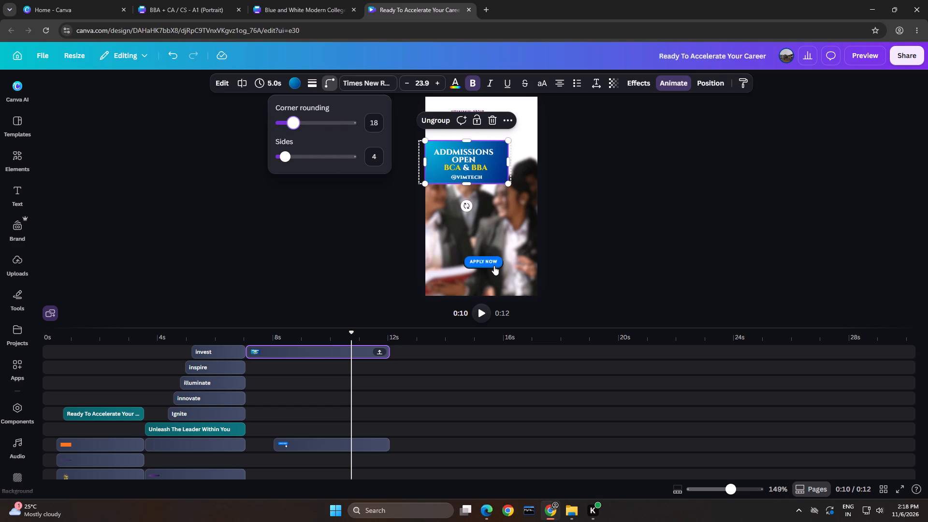
Ungroup the Admissions banner so its blue rectangle and text are separate elements.
{"action": "left_click", "coordinate": [438, 122]}
{"action": "double_click", "coordinate": [625, 157]}
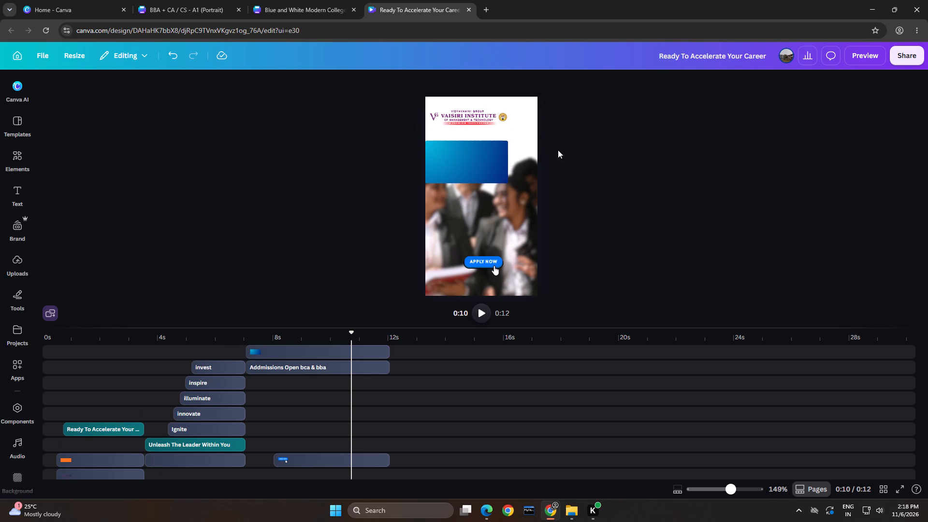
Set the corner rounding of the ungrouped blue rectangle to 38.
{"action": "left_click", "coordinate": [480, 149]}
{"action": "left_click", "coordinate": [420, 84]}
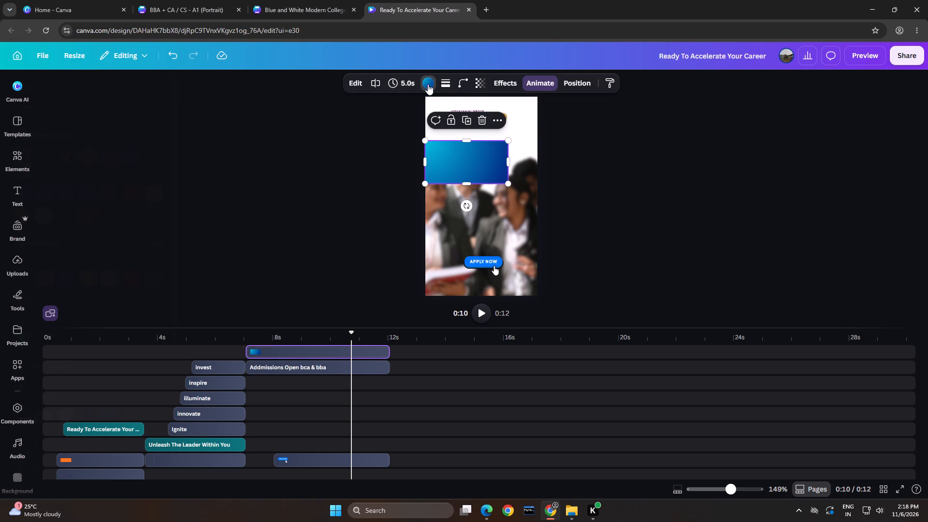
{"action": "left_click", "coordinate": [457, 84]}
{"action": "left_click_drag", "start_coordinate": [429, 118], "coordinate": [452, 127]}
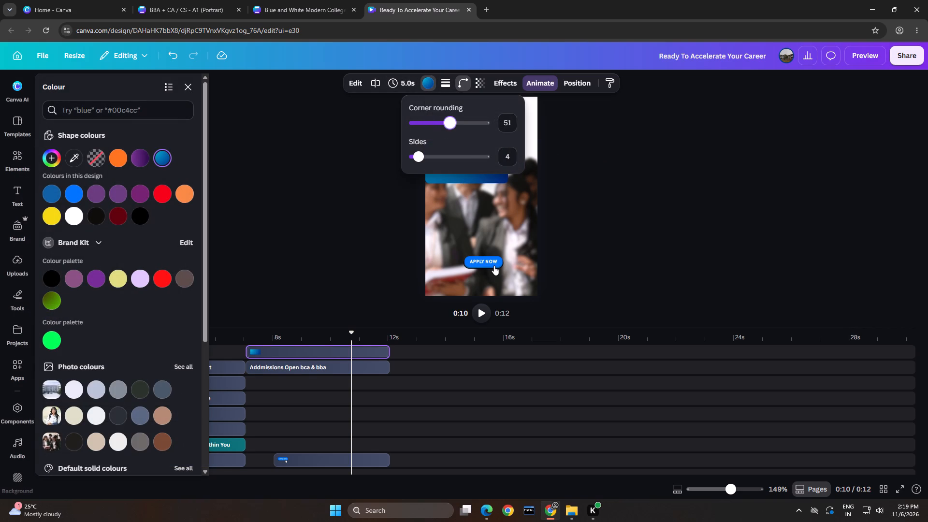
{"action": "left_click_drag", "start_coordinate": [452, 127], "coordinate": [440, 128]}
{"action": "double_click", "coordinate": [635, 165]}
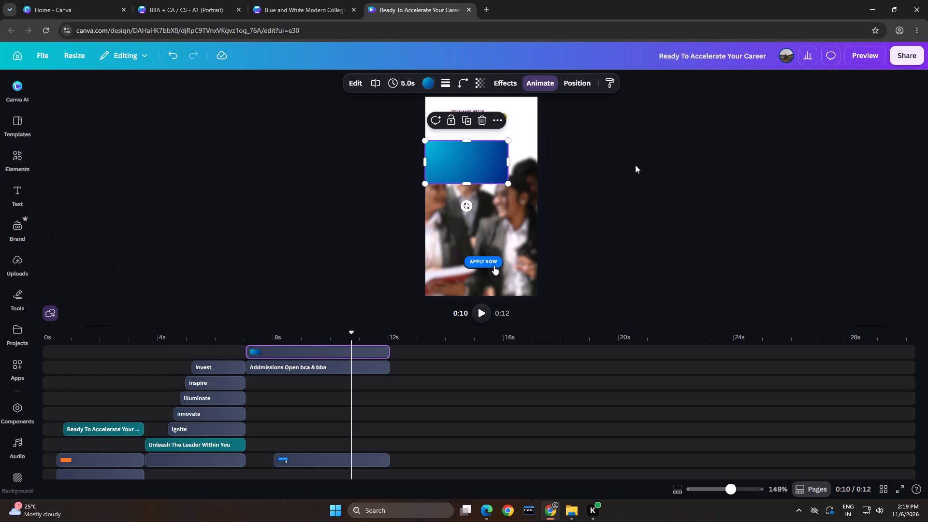
Move the blue rectangle's timeline layer below the Admissions text layers so the text sits in front of it.
{"action": "key", "text": "alt+2"}
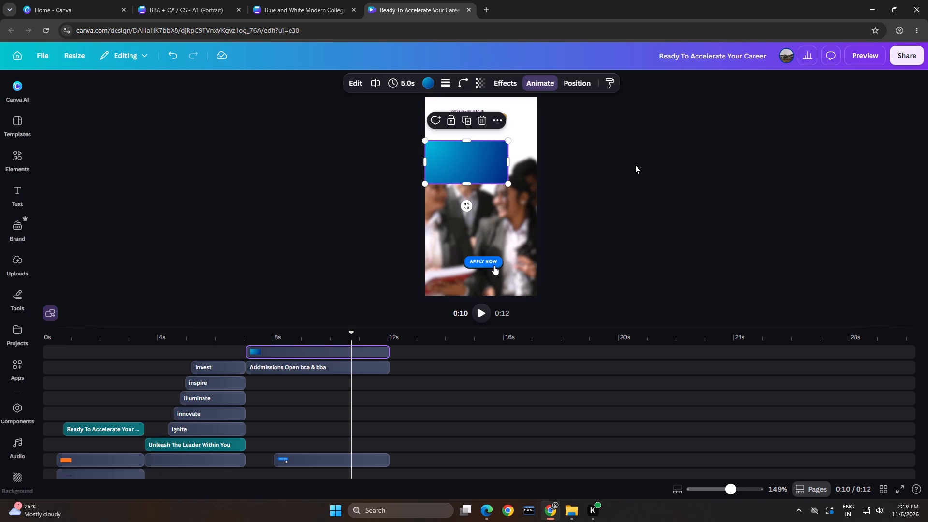
{"action": "left_click", "coordinate": [635, 165]}
{"action": "left_click", "coordinate": [497, 155]}
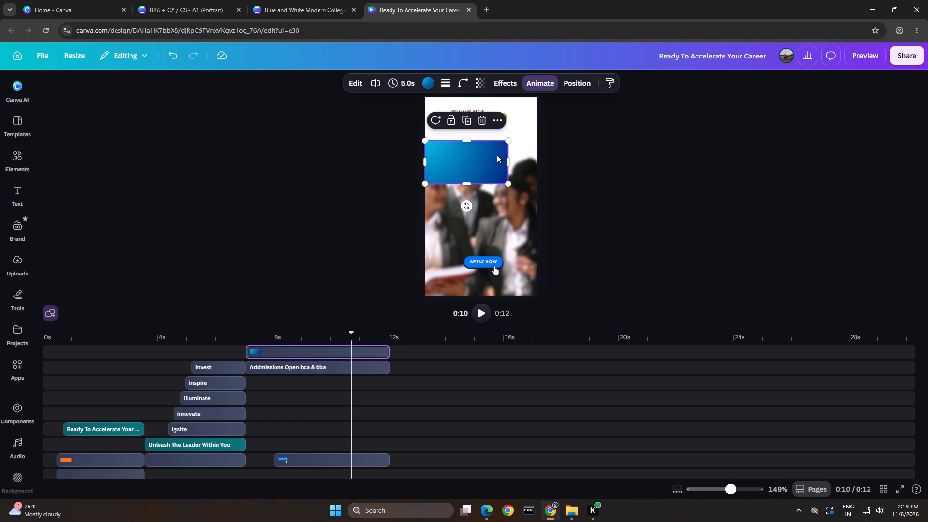
{"action": "left_click_drag", "start_coordinate": [305, 351], "coordinate": [307, 376]}
{"action": "left_click", "coordinate": [308, 383]}
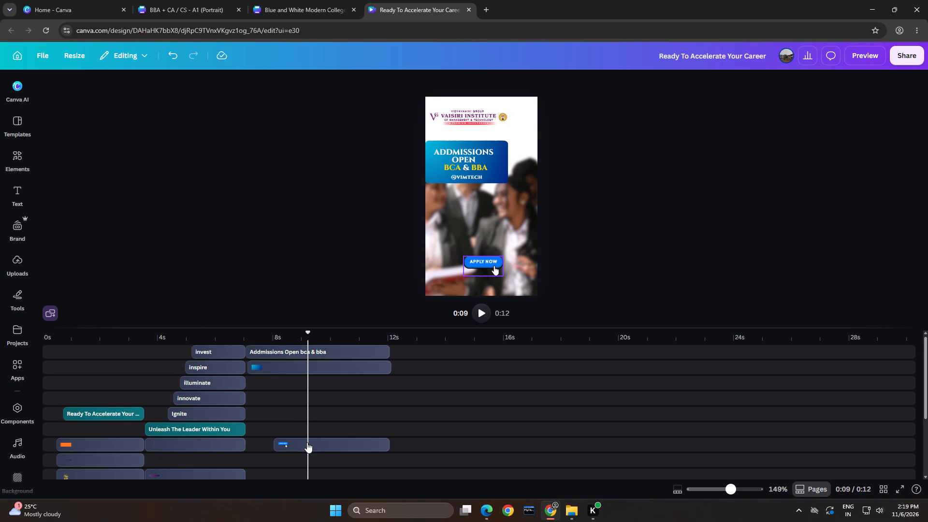
{"action": "left_click", "coordinate": [720, 147]}
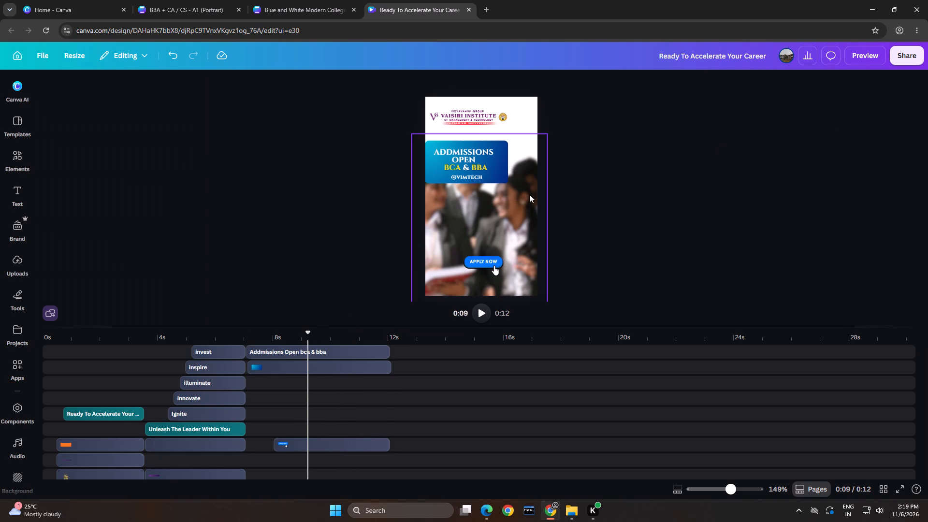
Enlarge the blurred students photo further and raise it so the students' heads reach up behind the Admissions banner.
{"action": "left_click", "coordinate": [529, 194]}
{"action": "left_click_drag", "start_coordinate": [522, 198], "coordinate": [520, 191]}
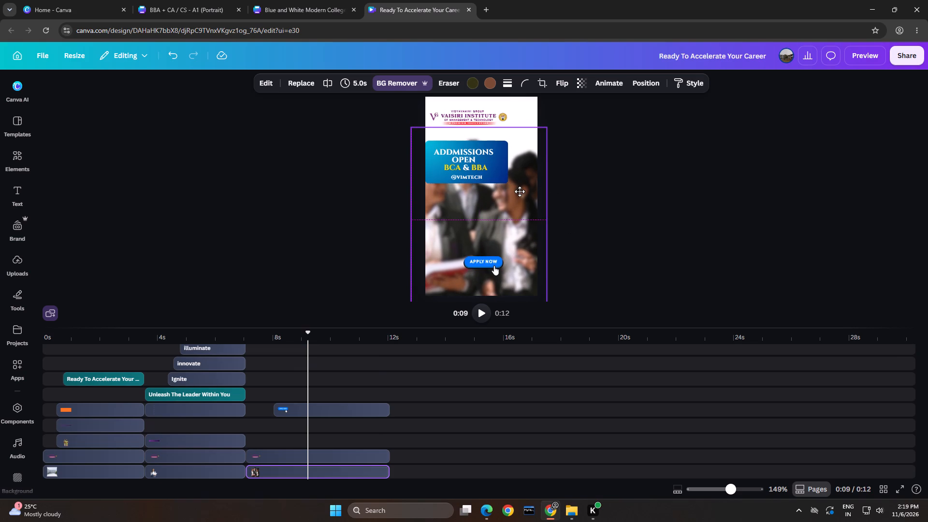
{"action": "left_click_drag", "start_coordinate": [520, 191], "coordinate": [520, 188]}
{"action": "left_click_drag", "start_coordinate": [548, 127], "coordinate": [542, 134]}
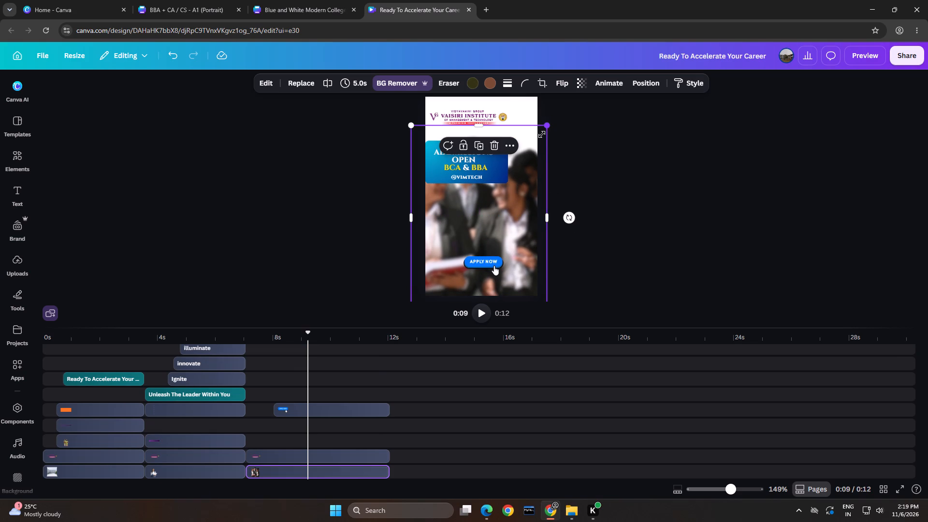
{"action": "left_click_drag", "start_coordinate": [542, 134], "coordinate": [541, 135]}
{"action": "left_click", "coordinate": [531, 153]}
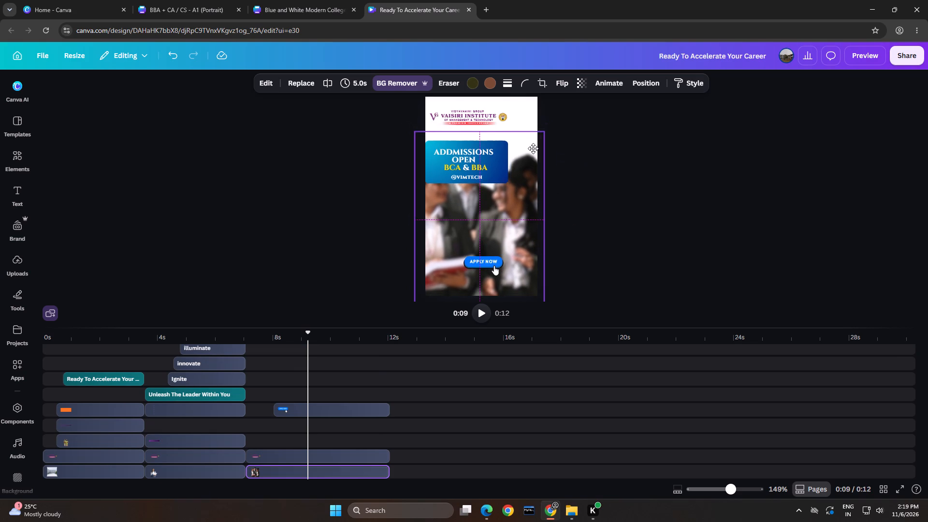
{"action": "left_click_drag", "start_coordinate": [537, 136], "coordinate": [586, 124]}
{"action": "left_click_drag", "start_coordinate": [552, 143], "coordinate": [552, 162]}
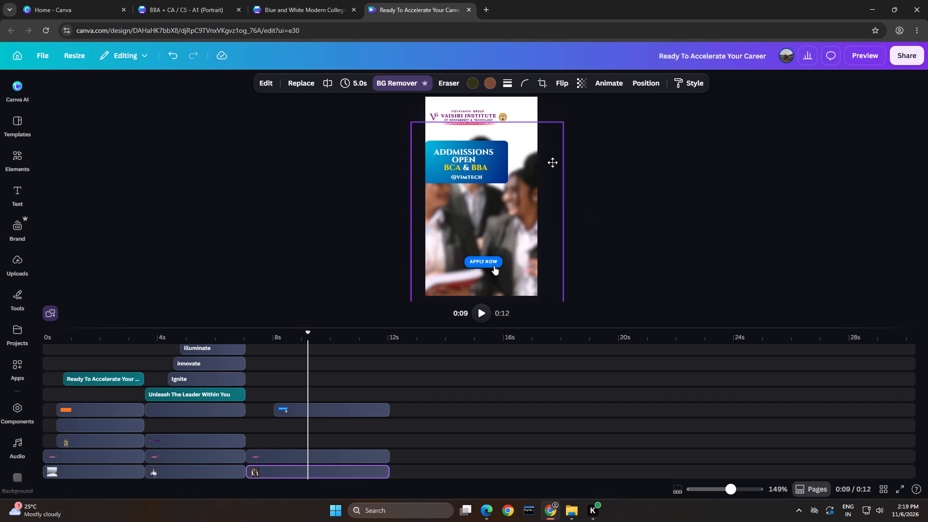
{"action": "left_click_drag", "start_coordinate": [552, 162], "coordinate": [552, 159]}
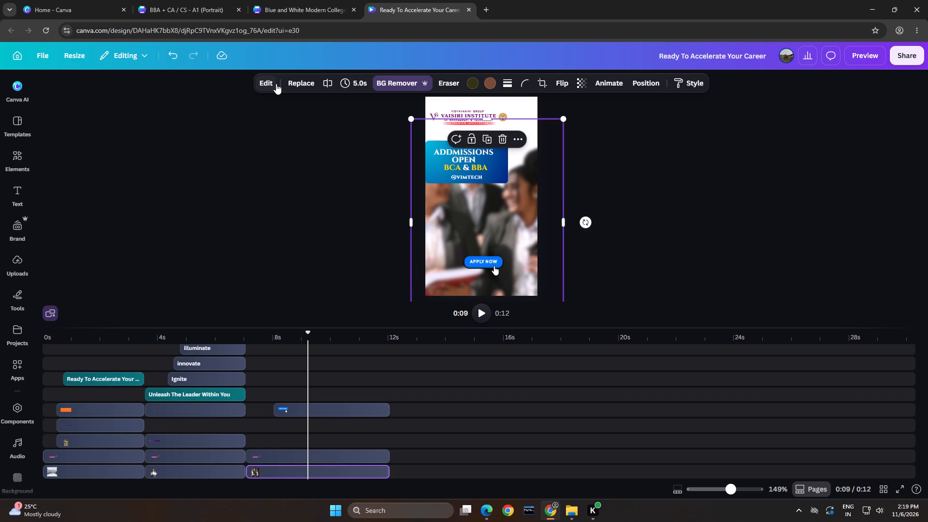
Reduce the students photo's whole-image blur intensity to 18.
{"action": "left_click", "coordinate": [276, 84]}
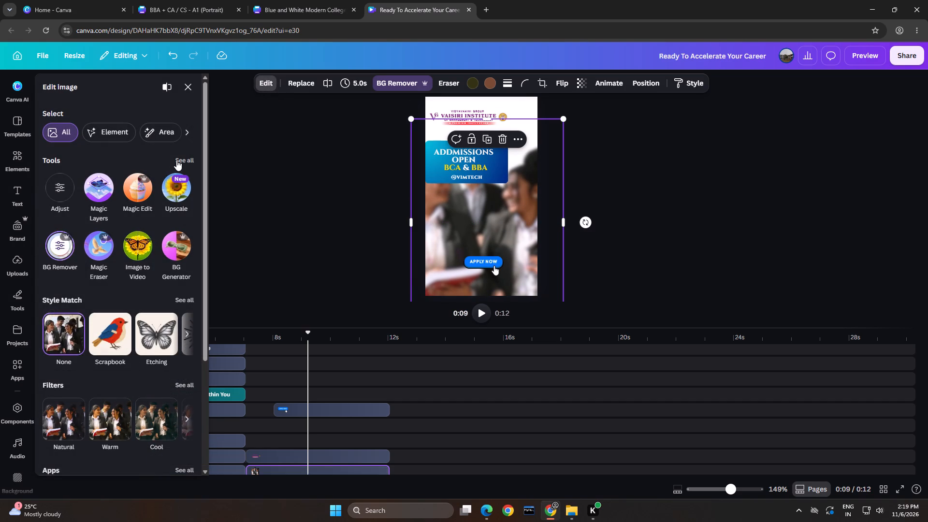
{"action": "left_click", "coordinate": [177, 160]}
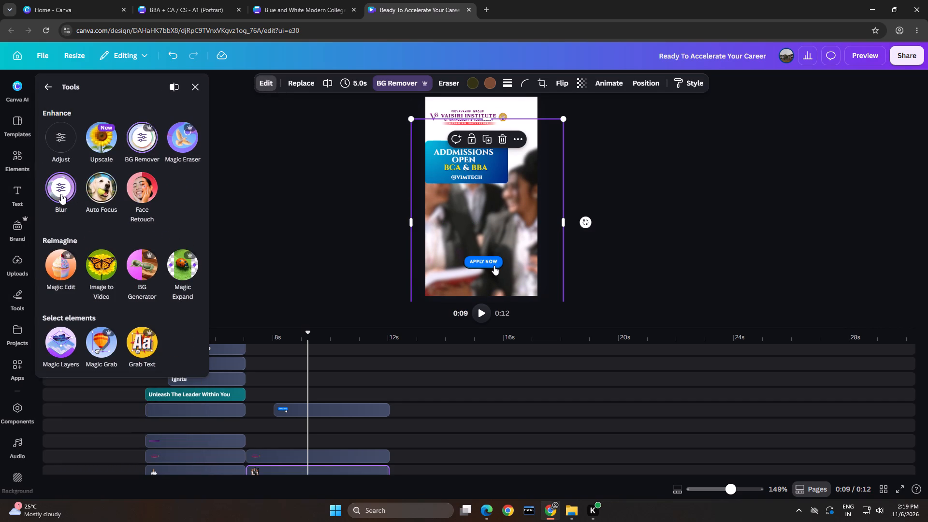
{"action": "left_click", "coordinate": [52, 192]}
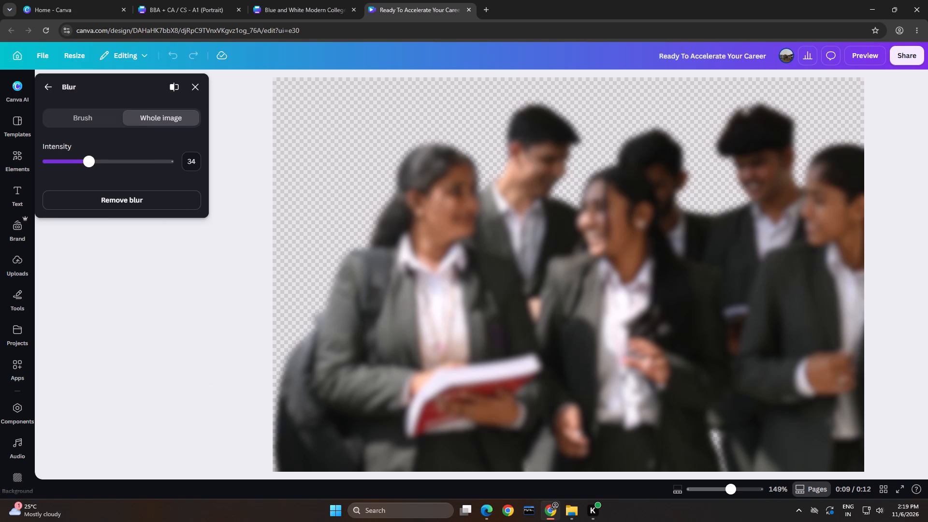
{"action": "left_click_drag", "start_coordinate": [95, 163], "coordinate": [73, 164]}
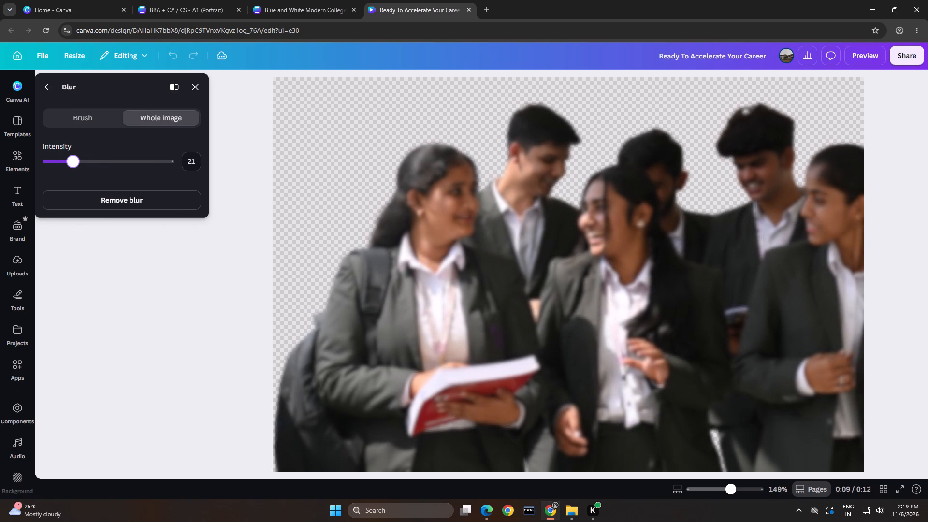
{"action": "left_click_drag", "start_coordinate": [73, 164], "coordinate": [69, 164]}
{"action": "double_click", "coordinate": [119, 285]}
{"action": "left_click", "coordinate": [192, 85]}
{"action": "double_click", "coordinate": [656, 235]}
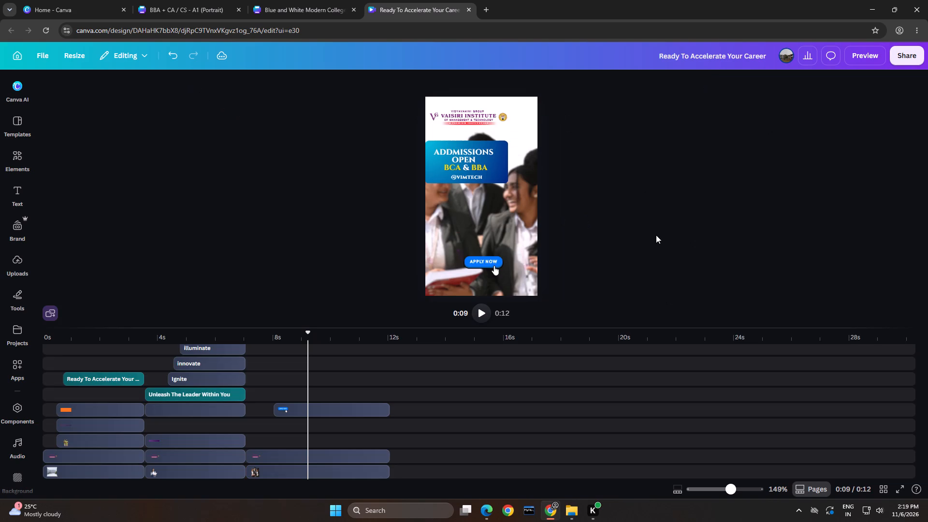
Enlarge the banner's blue rectangle slightly and shift it so its left side extends past the frame edge.
{"action": "left_click", "coordinate": [499, 144]}
{"action": "left_click_drag", "start_coordinate": [507, 142], "coordinate": [513, 140]}
{"action": "left_click", "coordinate": [505, 147]}
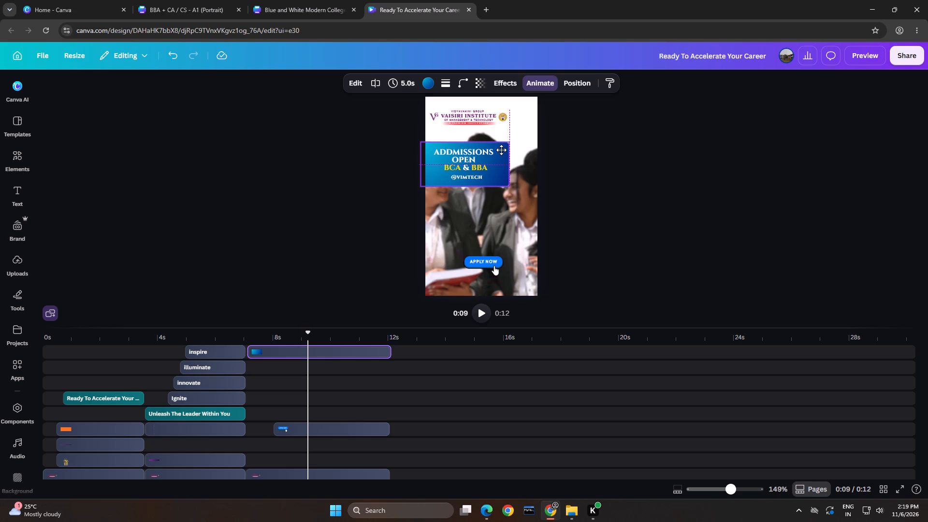
Set the blue banner rectangle's corner rounding to 0.
{"action": "left_click", "coordinate": [457, 84]}
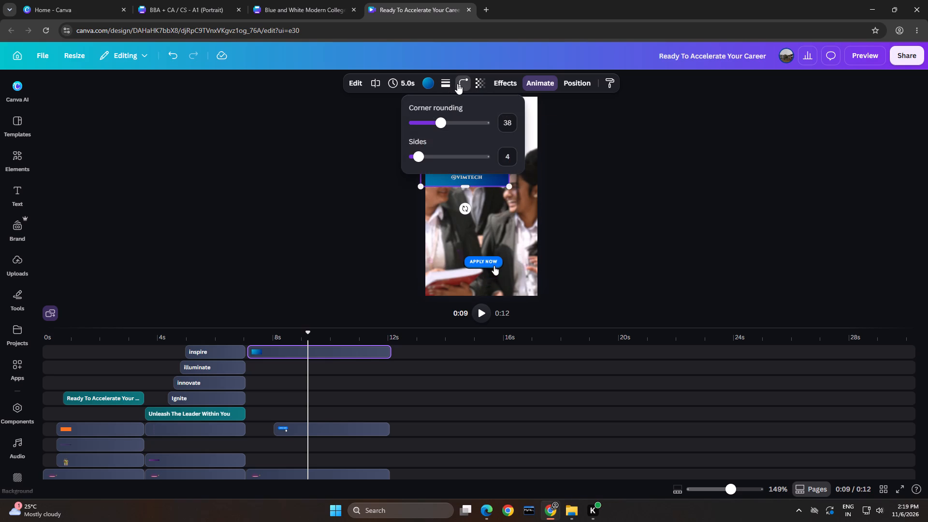
{"action": "left_click_drag", "start_coordinate": [446, 125], "coordinate": [401, 125]}
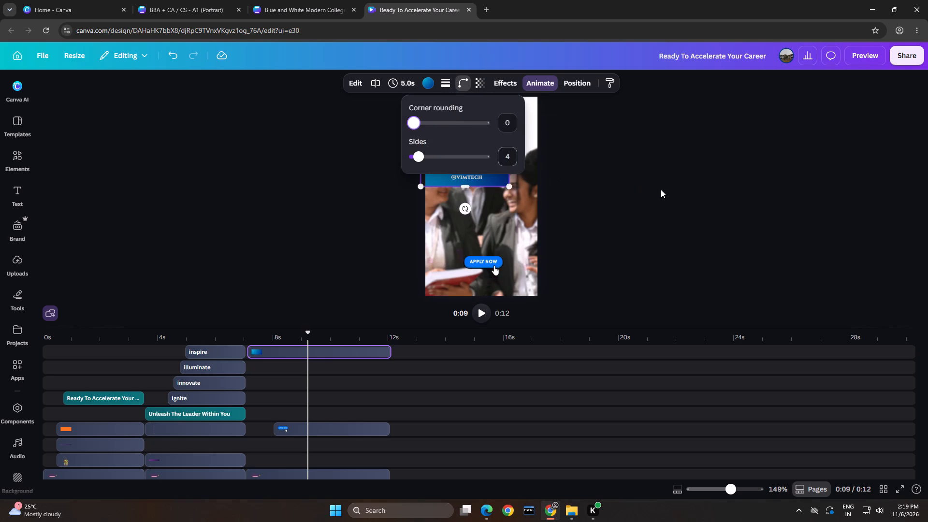
{"action": "double_click", "coordinate": [667, 189]}
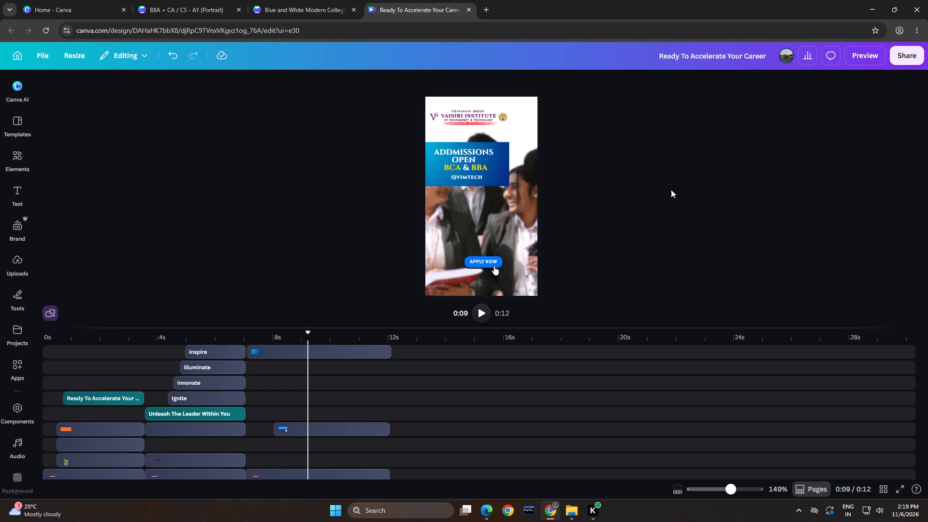
Play the video from about 6 seconds into the closing Admissions scene to check the transition and animations.
{"action": "left_click", "coordinate": [230, 342]}
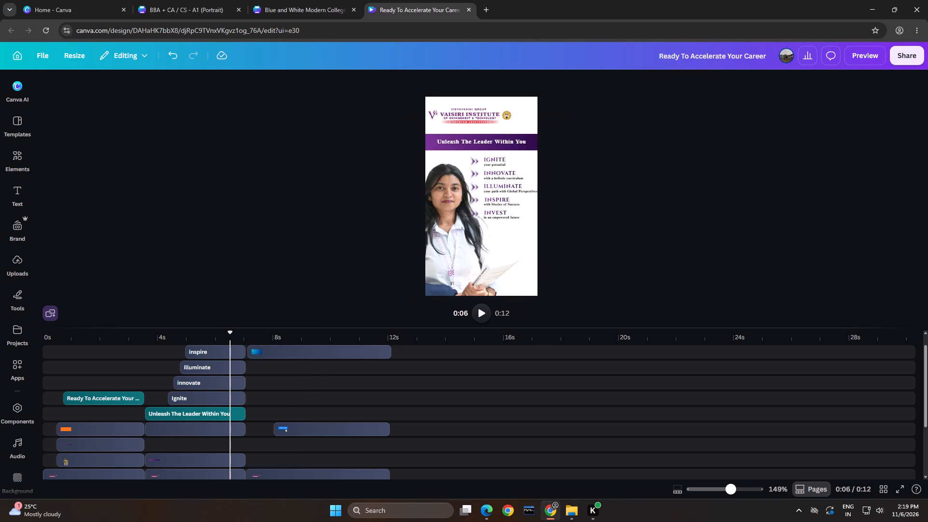
{"action": "key", "text": "space"}
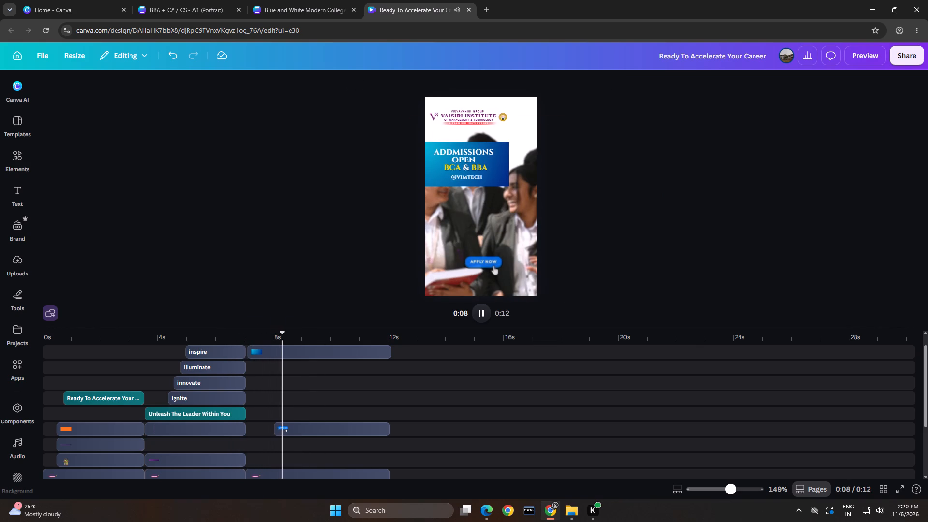
{"action": "key", "text": "space"}
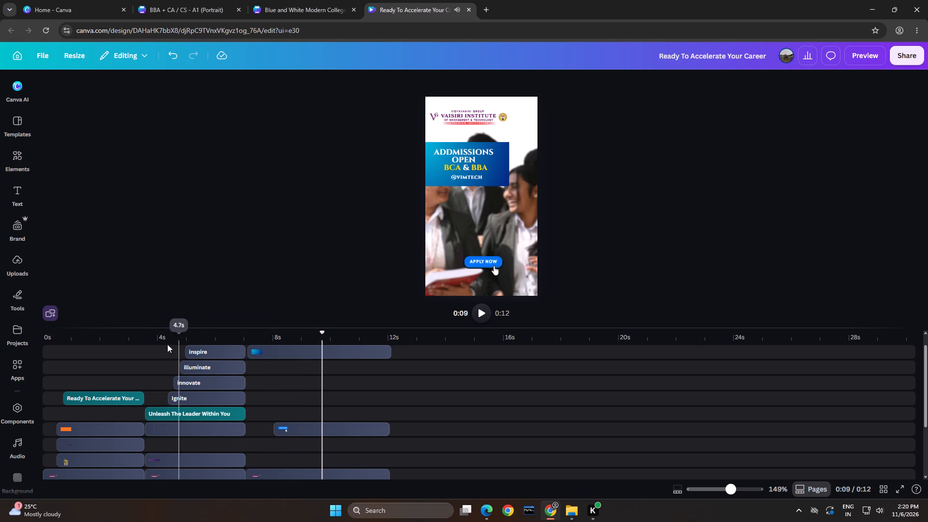
Play the video from the start of the second scene into the closing Admissions scene to check the result.
{"action": "left_click", "coordinate": [147, 352]}
{"action": "key", "text": "space"}
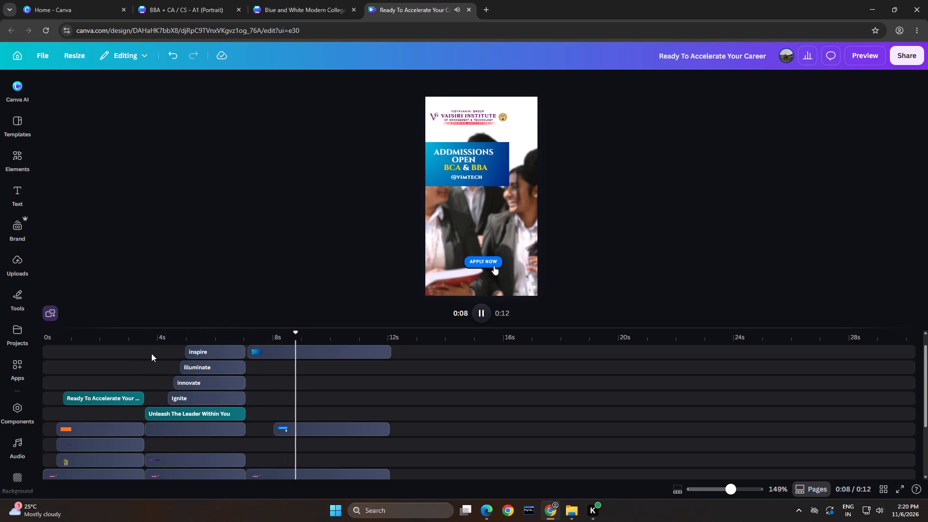
{"action": "key", "text": "space"}
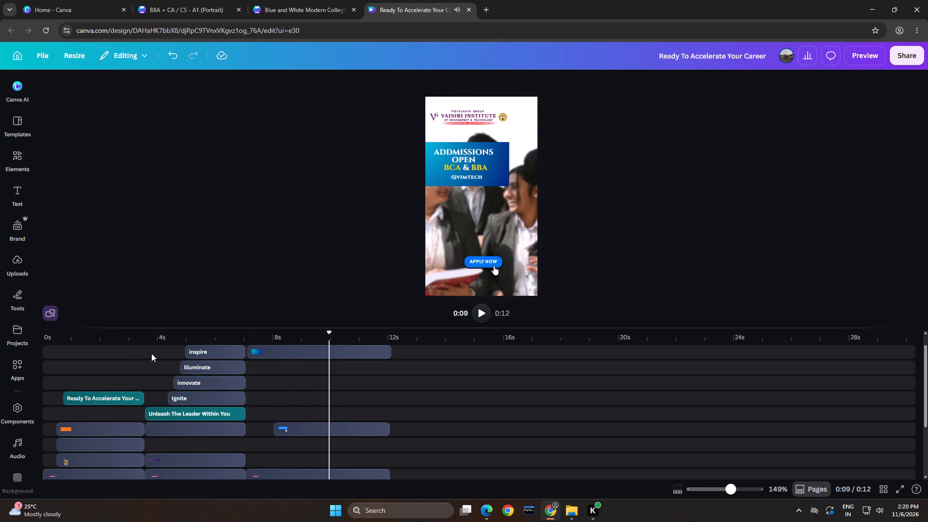
Swap the woman's photo and the students photo between the second and closing scenes on the timeline, trimming the students clip to 3.5 s.
{"action": "scroll", "coordinate": [654, 227], "scroll_direction": "down", "scroll_amount": 5}
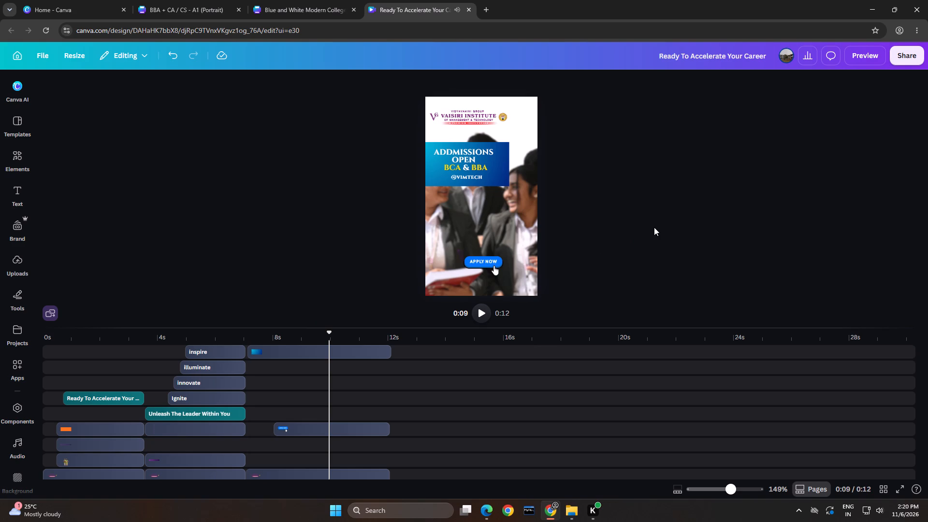
{"action": "scroll", "coordinate": [654, 227], "scroll_direction": "down", "scroll_amount": 8}
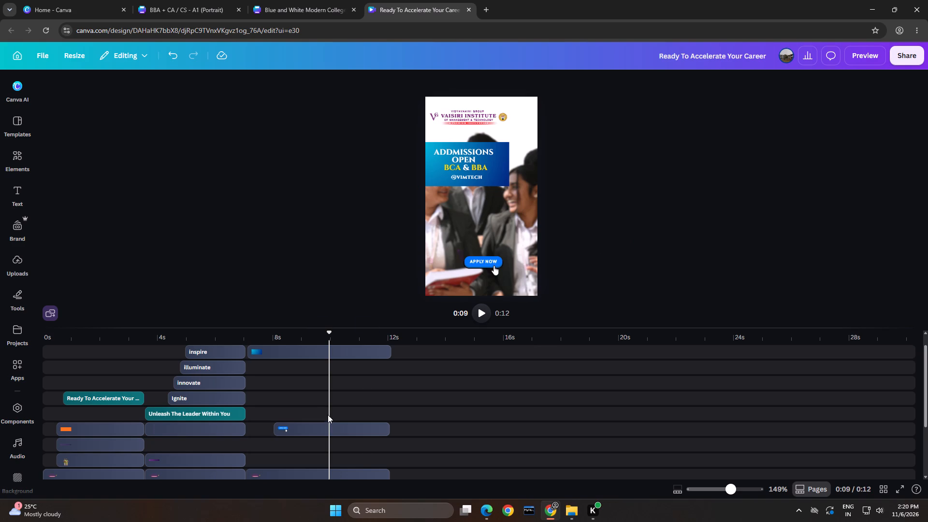
{"action": "scroll", "coordinate": [328, 414], "scroll_direction": "down", "scroll_amount": 5}
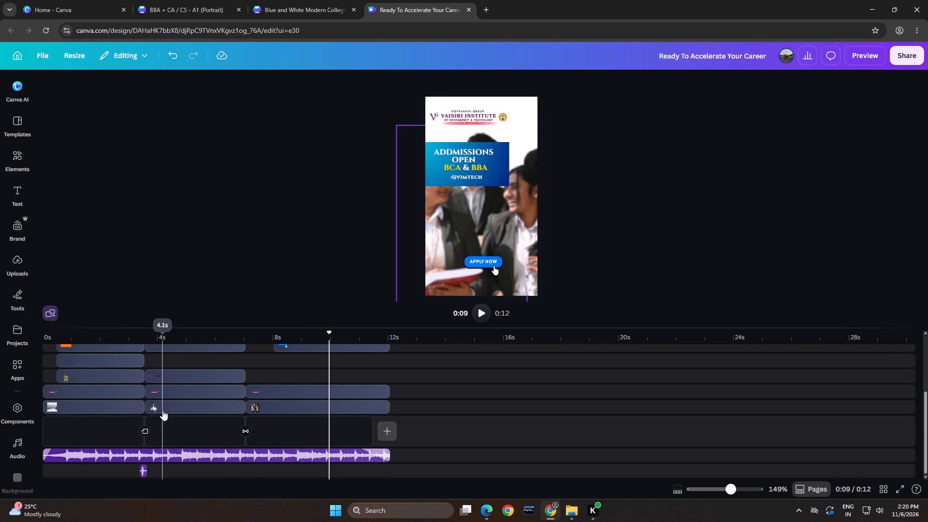
{"action": "left_click", "coordinate": [203, 403]}
{"action": "left_click_drag", "start_coordinate": [203, 403], "coordinate": [287, 404]}
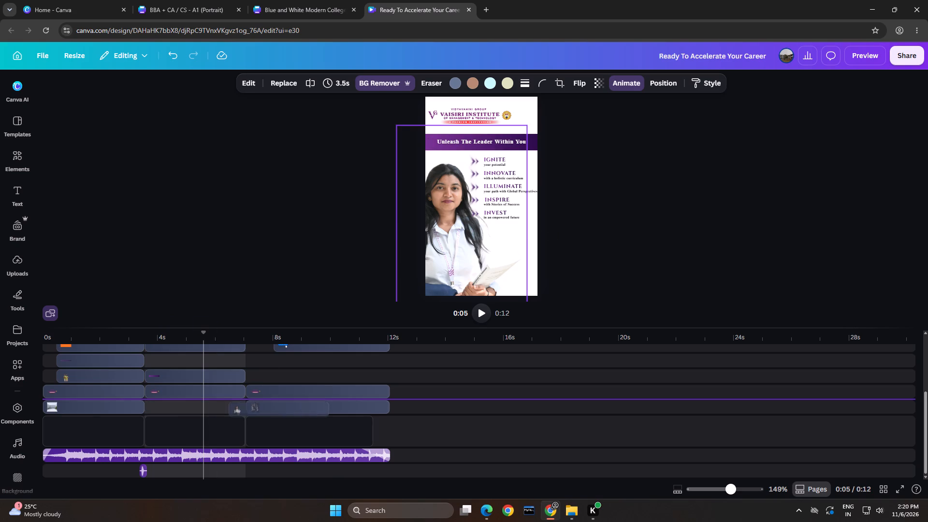
{"action": "left_click_drag", "start_coordinate": [287, 404], "coordinate": [308, 399]}
{"action": "left_click_drag", "start_coordinate": [304, 416], "coordinate": [219, 411]}
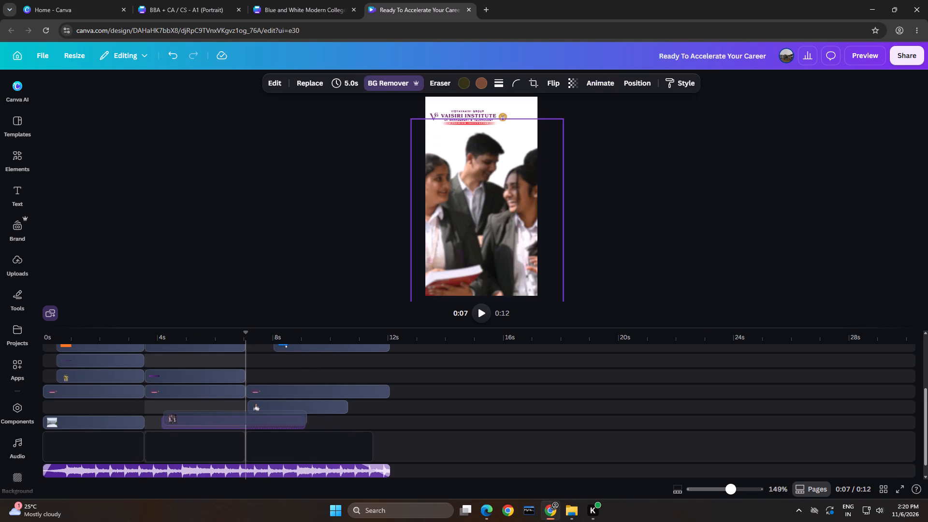
{"action": "left_click_drag", "start_coordinate": [219, 411], "coordinate": [204, 419]}
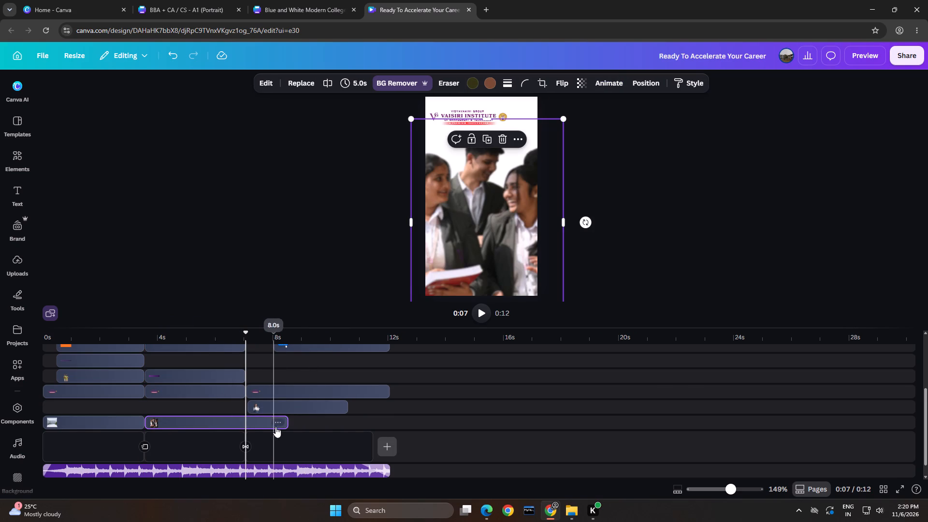
{"action": "left_click_drag", "start_coordinate": [282, 424], "coordinate": [244, 425]}
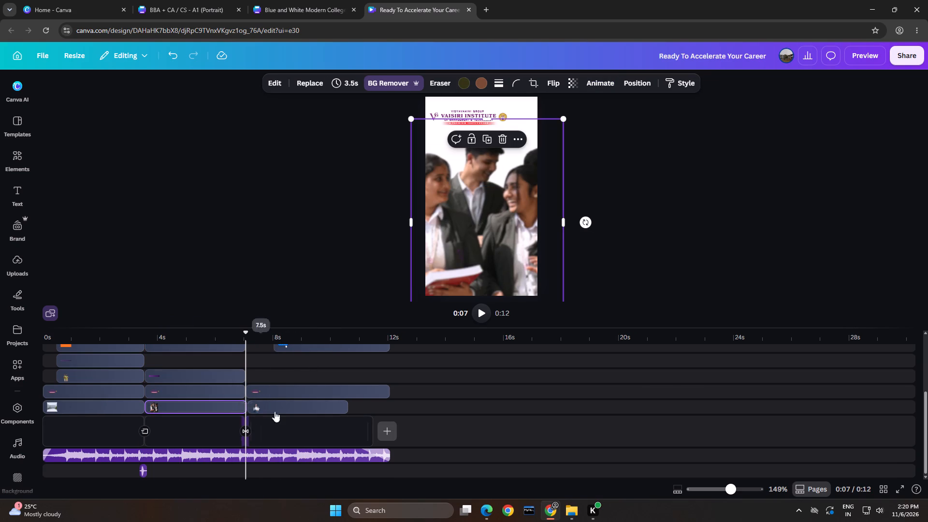
Extend the woman's photo clip to the end of the closing scene, for a duration of 4.9 s.
{"action": "left_click", "coordinate": [291, 406]}
{"action": "left_click_drag", "start_coordinate": [347, 407], "coordinate": [365, 407]}
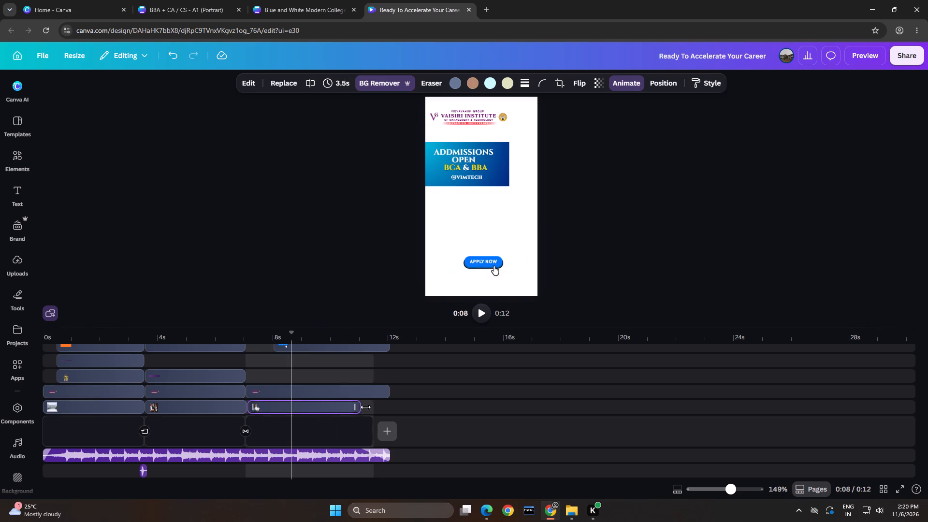
{"action": "left_click_drag", "start_coordinate": [365, 407], "coordinate": [387, 406]}
Crop the students photo in the second scene inward from its upper right corner.
{"action": "left_click", "coordinate": [205, 405]}
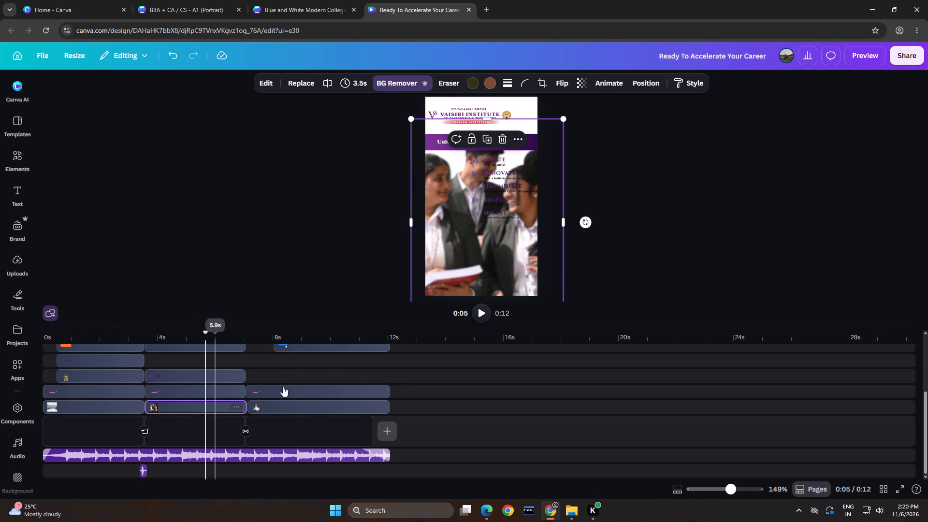
{"action": "double_click", "coordinate": [731, 202]}
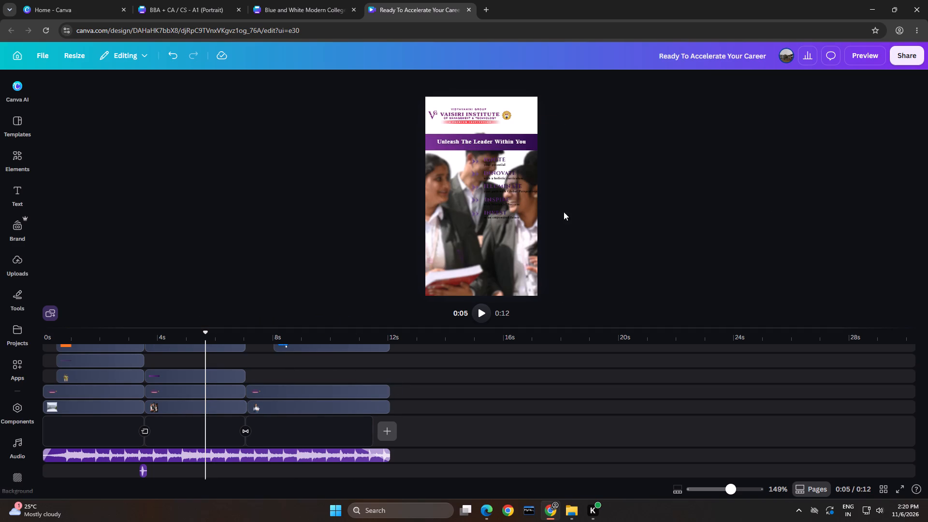
{"action": "double_click", "coordinate": [519, 229]}
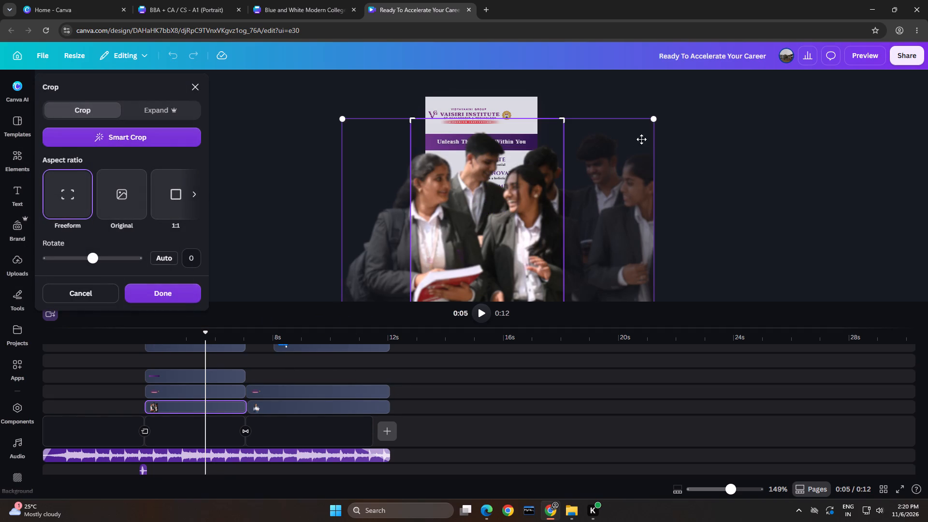
{"action": "left_click_drag", "start_coordinate": [656, 122], "coordinate": [610, 155]}
{"action": "left_click_drag", "start_coordinate": [565, 122], "coordinate": [527, 165]}
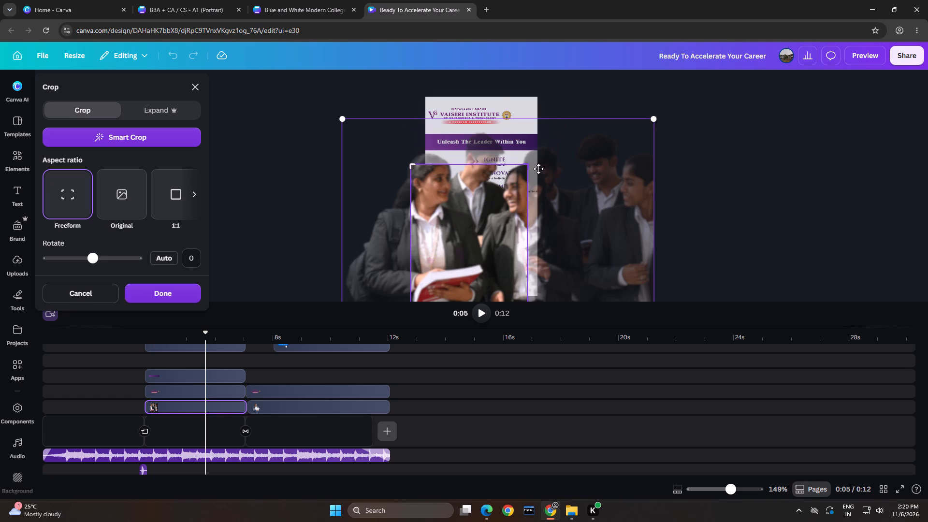
{"action": "left_click", "coordinate": [726, 141]}
{"action": "left_click", "coordinate": [713, 145]}
{"action": "double_click", "coordinate": [461, 217]}
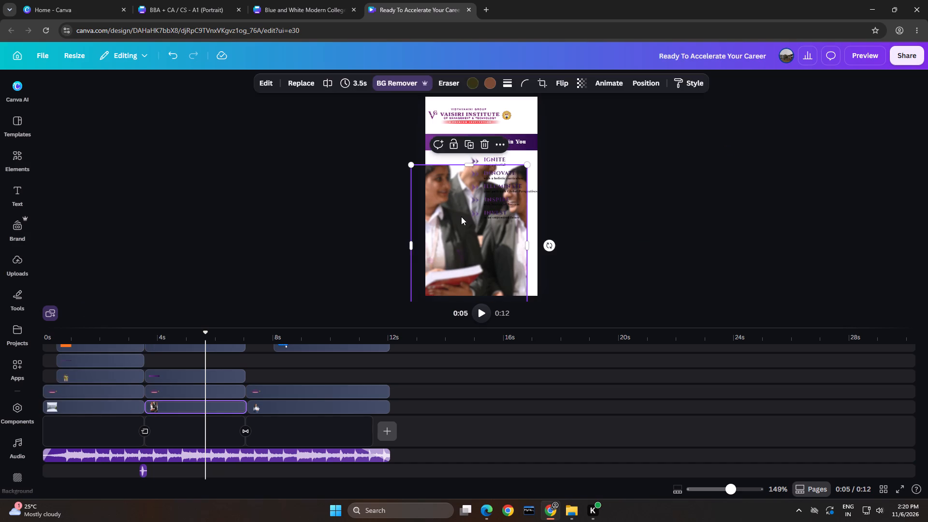
{"action": "scroll", "coordinate": [594, 193], "scroll_direction": "down", "scroll_amount": 3}
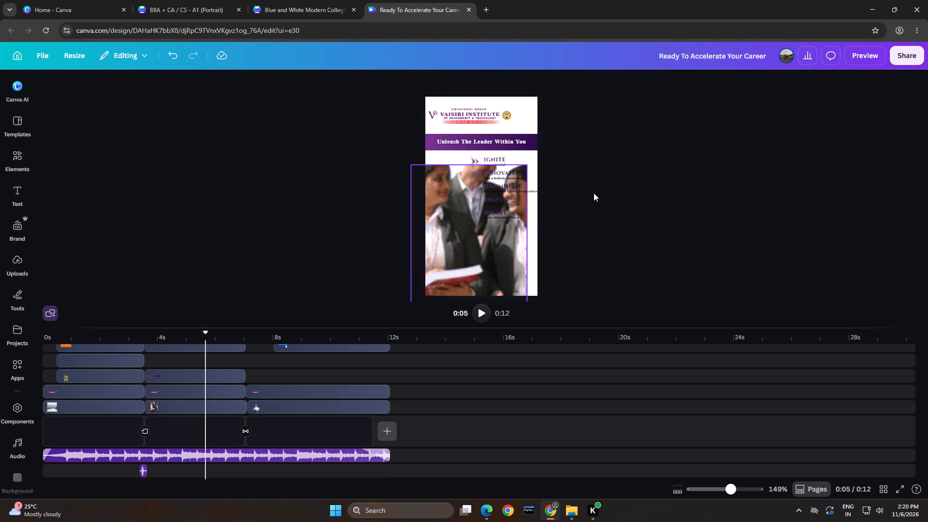
Enlarge the students photo and extend its top edge upward so it covers the whole second scene frame.
{"action": "left_click", "coordinate": [467, 233]}
{"action": "left_click_drag", "start_coordinate": [525, 165], "coordinate": [560, 161]}
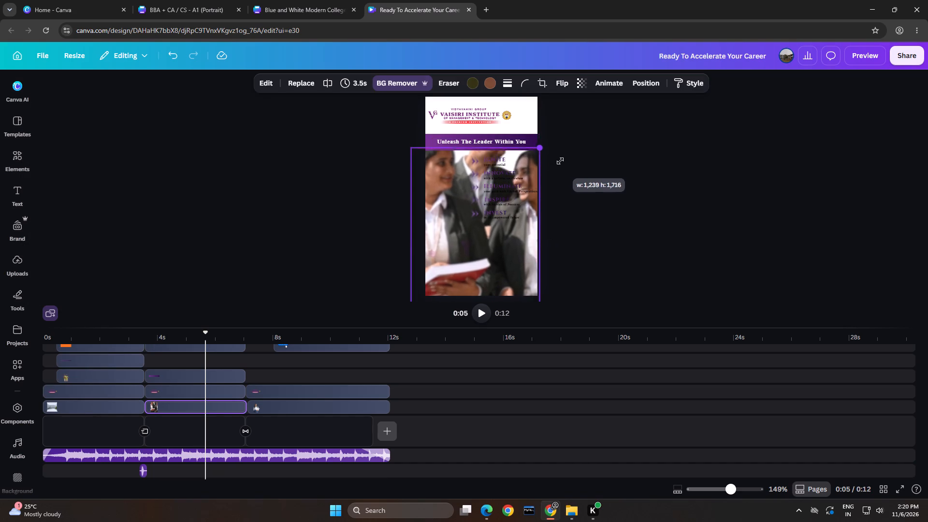
{"action": "left_click_drag", "start_coordinate": [560, 161], "coordinate": [592, 156]}
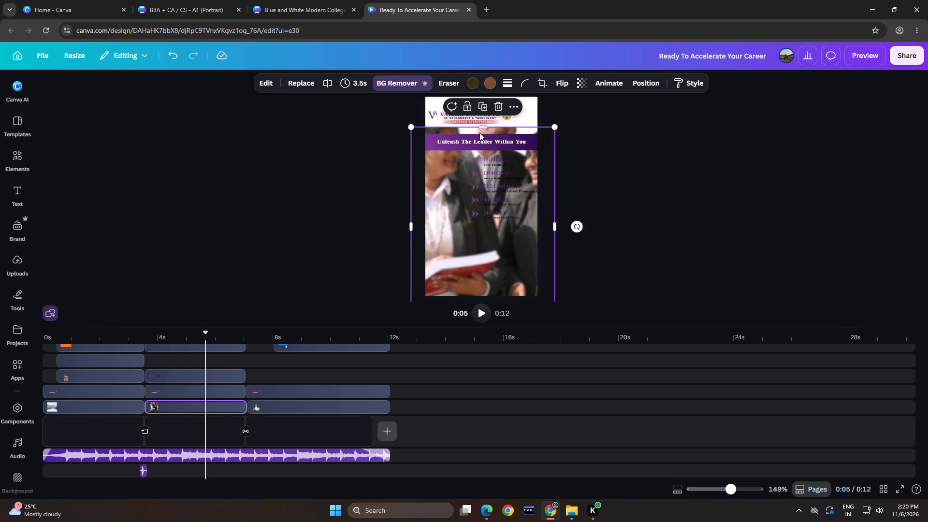
{"action": "left_click_drag", "start_coordinate": [484, 127], "coordinate": [513, 91]}
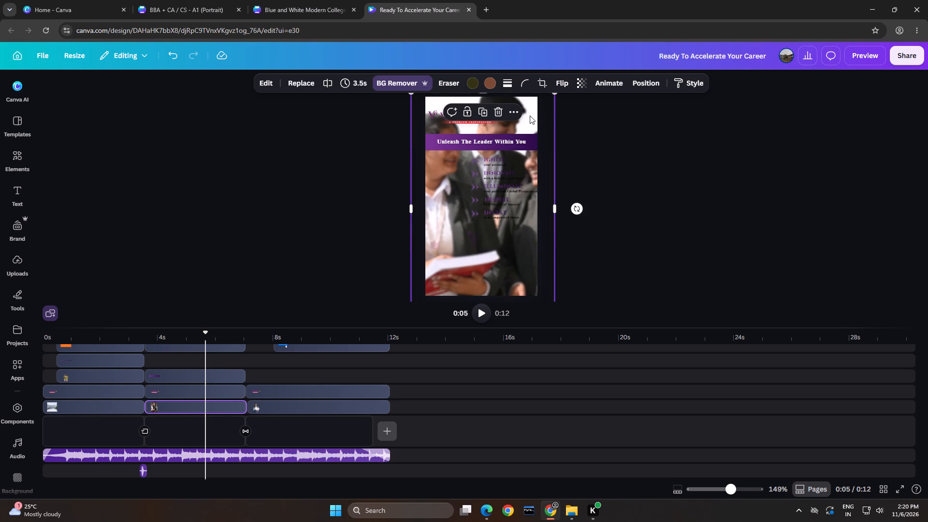
{"action": "left_click", "coordinate": [538, 116]}
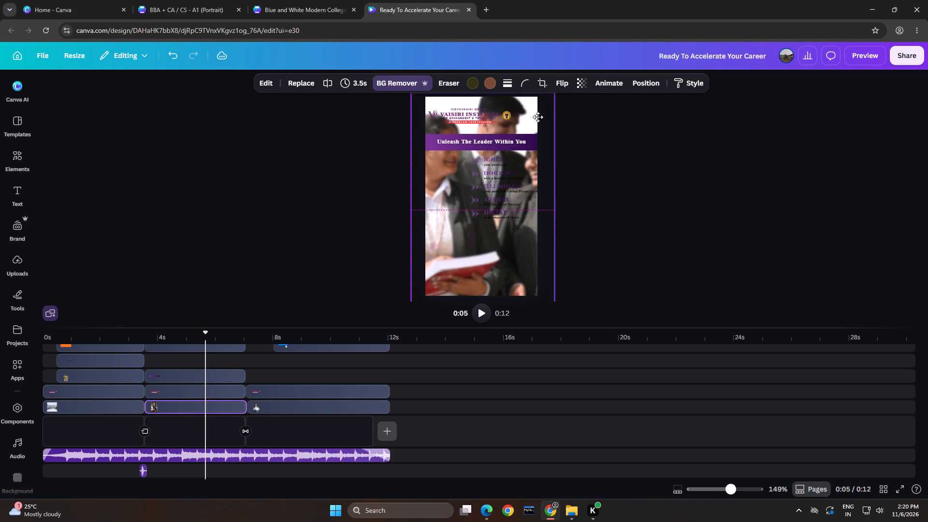
{"action": "double_click", "coordinate": [651, 157]}
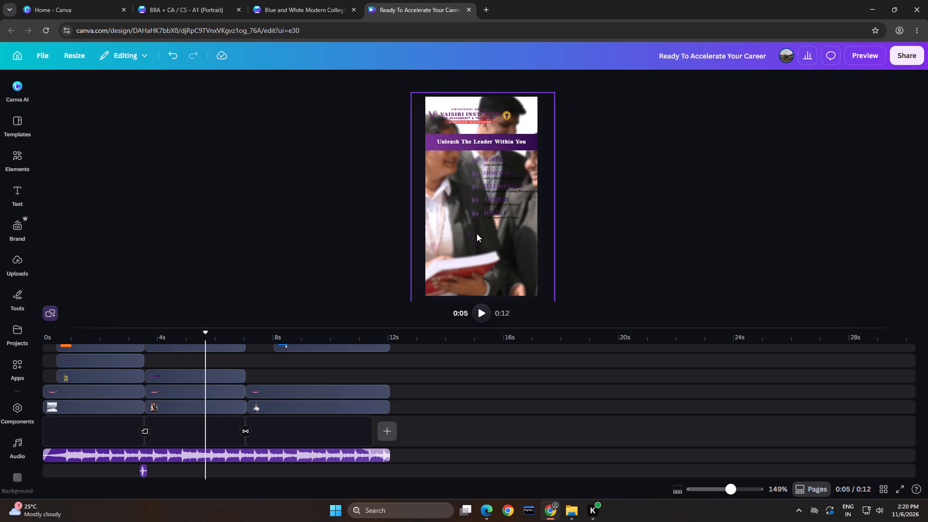
Set the second scene's students photo transparency to 16.
{"action": "left_click", "coordinate": [477, 249]}
{"action": "left_click", "coordinate": [581, 82]}
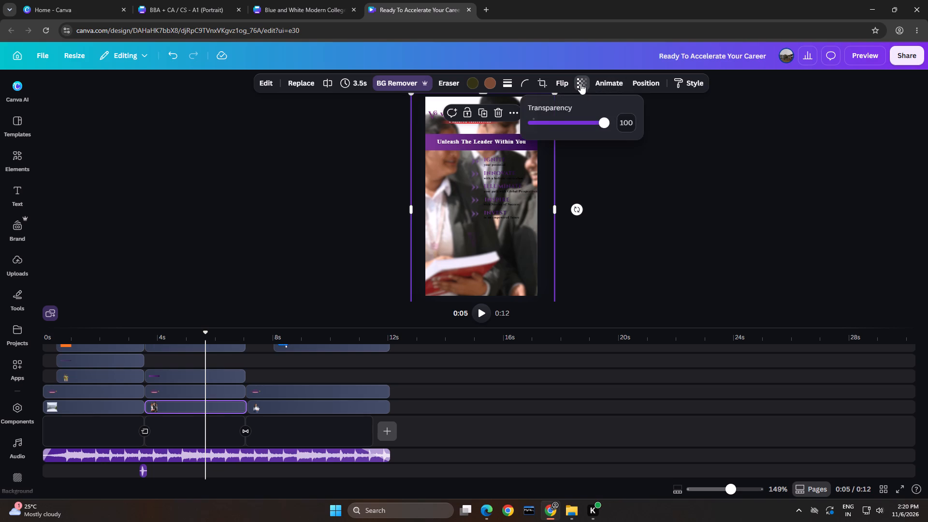
{"action": "left_click_drag", "start_coordinate": [597, 121], "coordinate": [543, 122]}
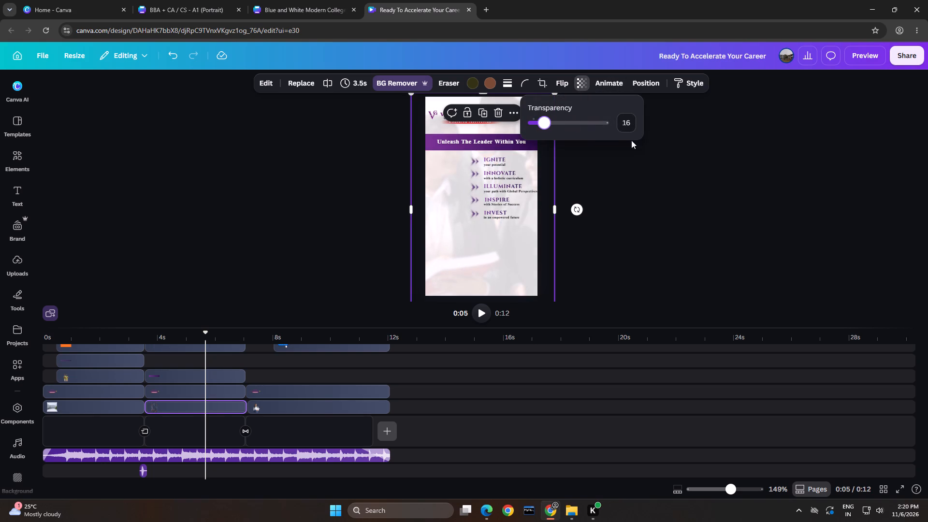
{"action": "double_click", "coordinate": [639, 141]}
Move the faded students photo slightly down behind the second scene's text.
{"action": "double_click", "coordinate": [472, 234]}
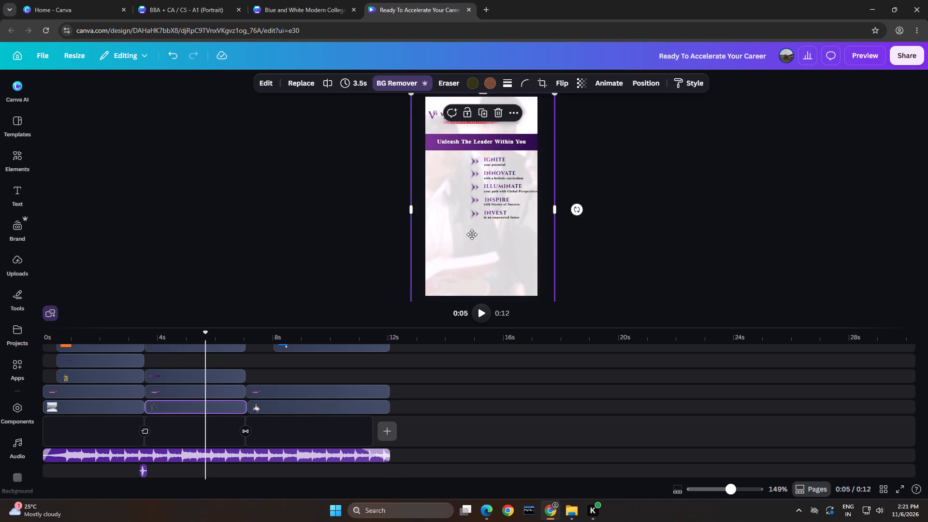
{"action": "left_click_drag", "start_coordinate": [472, 234], "coordinate": [472, 264]}
{"action": "double_click", "coordinate": [779, 166]}
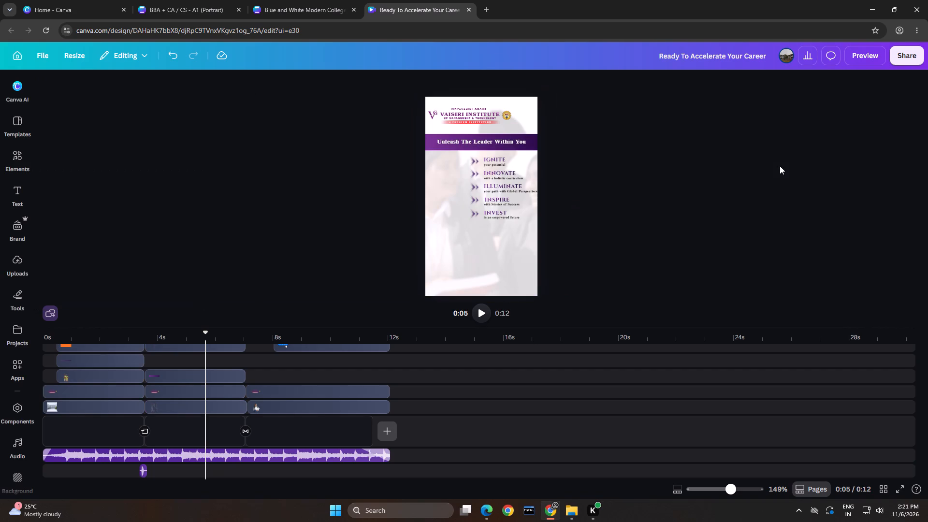
Play the video from about 6 seconds into the closing scene to check the swapped photos.
{"action": "scroll", "coordinate": [724, 165], "scroll_direction": "down", "scroll_amount": 2}
{"action": "left_click", "coordinate": [214, 353]}
{"action": "key", "text": "space"}
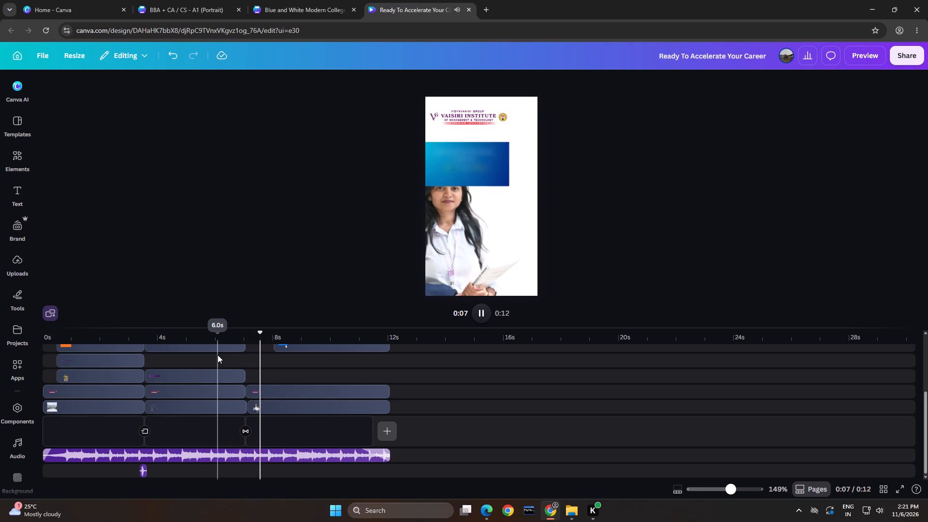
{"action": "key", "text": "space"}
Flip the woman's photo horizontally in the closing scene and move it to the frame's right side beside the banner.
{"action": "left_click", "coordinate": [468, 219]}
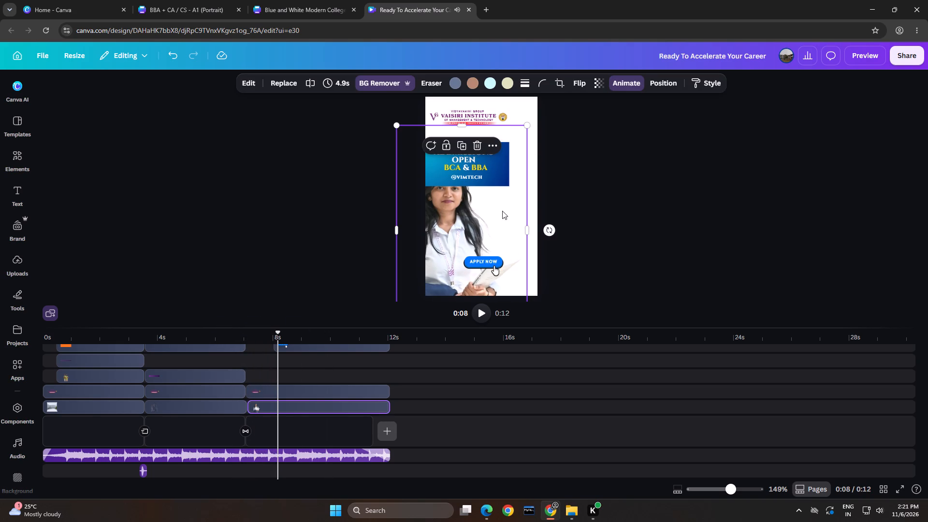
{"action": "left_click", "coordinate": [582, 82]}
{"action": "left_click", "coordinate": [590, 103]}
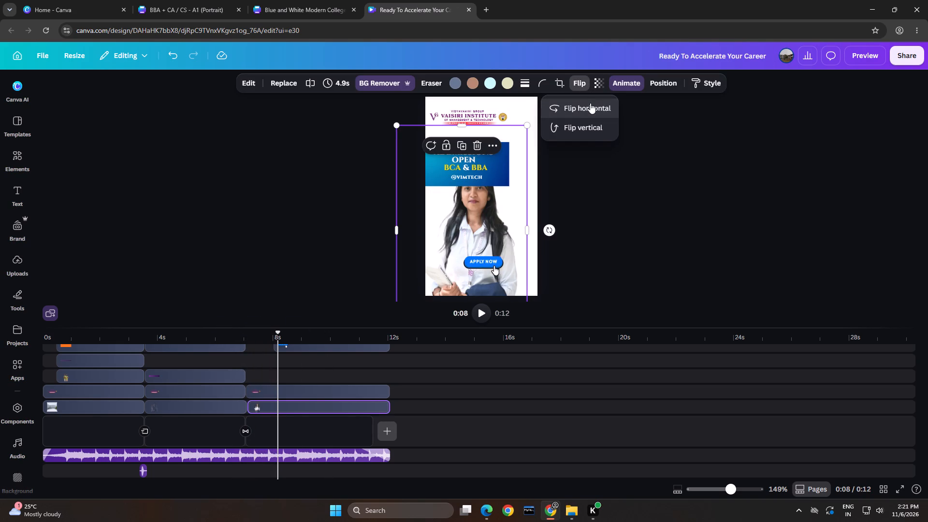
{"action": "left_click_drag", "start_coordinate": [478, 213], "coordinate": [510, 213]}
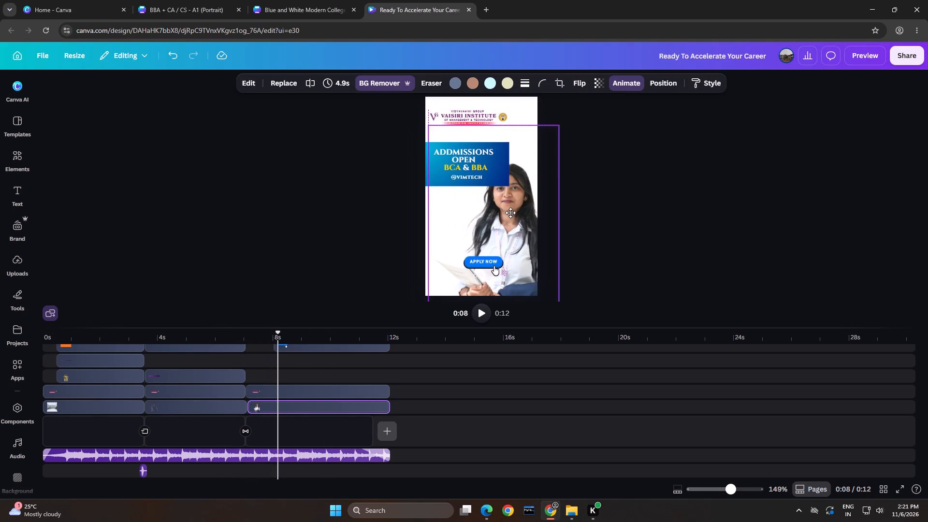
{"action": "left_click_drag", "start_coordinate": [510, 213], "coordinate": [511, 213]}
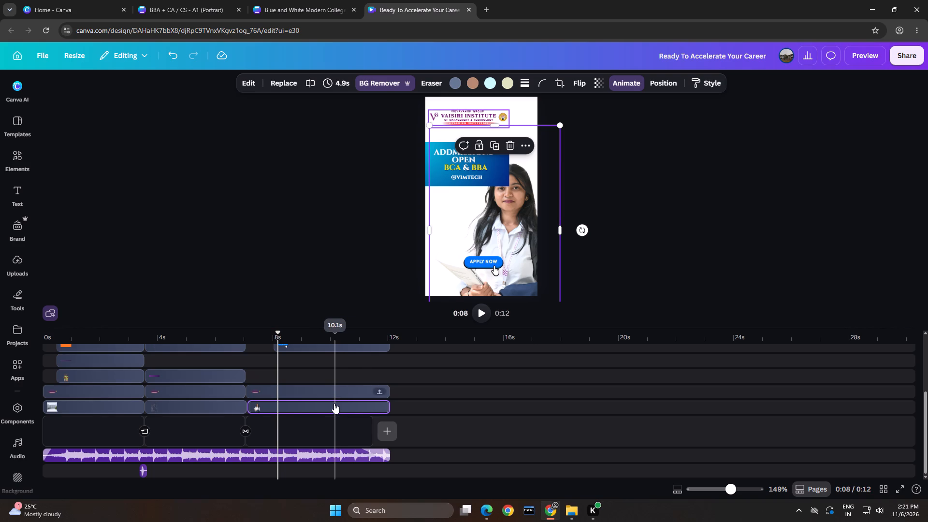
Move the woman's photo clip to a new topmost timeline track, in front of the Admissions banner, starting with the closing scene at about 7 seconds.
{"action": "left_click_drag", "start_coordinate": [334, 408], "coordinate": [338, 347]}
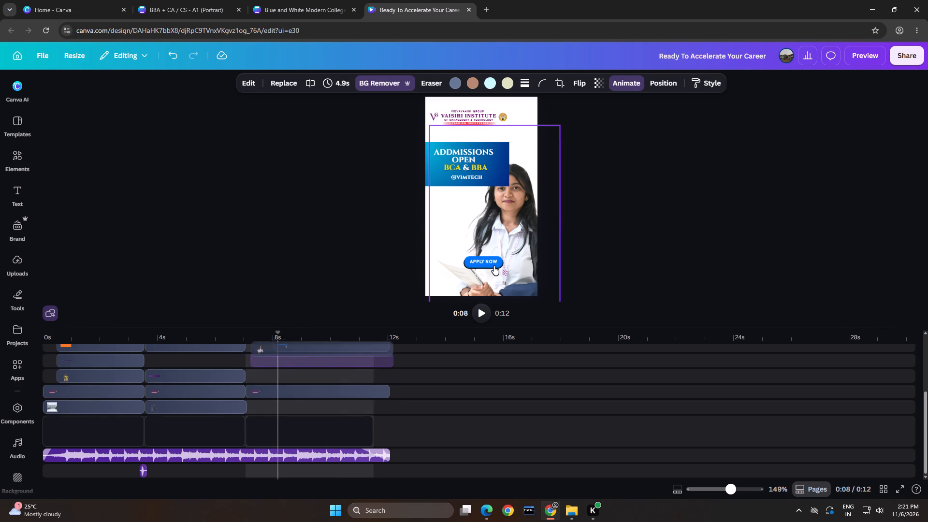
{"action": "left_click_drag", "start_coordinate": [338, 347], "coordinate": [338, 341]}
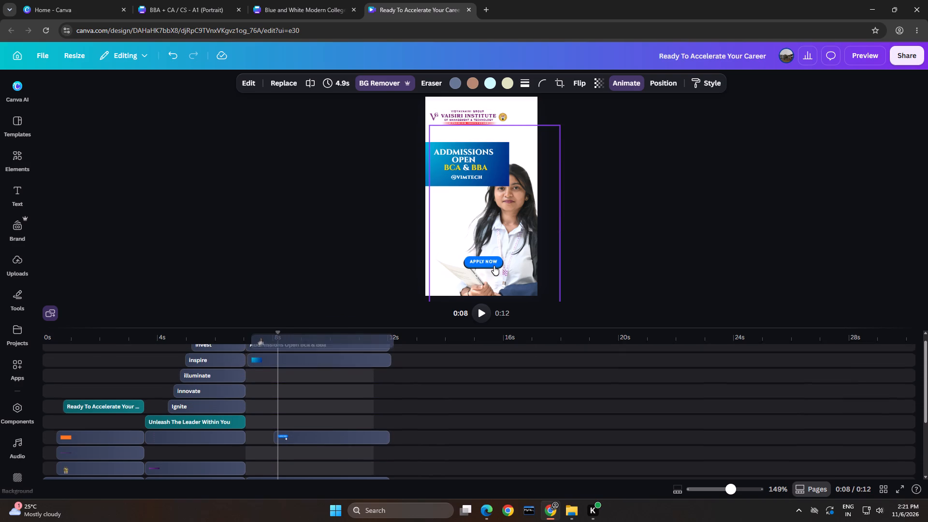
{"action": "left_click_drag", "start_coordinate": [338, 341], "coordinate": [259, 348]}
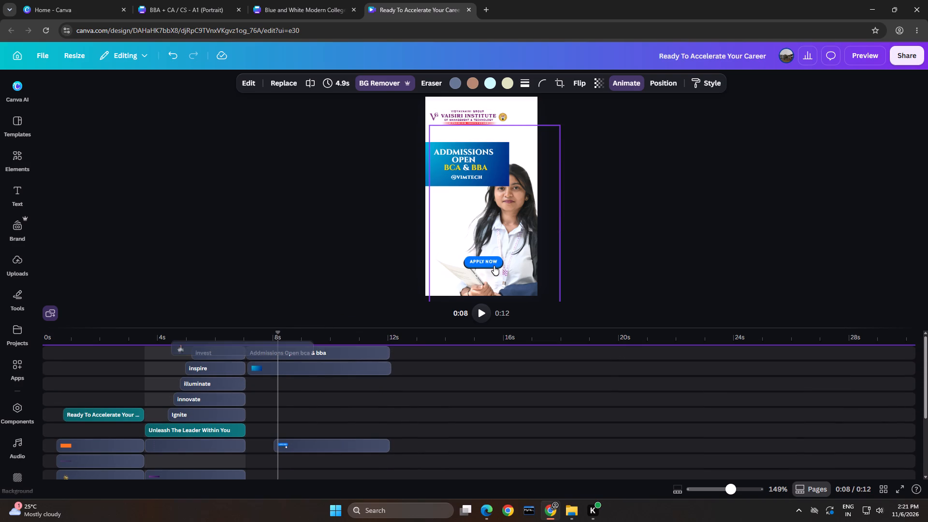
{"action": "left_click_drag", "start_coordinate": [259, 348], "coordinate": [325, 352]}
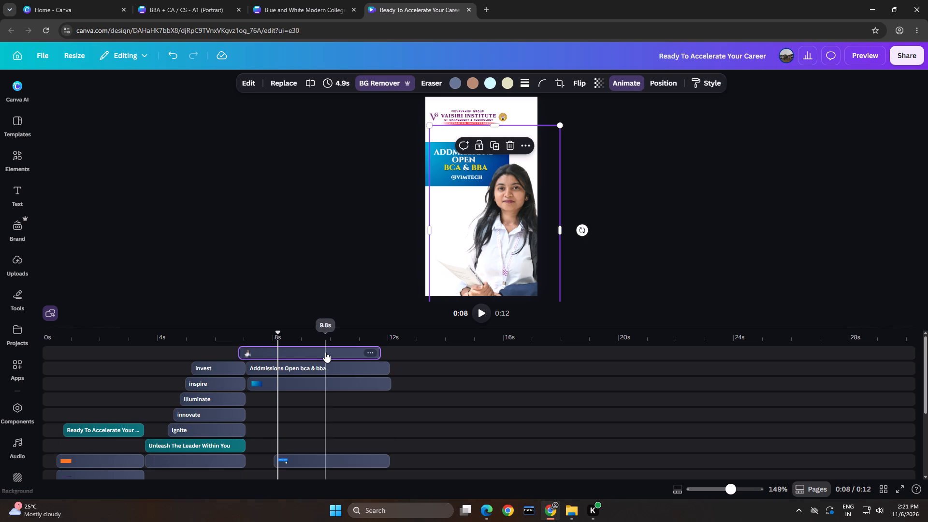
{"action": "left_click_drag", "start_coordinate": [313, 350], "coordinate": [323, 350]}
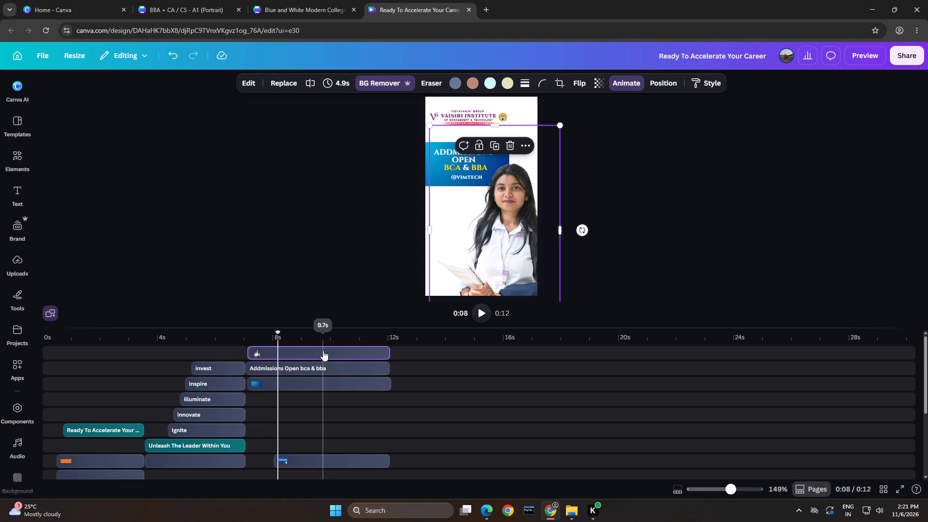
{"action": "left_click", "coordinate": [320, 347]}
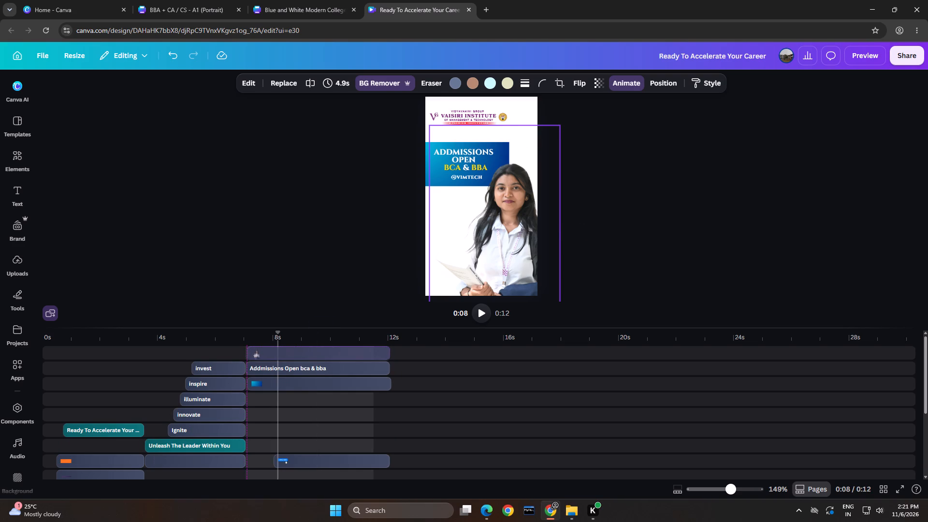
Play the closing scene's opening, enlarge the woman's photo to about 1,400 by 2,260, and shift it slightly up beside the Admissions banner.
{"action": "left_click", "coordinate": [246, 348]}
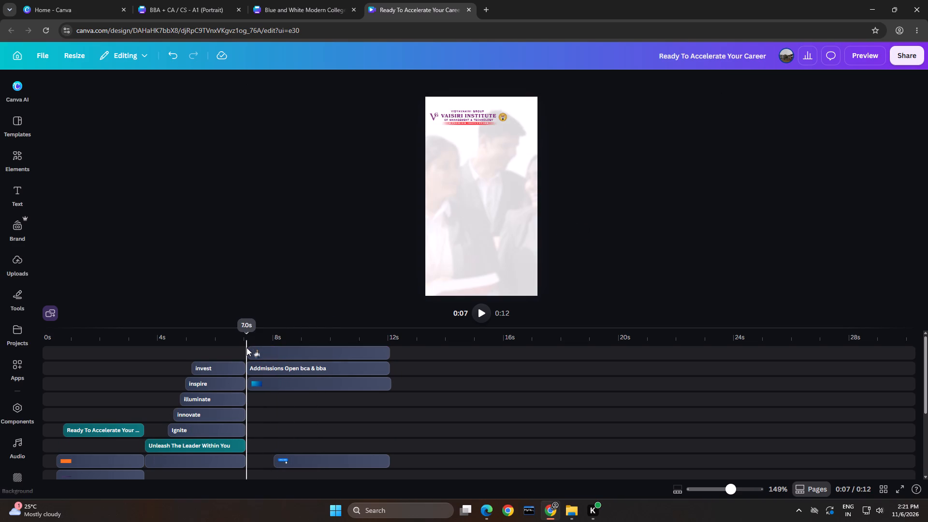
{"action": "key", "text": "space"}
{"action": "key", "text": "space"}
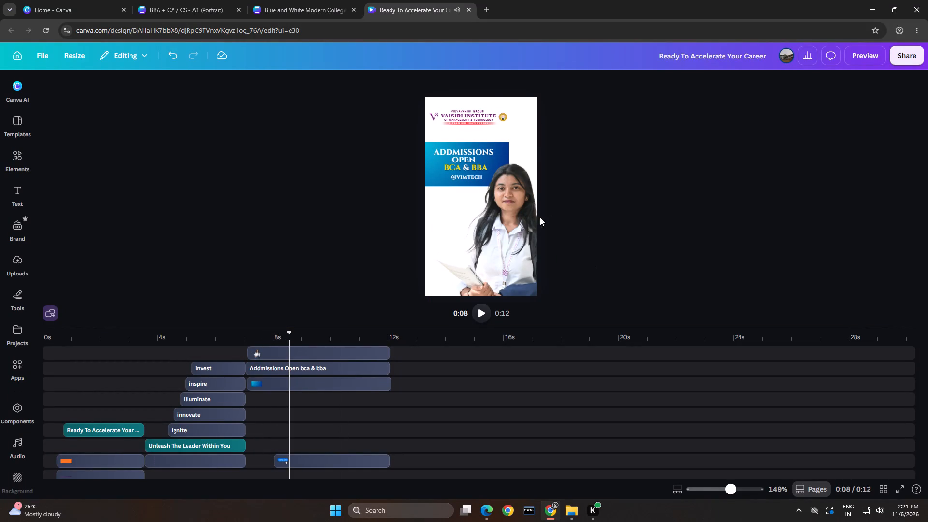
{"action": "left_click", "coordinate": [523, 223]}
{"action": "left_click_drag", "start_coordinate": [559, 127], "coordinate": [588, 112]}
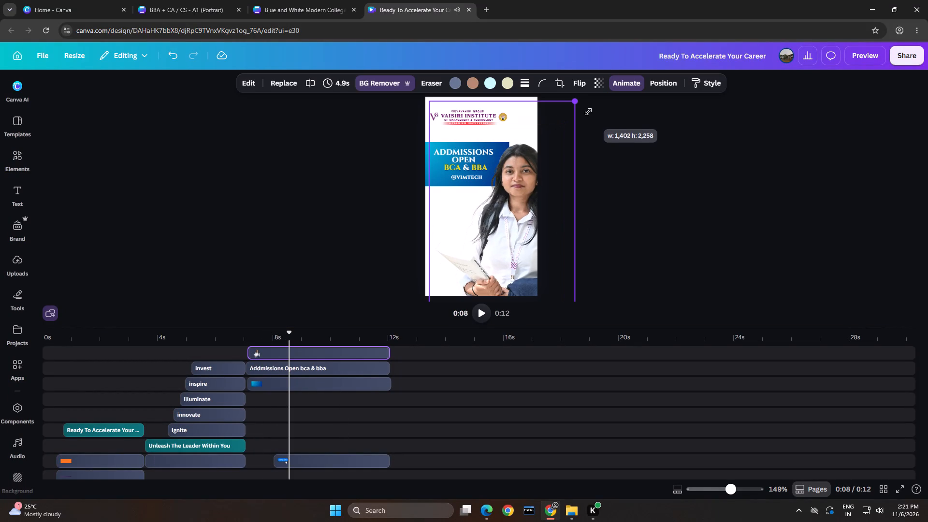
{"action": "left_click_drag", "start_coordinate": [588, 112], "coordinate": [591, 112]}
{"action": "left_click_drag", "start_coordinate": [547, 170], "coordinate": [543, 168]}
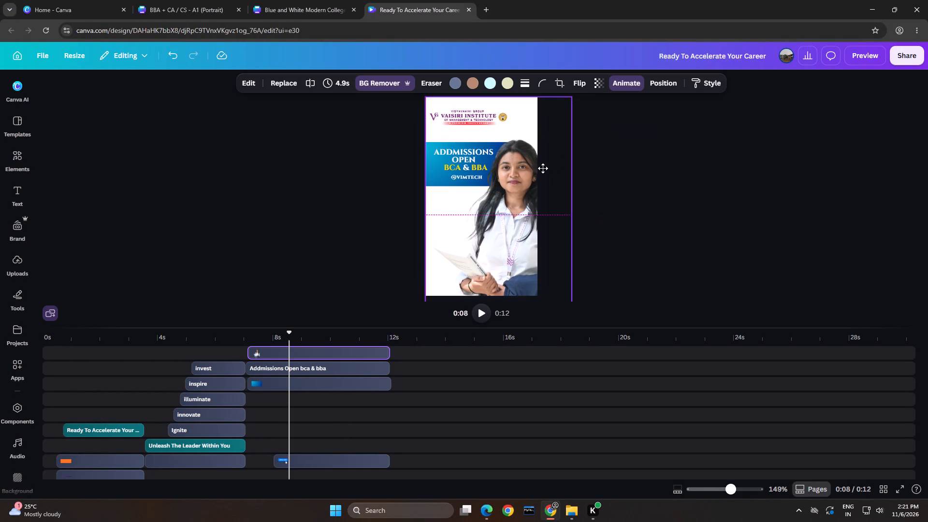
{"action": "left_click_drag", "start_coordinate": [543, 168], "coordinate": [542, 167]}
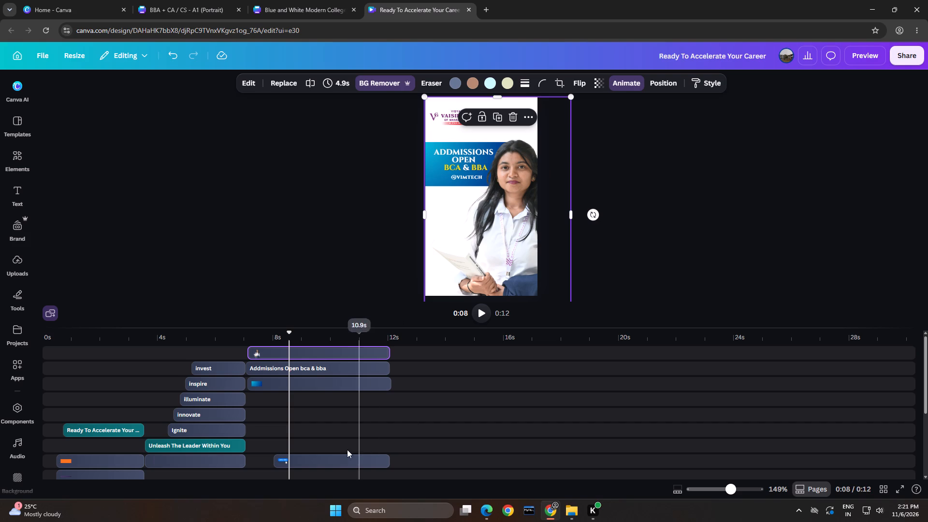
Move the Apply Now button clip to a track above the woman's photo, starting at about 8 seconds, and preview its entrance.
{"action": "left_click_drag", "start_coordinate": [330, 457], "coordinate": [310, 344]}
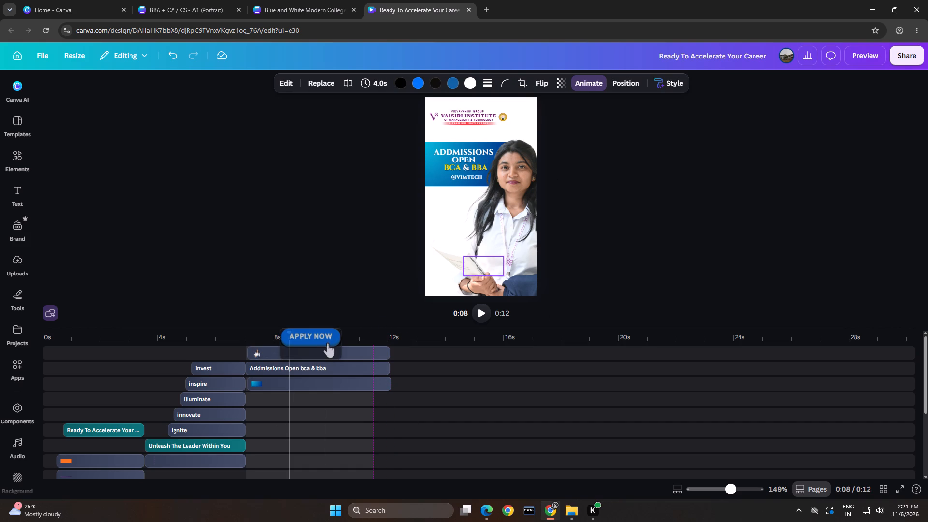
{"action": "left_click_drag", "start_coordinate": [310, 344], "coordinate": [308, 350]}
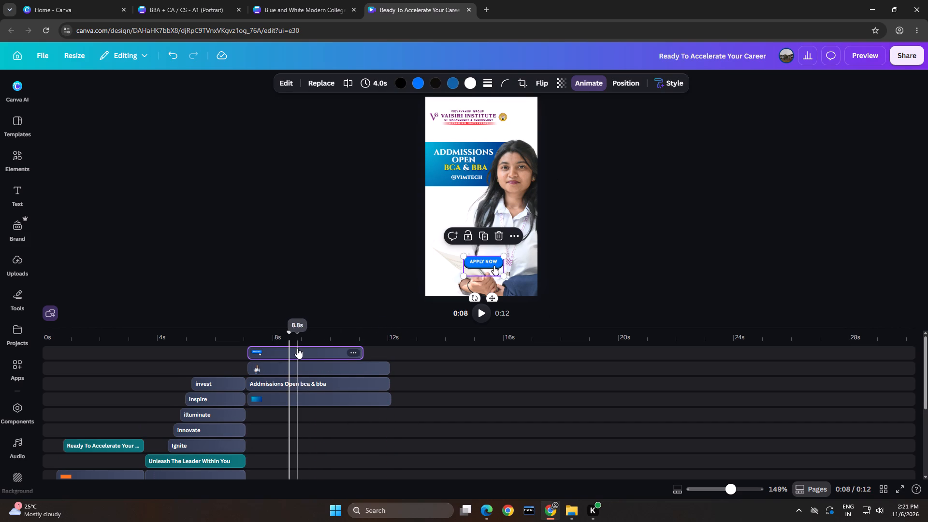
{"action": "left_click_drag", "start_coordinate": [297, 348], "coordinate": [330, 349]}
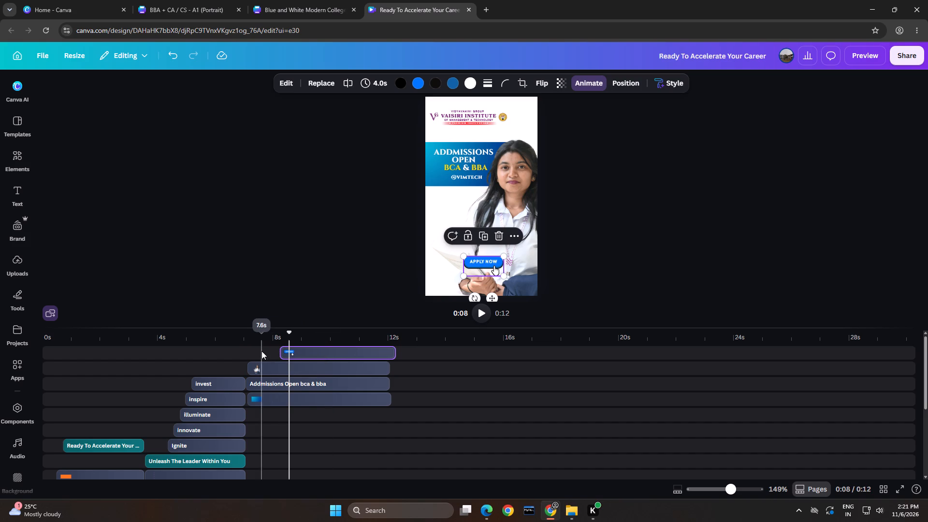
{"action": "left_click", "coordinate": [261, 351]}
{"action": "key", "text": "space"}
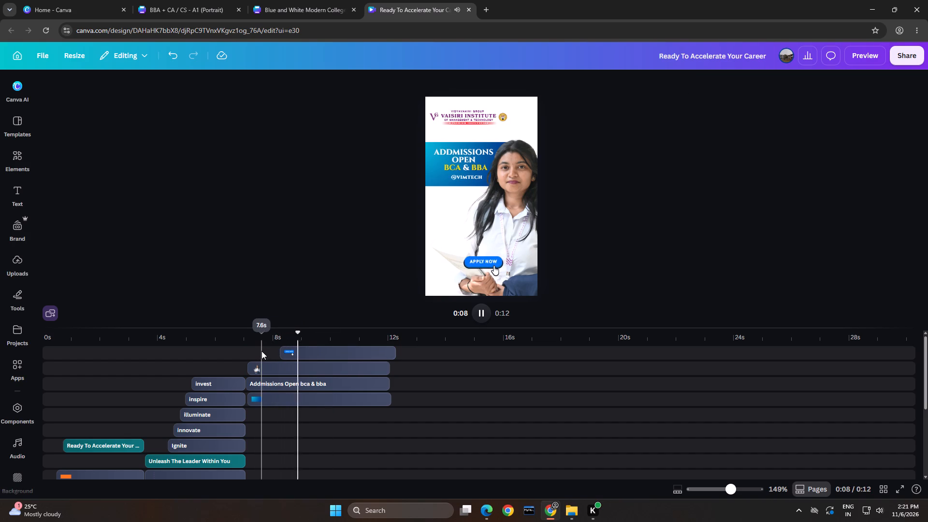
{"action": "left_click", "coordinate": [653, 235]}
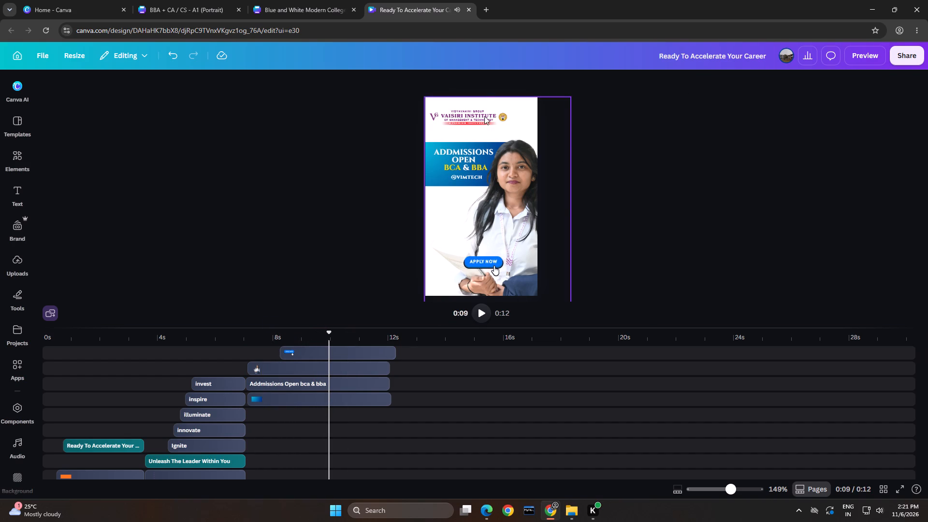
Enlarge the Vaisiri Institute logo slightly in the closing scene.
{"action": "left_click", "coordinate": [481, 113]}
{"action": "left_click", "coordinate": [747, 168]}
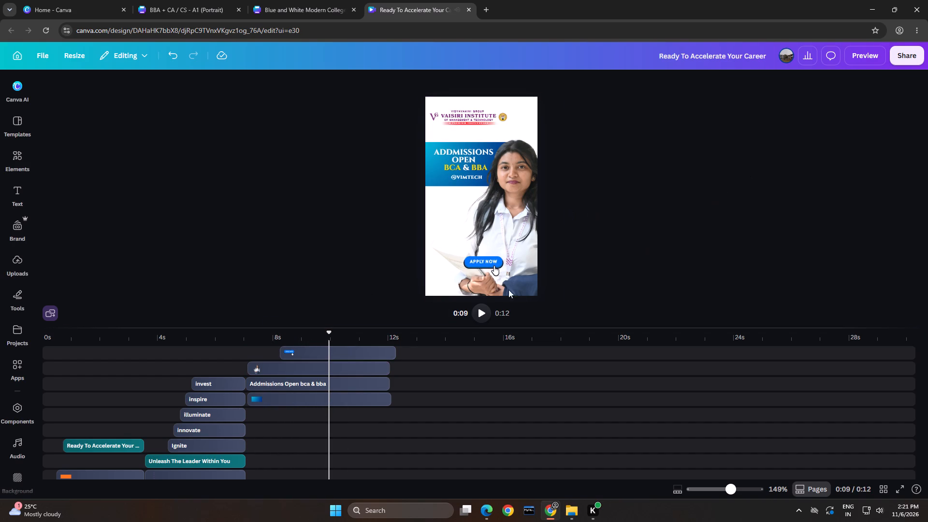
{"action": "scroll", "coordinate": [295, 335], "scroll_direction": "down", "scroll_amount": 5}
{"action": "left_click", "coordinate": [310, 386]}
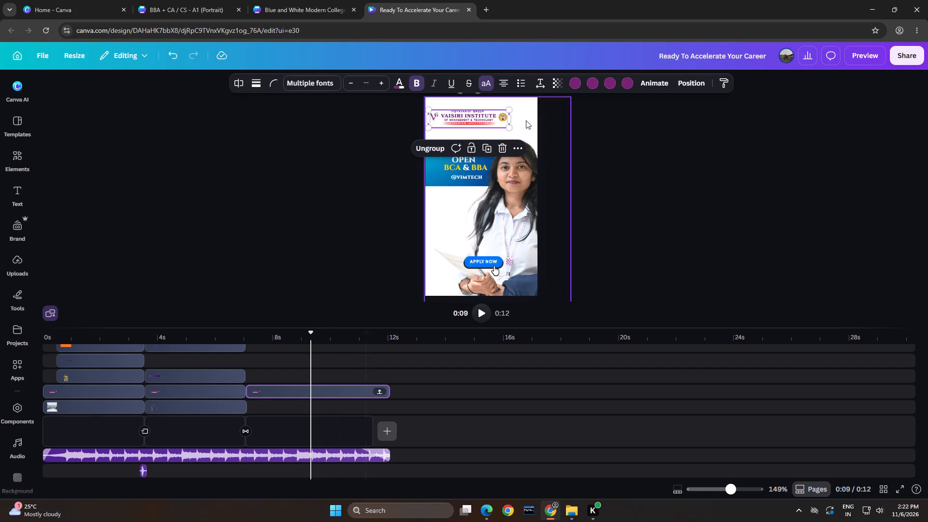
{"action": "left_click_drag", "start_coordinate": [509, 129], "coordinate": [514, 133]}
{"action": "double_click", "coordinate": [677, 188]}
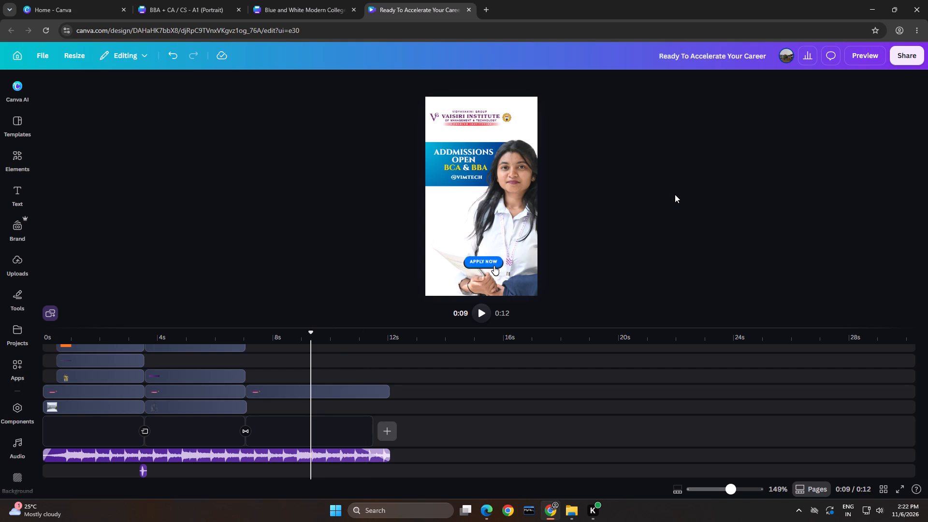
Examine the second scene at about 5 seconds, checking its bullet list and the faded students photo behind it.
{"action": "scroll", "coordinate": [307, 371], "scroll_direction": "up", "scroll_amount": 2}
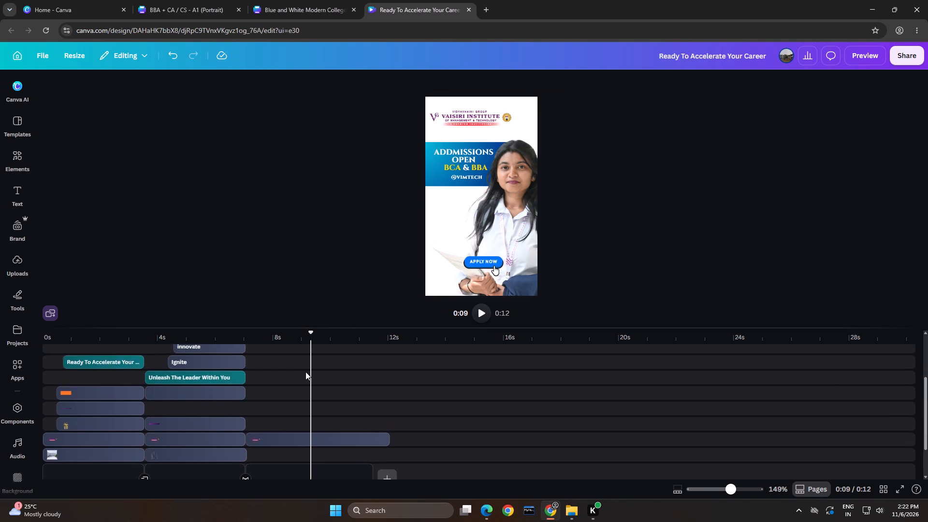
{"action": "scroll", "coordinate": [305, 372], "scroll_direction": "up", "scroll_amount": 1}
{"action": "scroll", "coordinate": [224, 406], "scroll_direction": "down", "scroll_amount": 4}
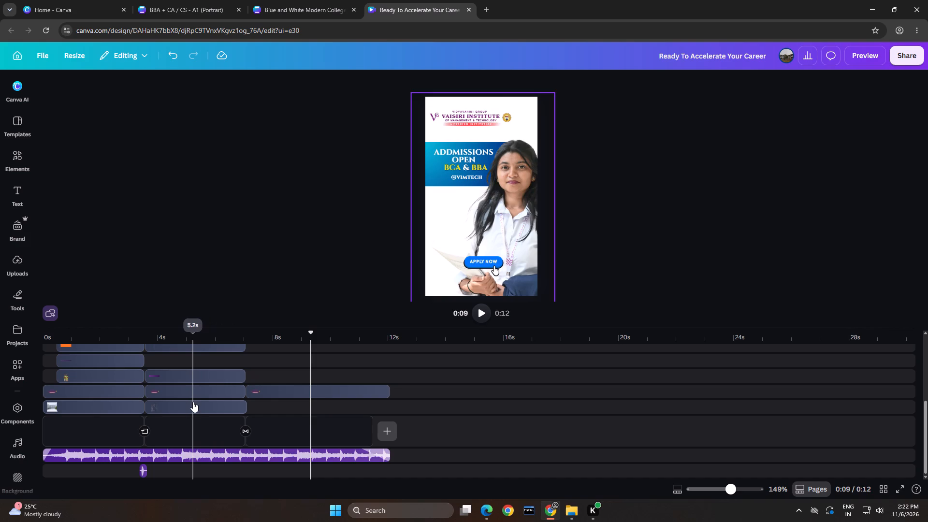
{"action": "left_click", "coordinate": [193, 402]}
{"action": "double_click", "coordinate": [675, 178]}
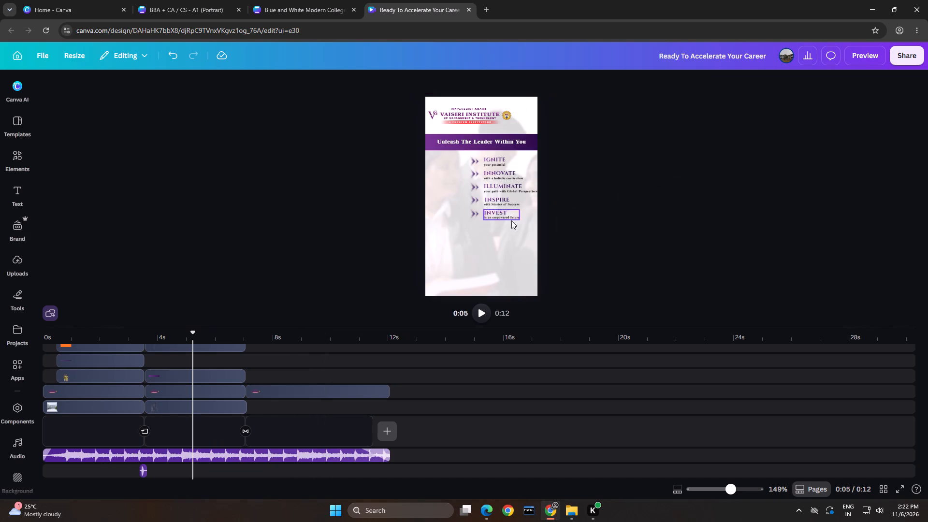
{"action": "left_click", "coordinate": [506, 224]}
{"action": "left_click", "coordinate": [658, 214]}
{"action": "left_click", "coordinate": [511, 245]}
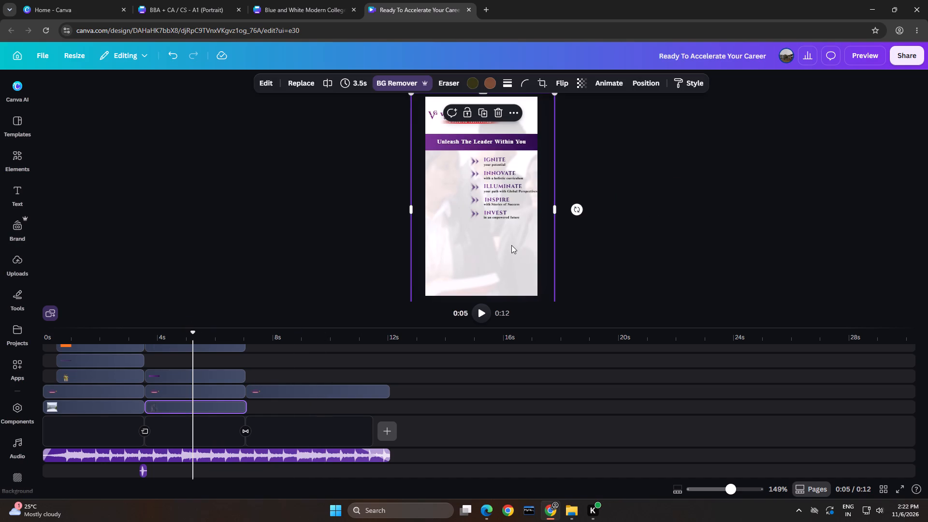
{"action": "left_click", "coordinate": [550, 131]}
{"action": "scroll", "coordinate": [0, 197], "scroll_direction": "up", "scroll_amount": 2}
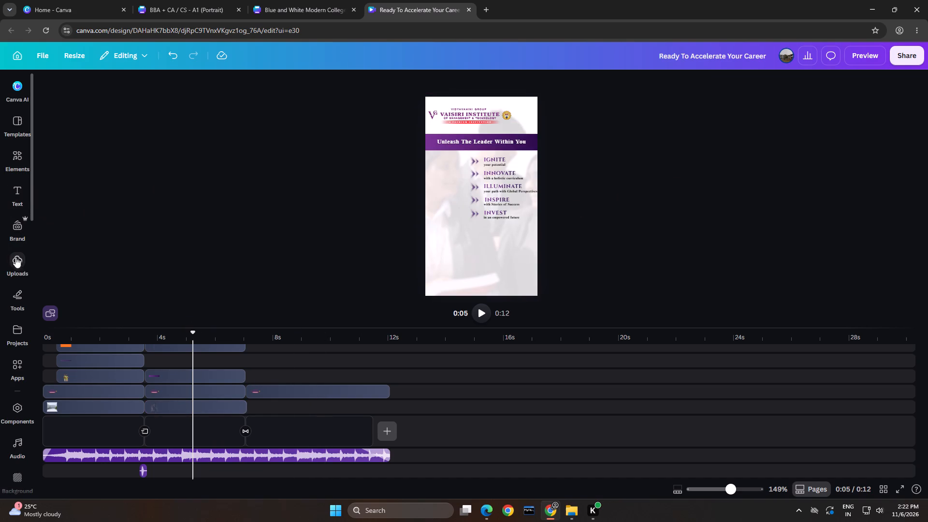
Add the photo of the thumbs-up student holding a brown book from the uploaded Clg students folder.
{"action": "left_click", "coordinate": [19, 261]}
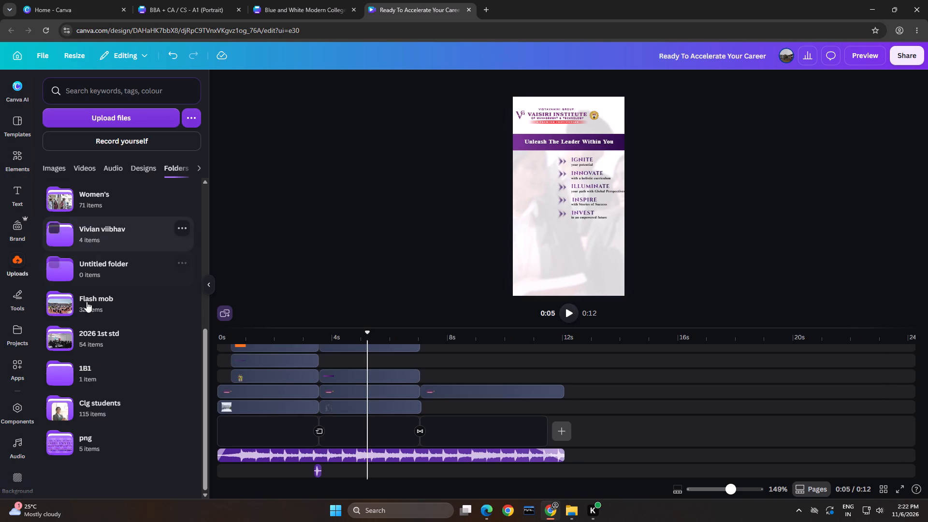
{"action": "left_click", "coordinate": [94, 400]}
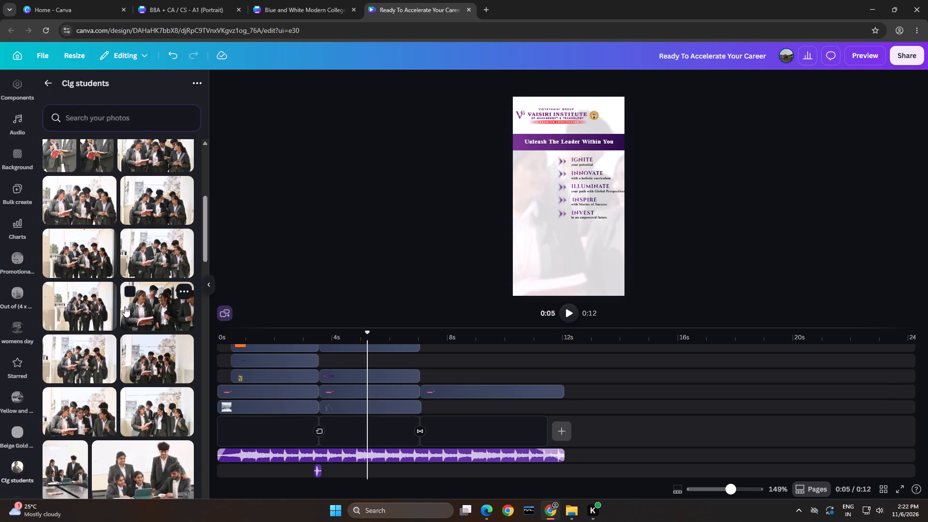
{"action": "scroll", "coordinate": [131, 296], "scroll_direction": "down", "scroll_amount": 6}
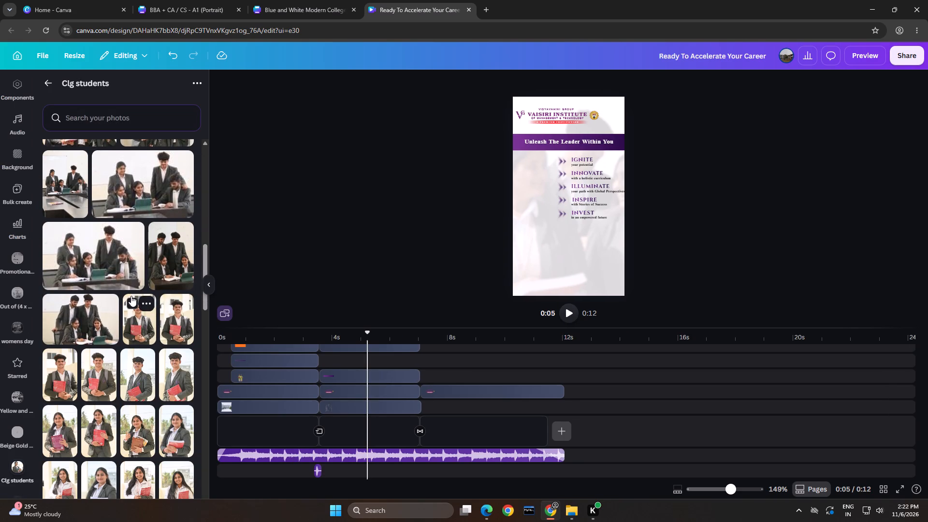
{"action": "scroll", "coordinate": [131, 296], "scroll_direction": "down", "scroll_amount": 2}
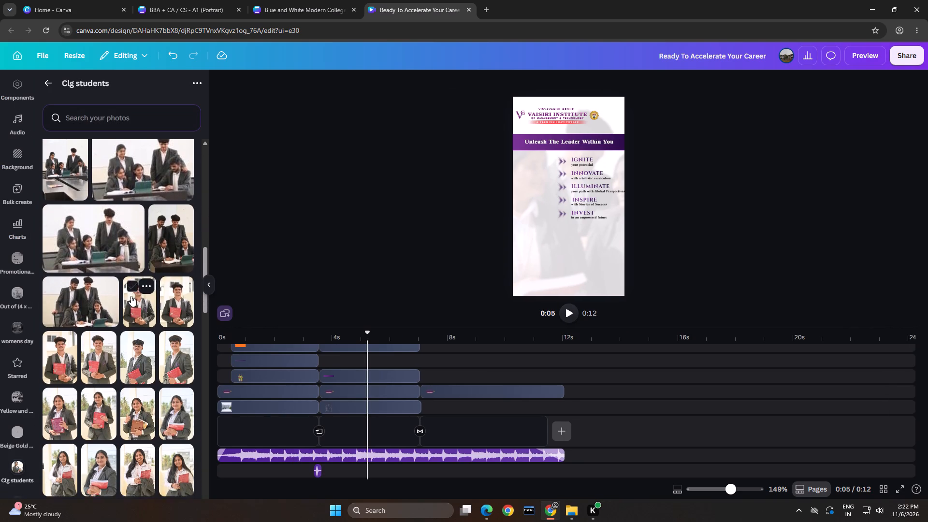
{"action": "scroll", "coordinate": [131, 296], "scroll_direction": "down", "scroll_amount": 2}
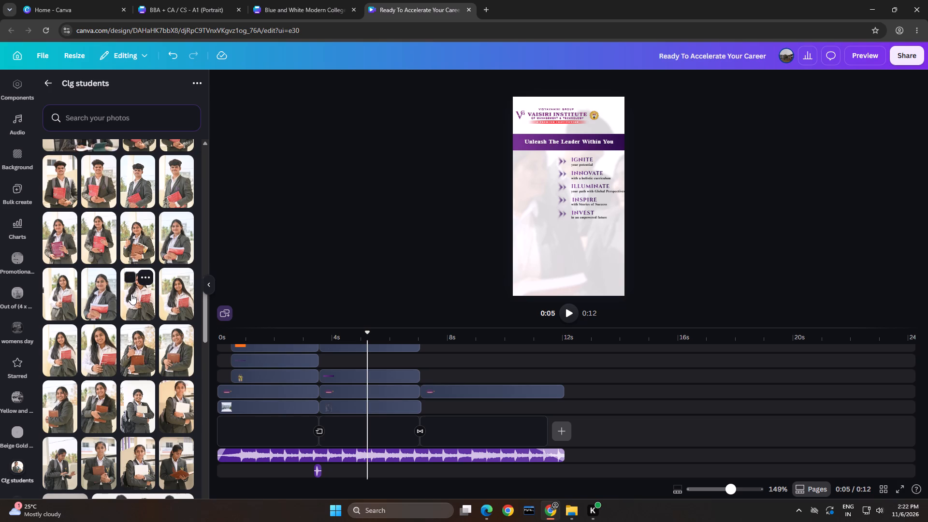
{"action": "left_click", "coordinate": [141, 243]}
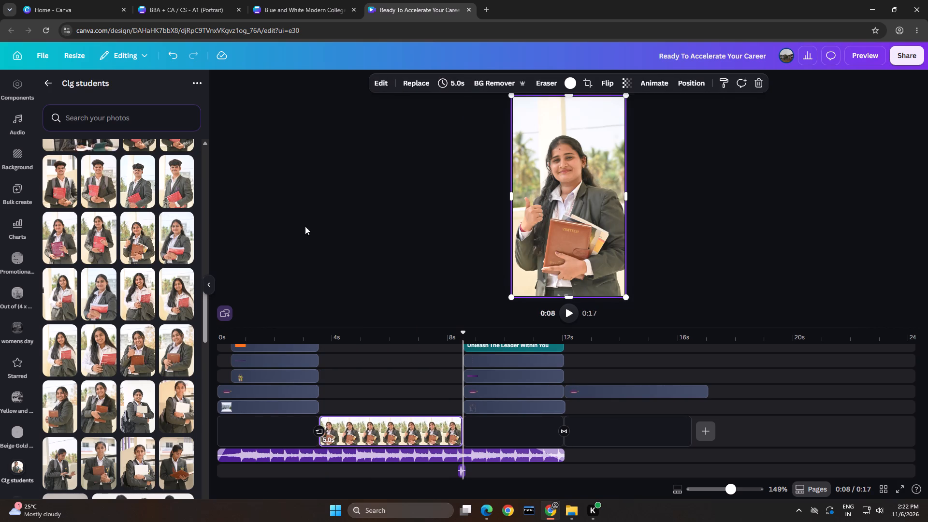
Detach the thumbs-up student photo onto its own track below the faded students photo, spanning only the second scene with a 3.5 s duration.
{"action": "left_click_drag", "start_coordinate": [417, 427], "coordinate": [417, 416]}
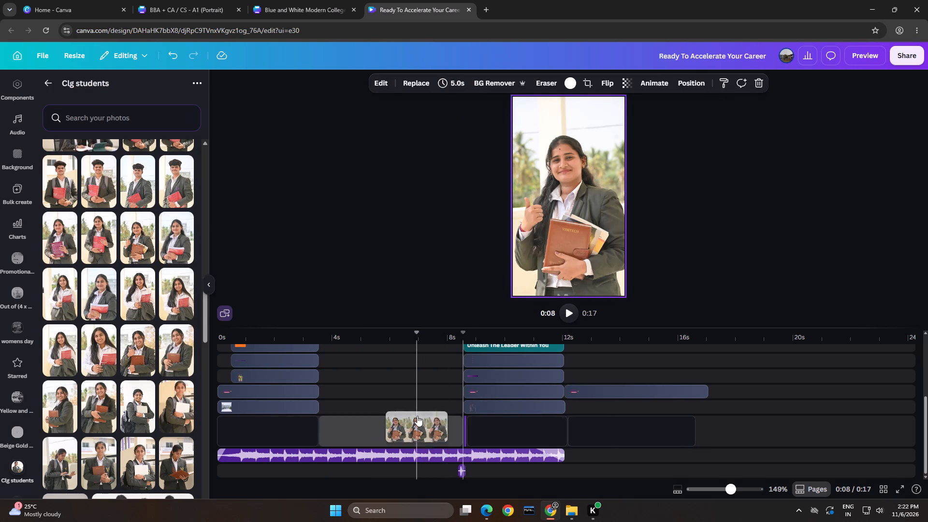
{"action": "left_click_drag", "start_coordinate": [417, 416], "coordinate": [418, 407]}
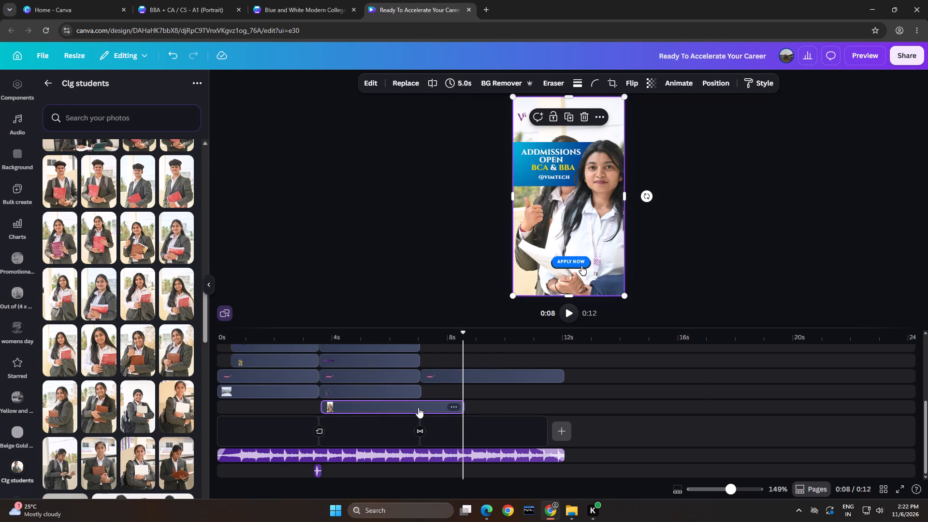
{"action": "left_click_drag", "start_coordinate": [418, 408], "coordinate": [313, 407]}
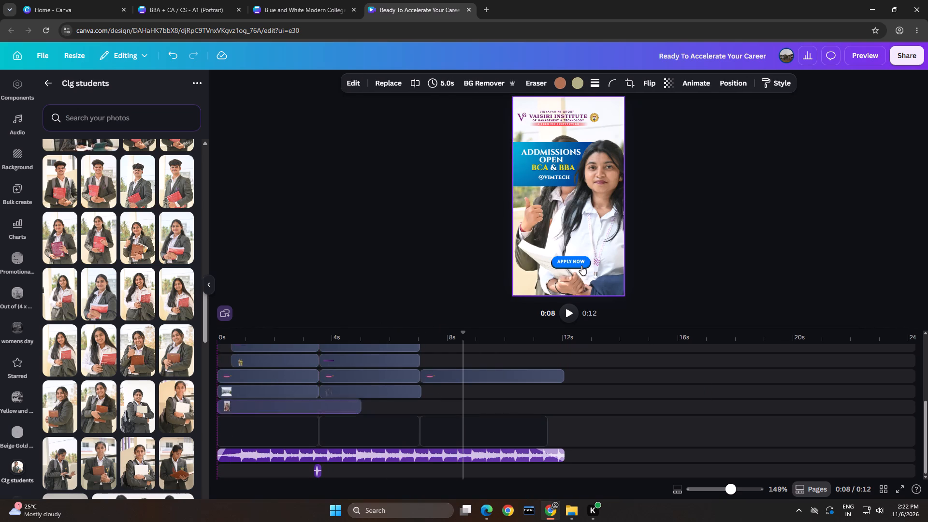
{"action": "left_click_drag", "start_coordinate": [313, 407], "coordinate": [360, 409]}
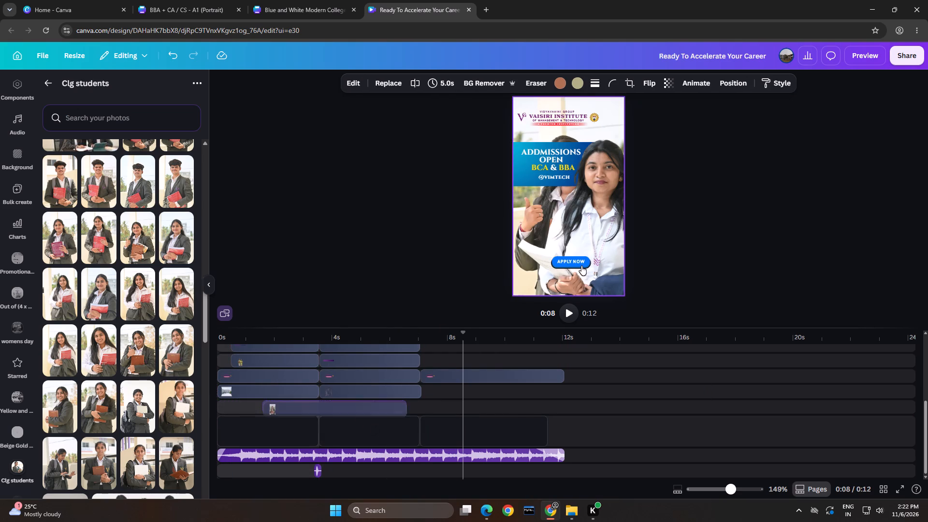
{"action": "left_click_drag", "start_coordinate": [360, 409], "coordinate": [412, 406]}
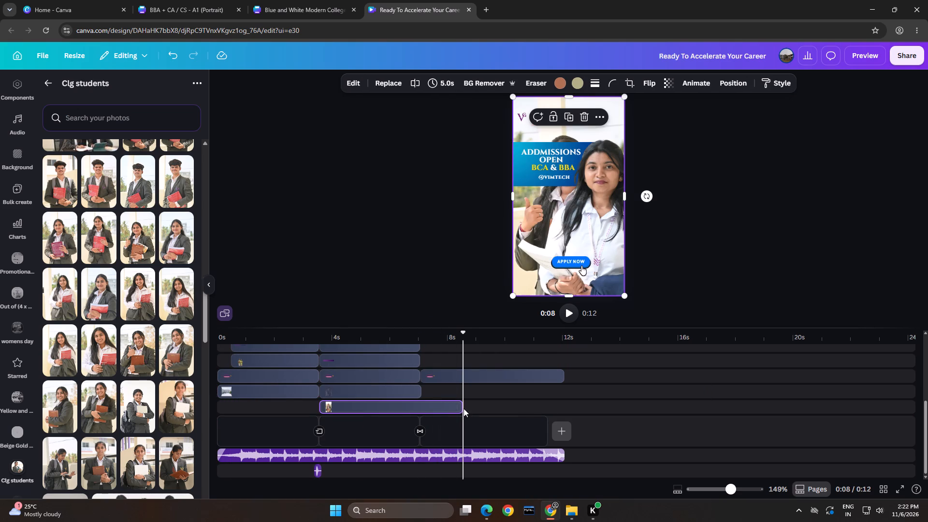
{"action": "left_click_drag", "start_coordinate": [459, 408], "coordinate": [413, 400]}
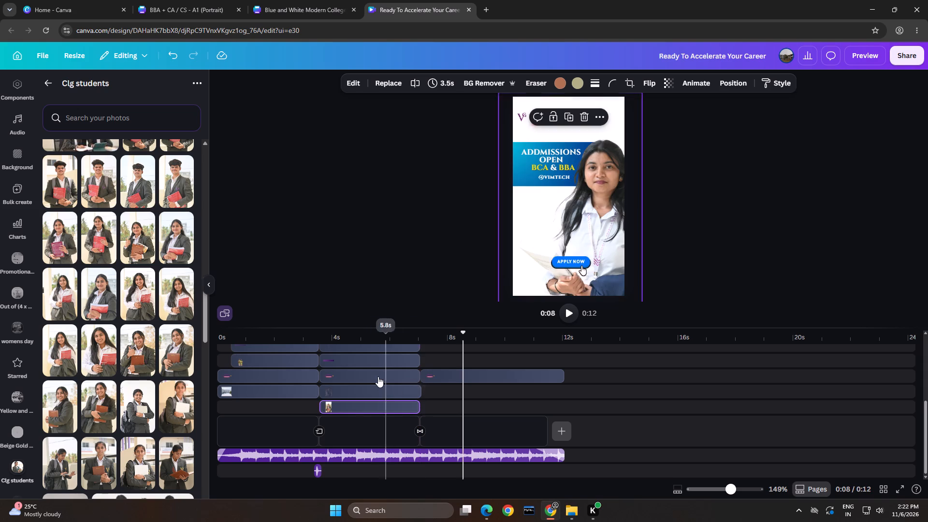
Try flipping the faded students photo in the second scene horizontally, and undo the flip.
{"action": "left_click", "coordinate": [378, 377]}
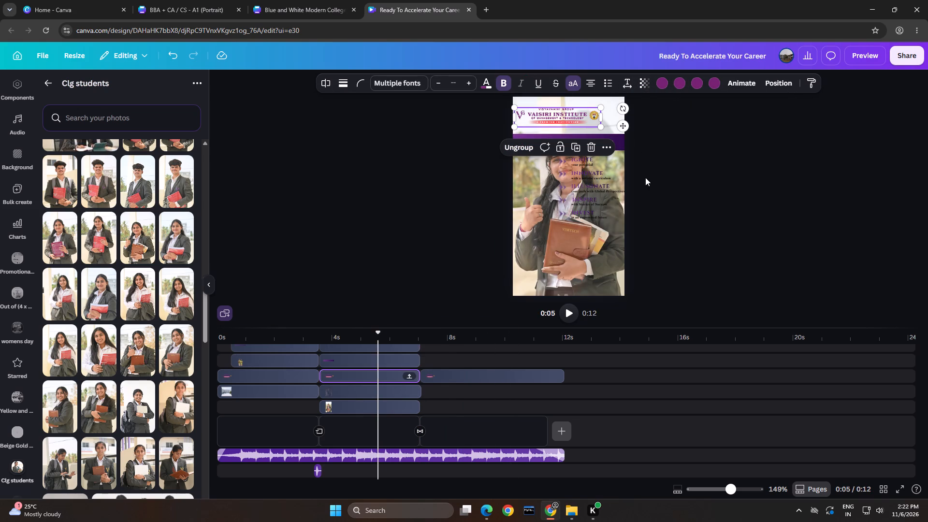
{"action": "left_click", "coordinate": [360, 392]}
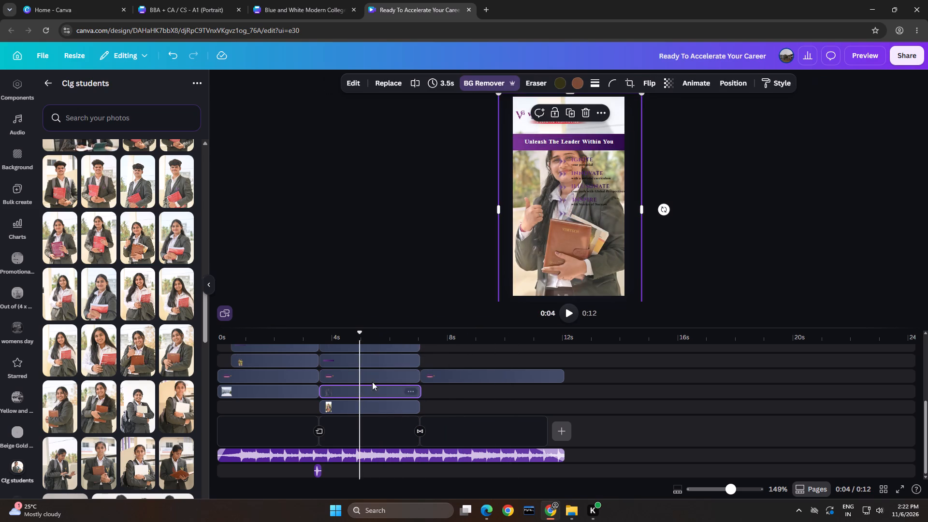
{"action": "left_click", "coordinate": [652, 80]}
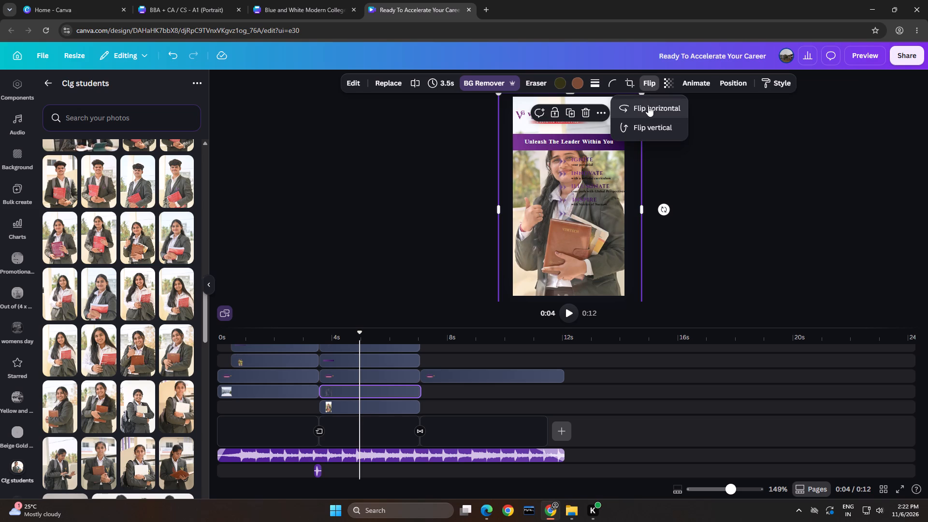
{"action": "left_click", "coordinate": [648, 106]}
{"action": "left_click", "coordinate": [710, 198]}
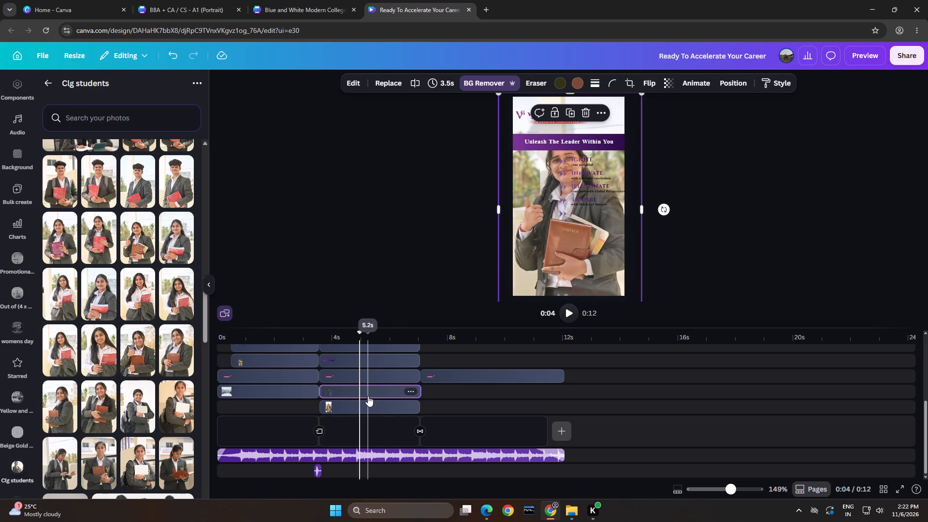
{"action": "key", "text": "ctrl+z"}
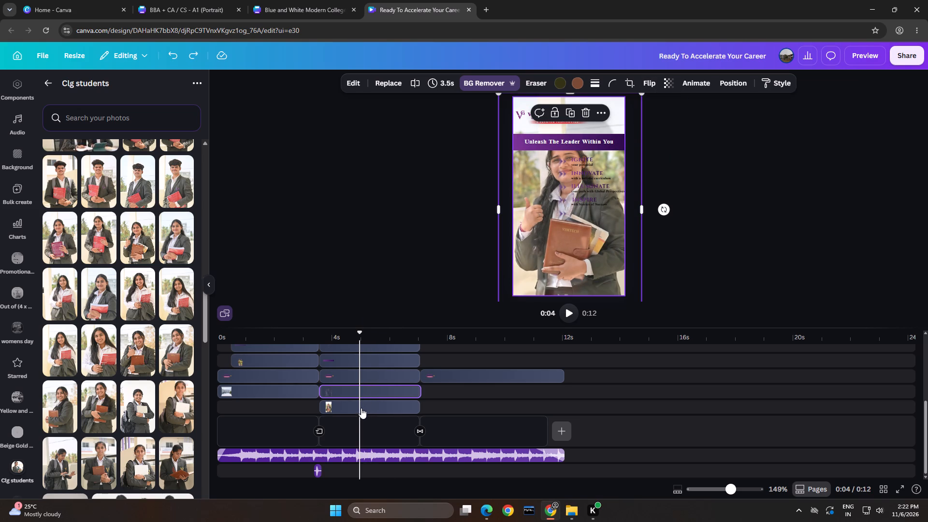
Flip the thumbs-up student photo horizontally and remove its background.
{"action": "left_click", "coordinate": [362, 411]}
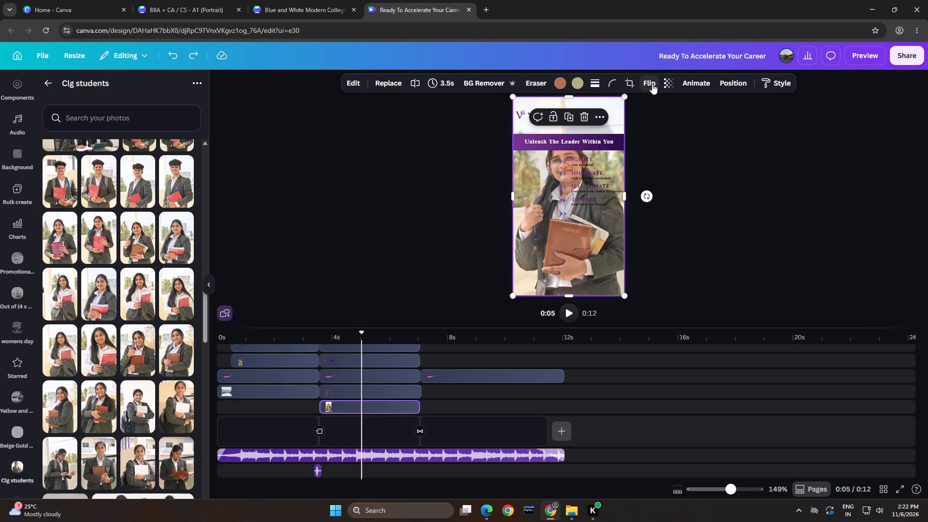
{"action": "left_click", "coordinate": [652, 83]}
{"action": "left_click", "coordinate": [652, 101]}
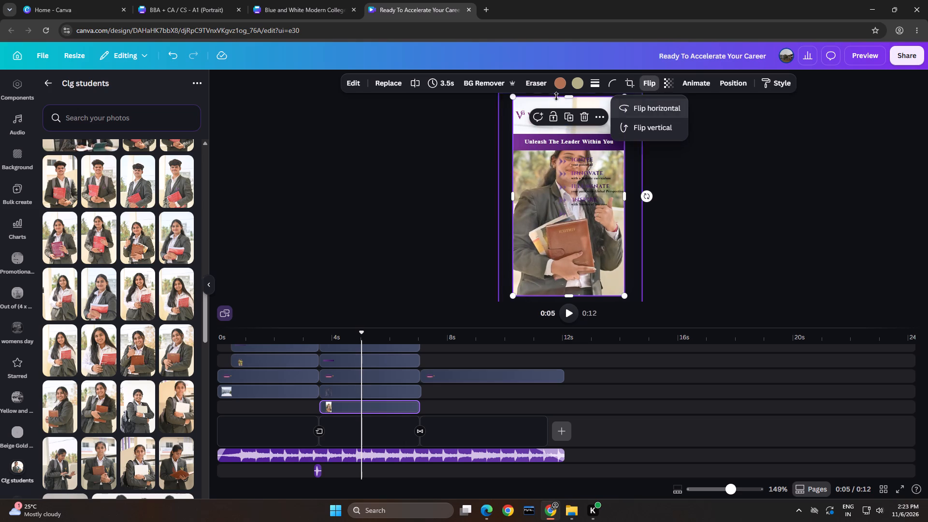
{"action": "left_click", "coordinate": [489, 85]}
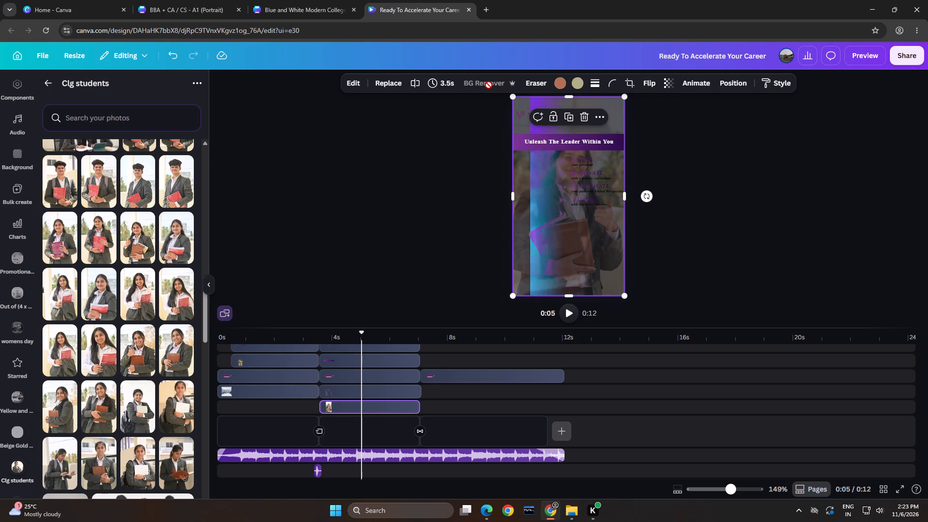
Delete the thumbs-up student photo from the second scene.
{"action": "left_click", "coordinate": [591, 113]}
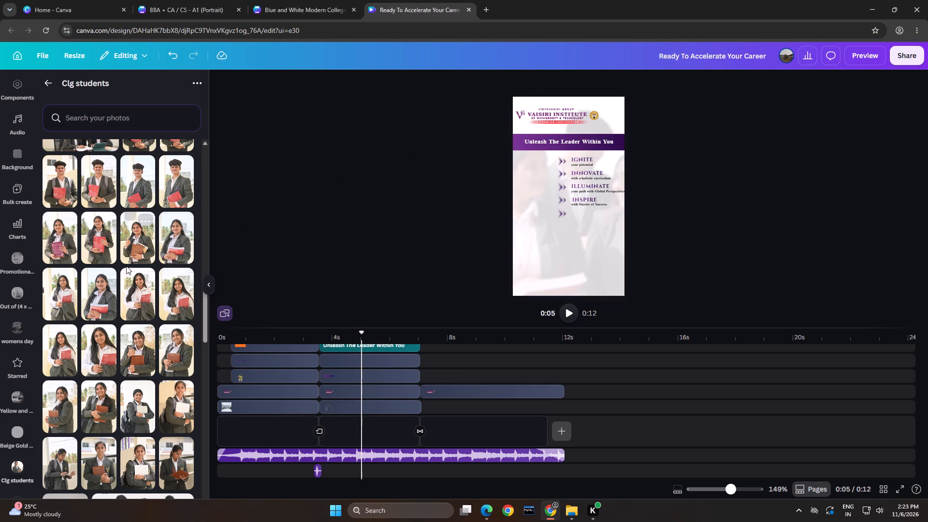
Add the photo of the smiling student hugging a brown book, detached onto a track beneath the second scene's elements and trimmed to 3.5 s.
{"action": "scroll", "coordinate": [129, 266], "scroll_direction": "down", "scroll_amount": 1}
{"action": "left_click", "coordinate": [185, 297]}
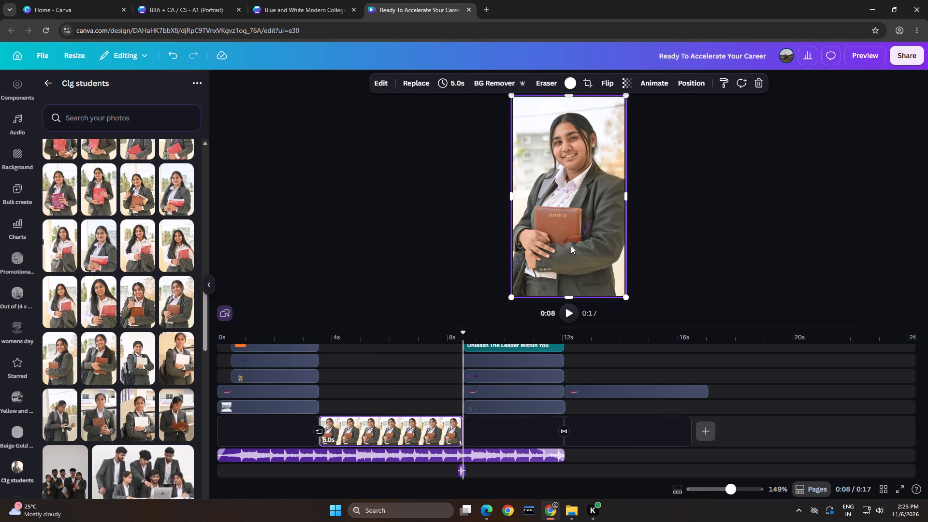
{"action": "left_click_drag", "start_coordinate": [419, 431], "coordinate": [406, 404]}
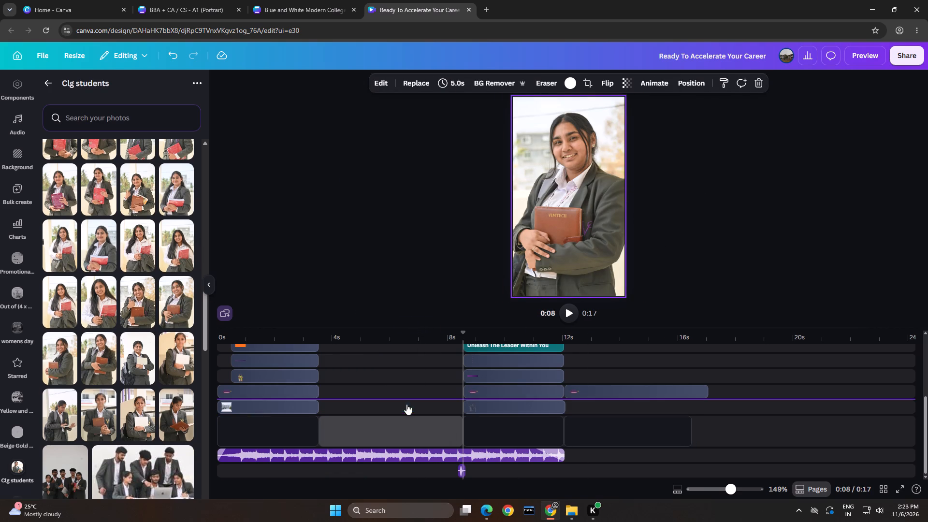
{"action": "left_click_drag", "start_coordinate": [387, 402], "coordinate": [398, 403]}
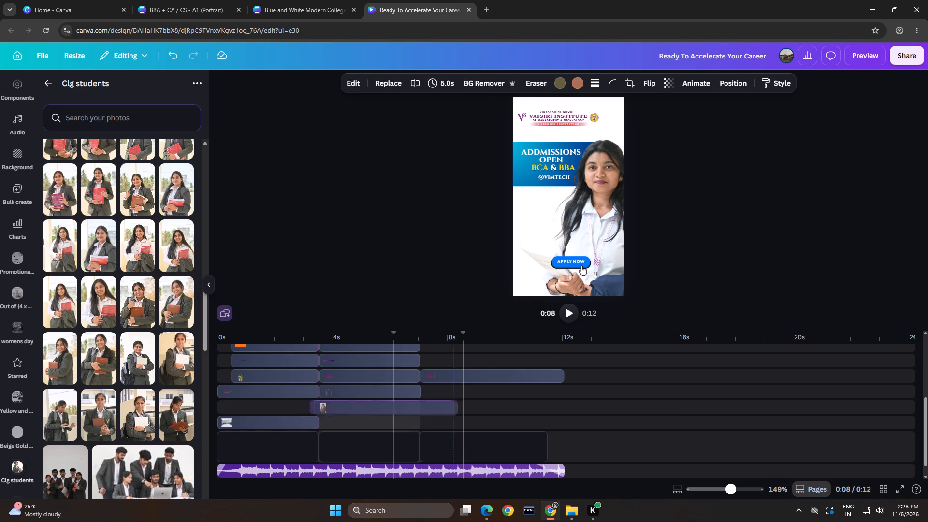
{"action": "left_click_drag", "start_coordinate": [398, 403], "coordinate": [399, 403]}
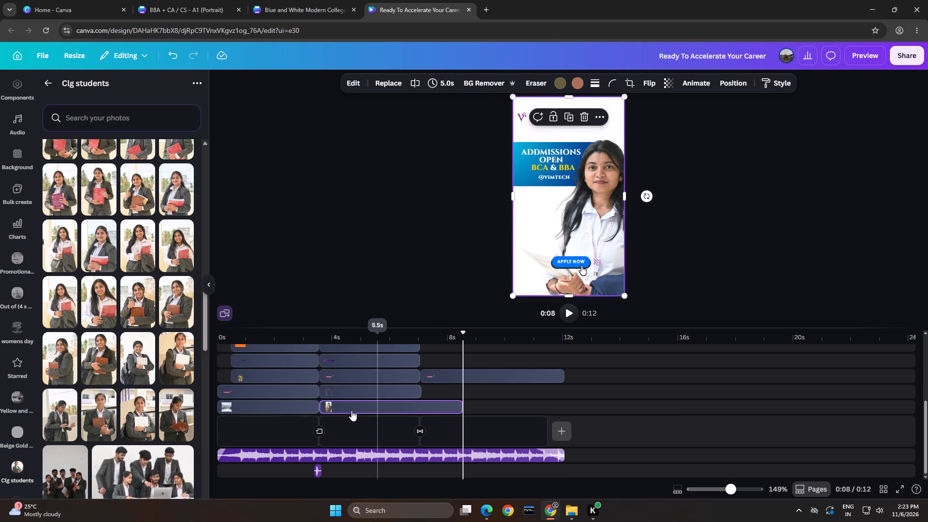
{"action": "left_click", "coordinate": [310, 402]}
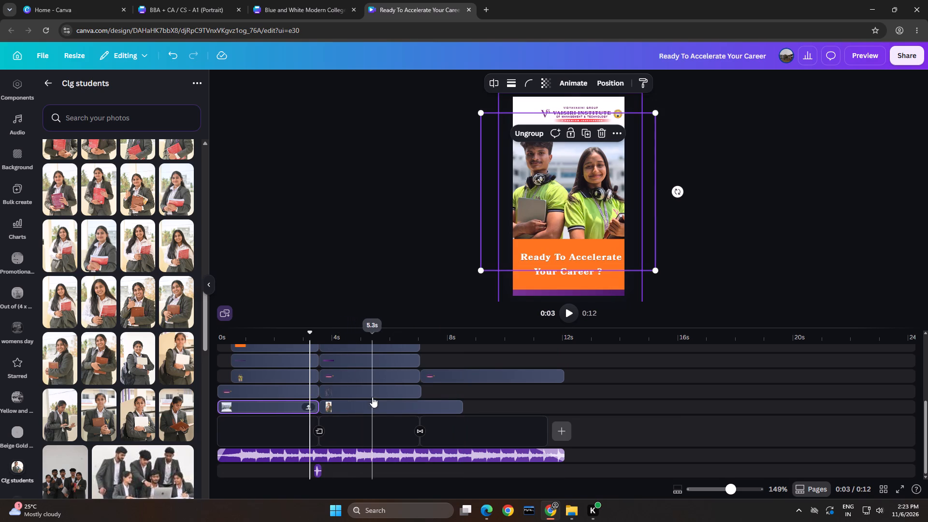
{"action": "left_click", "coordinate": [372, 397]}
{"action": "left_click_drag", "start_coordinate": [458, 407], "coordinate": [419, 406]}
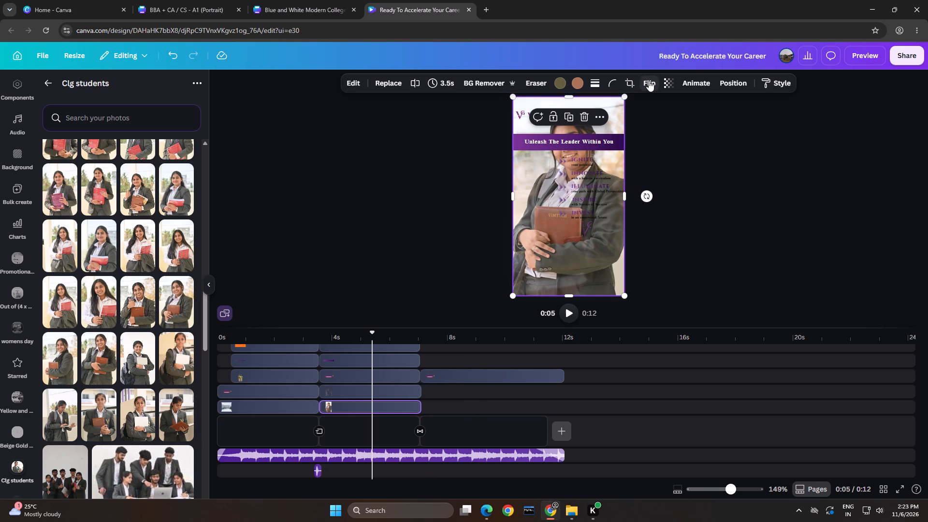
Flip the new brown-book student photo horizontally.
{"action": "left_click", "coordinate": [649, 81]}
{"action": "left_click", "coordinate": [632, 104]}
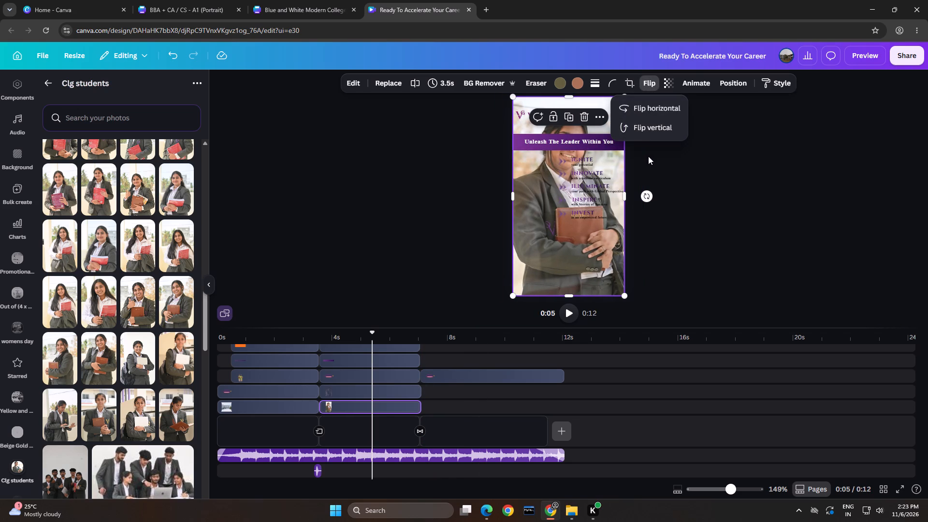
{"action": "double_click", "coordinate": [720, 185]}
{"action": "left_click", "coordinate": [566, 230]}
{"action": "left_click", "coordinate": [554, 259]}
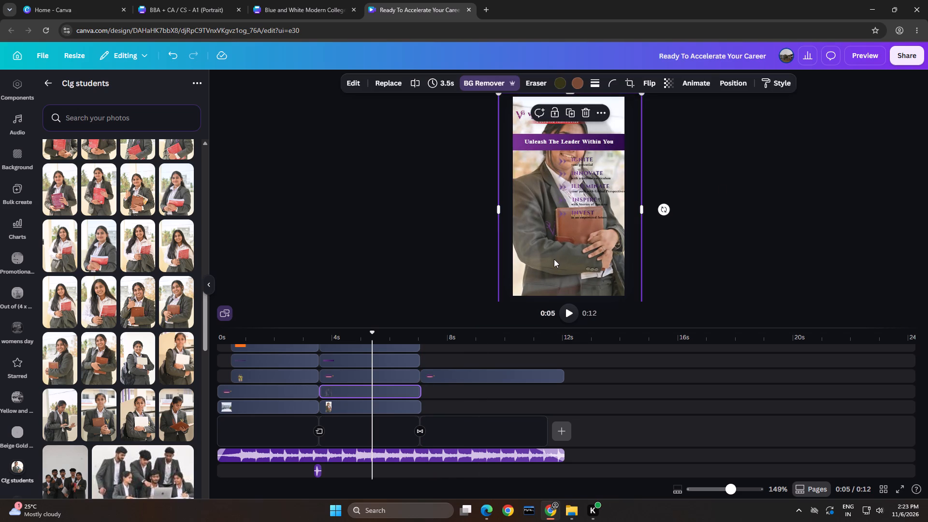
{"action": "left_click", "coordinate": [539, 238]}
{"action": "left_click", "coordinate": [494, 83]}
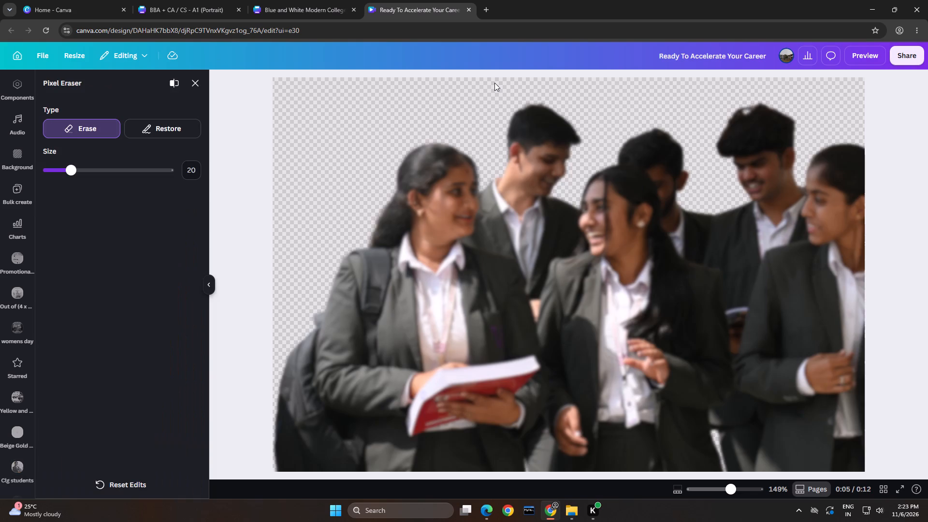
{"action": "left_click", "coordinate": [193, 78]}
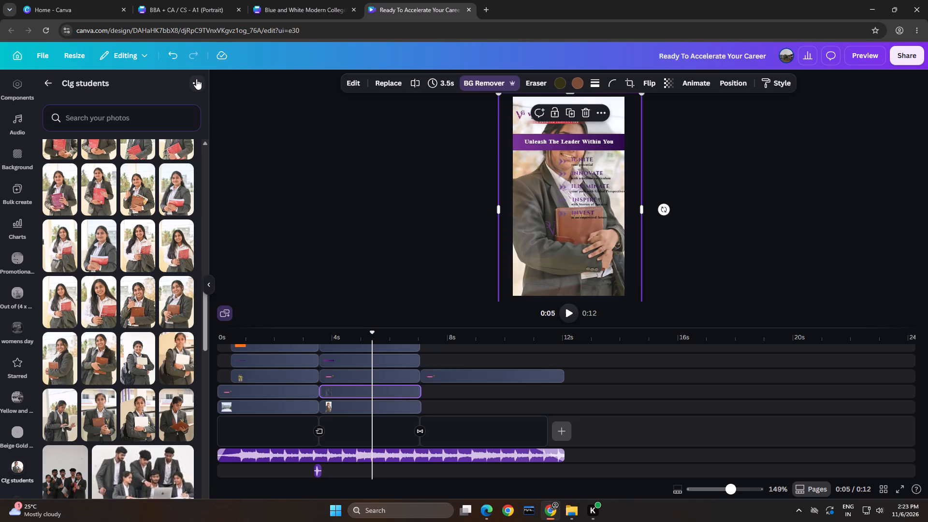
Remove the background from the brown-book student photo in the second scene.
{"action": "left_click", "coordinate": [376, 406]}
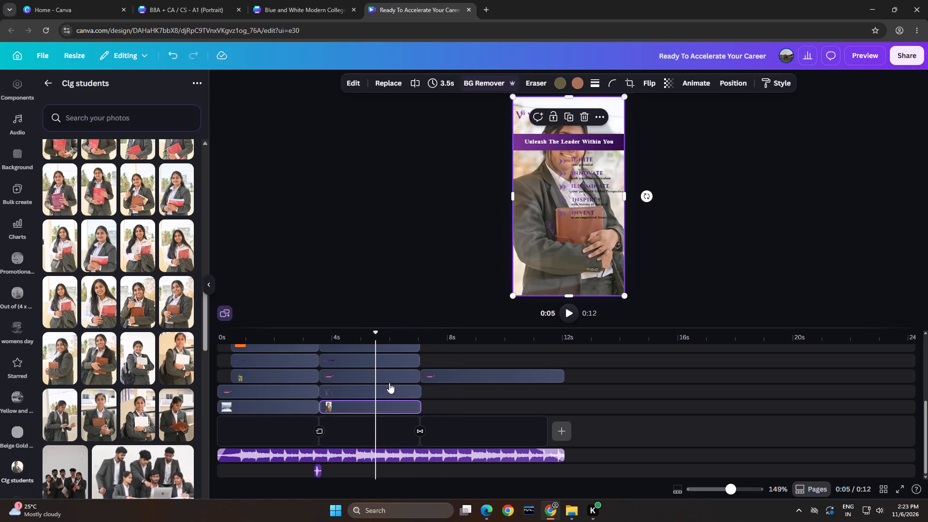
{"action": "left_click", "coordinate": [488, 73]}
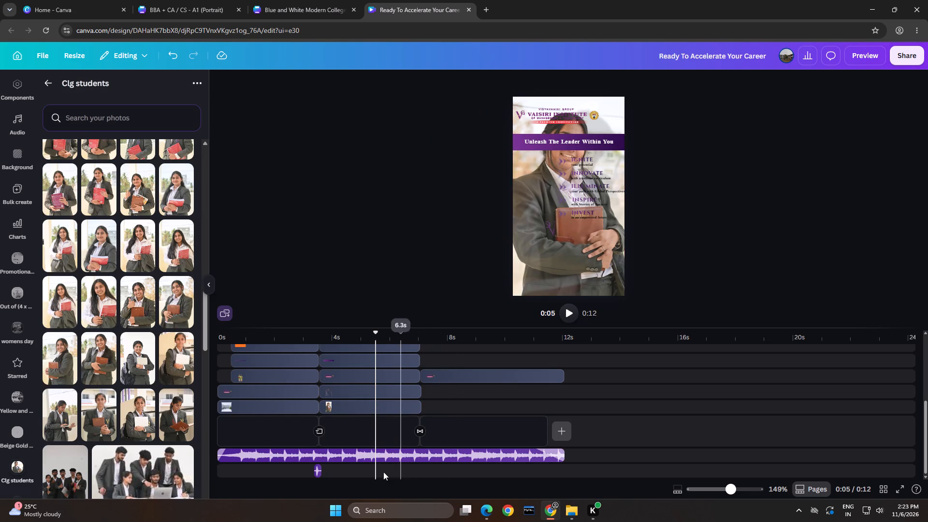
{"action": "left_click", "coordinate": [393, 408]}
{"action": "left_click", "coordinate": [488, 84]}
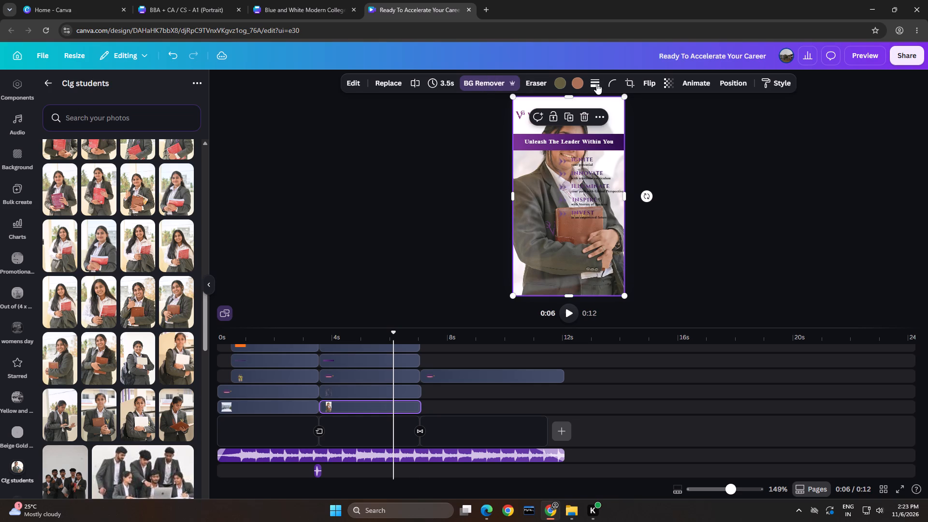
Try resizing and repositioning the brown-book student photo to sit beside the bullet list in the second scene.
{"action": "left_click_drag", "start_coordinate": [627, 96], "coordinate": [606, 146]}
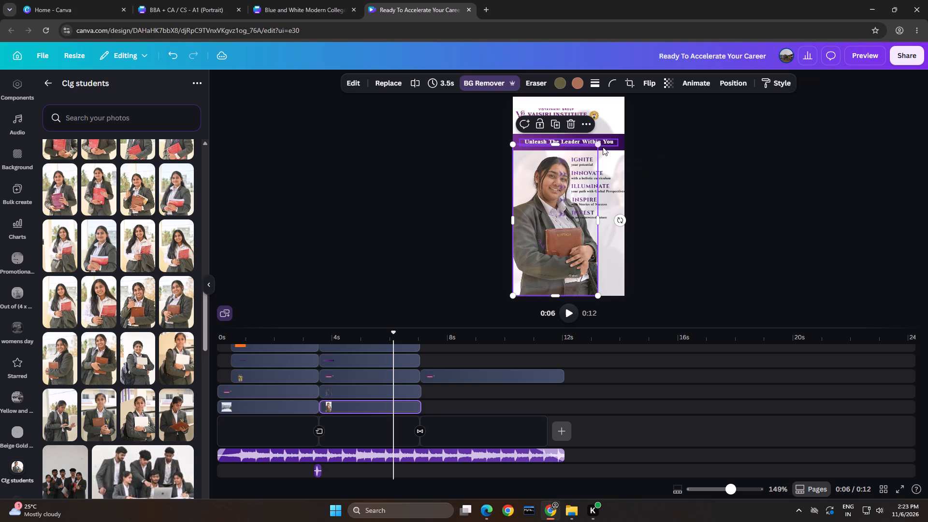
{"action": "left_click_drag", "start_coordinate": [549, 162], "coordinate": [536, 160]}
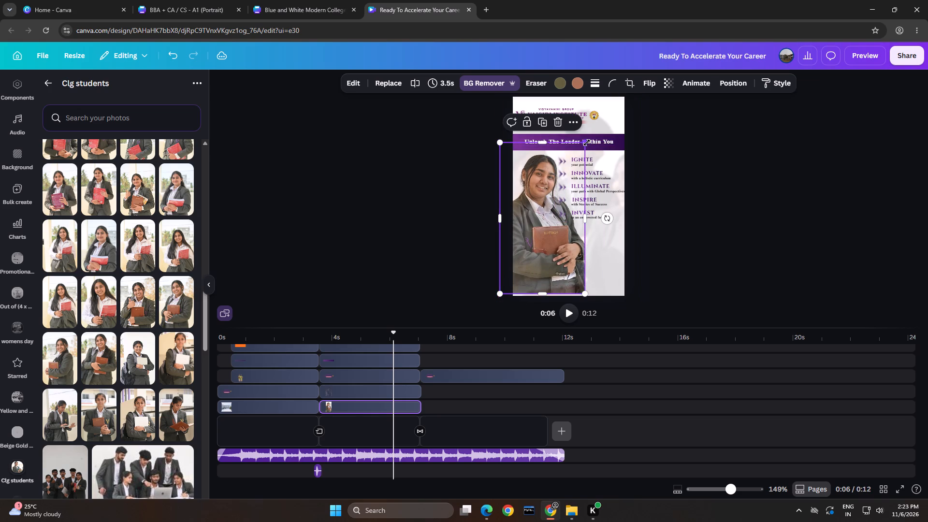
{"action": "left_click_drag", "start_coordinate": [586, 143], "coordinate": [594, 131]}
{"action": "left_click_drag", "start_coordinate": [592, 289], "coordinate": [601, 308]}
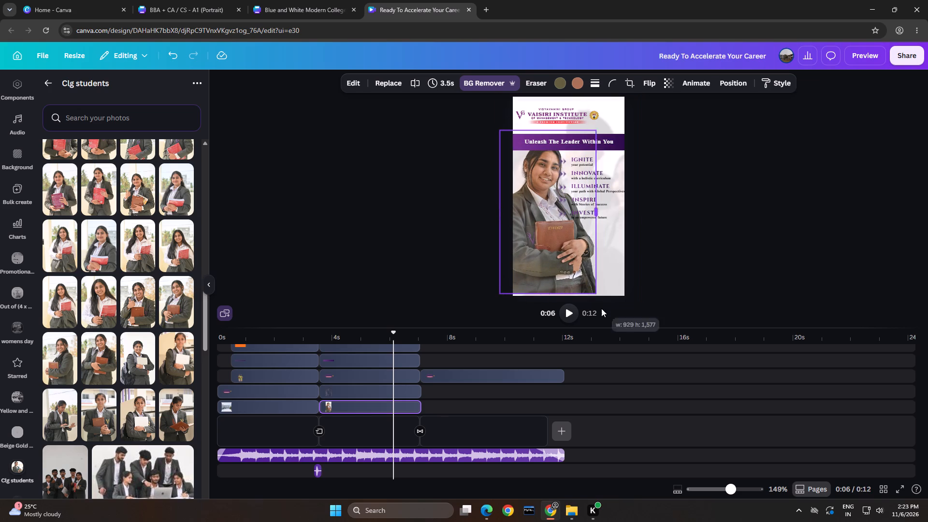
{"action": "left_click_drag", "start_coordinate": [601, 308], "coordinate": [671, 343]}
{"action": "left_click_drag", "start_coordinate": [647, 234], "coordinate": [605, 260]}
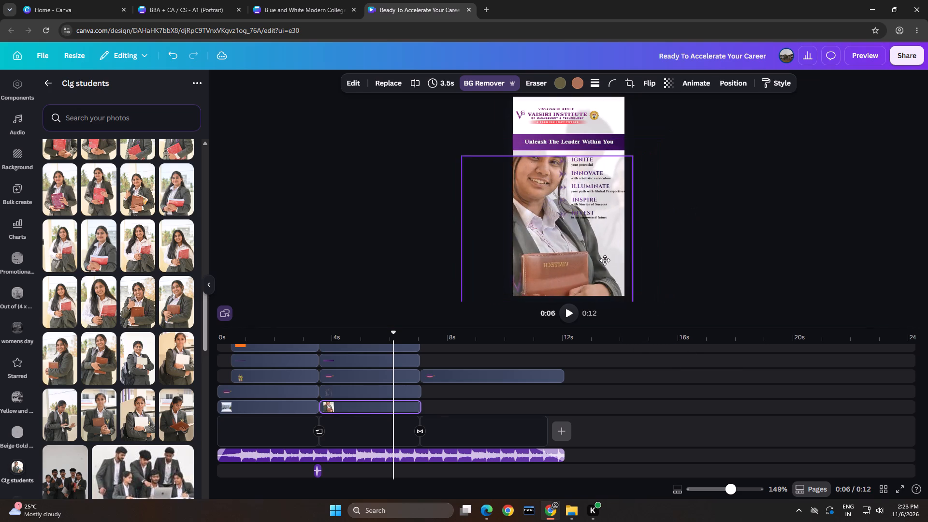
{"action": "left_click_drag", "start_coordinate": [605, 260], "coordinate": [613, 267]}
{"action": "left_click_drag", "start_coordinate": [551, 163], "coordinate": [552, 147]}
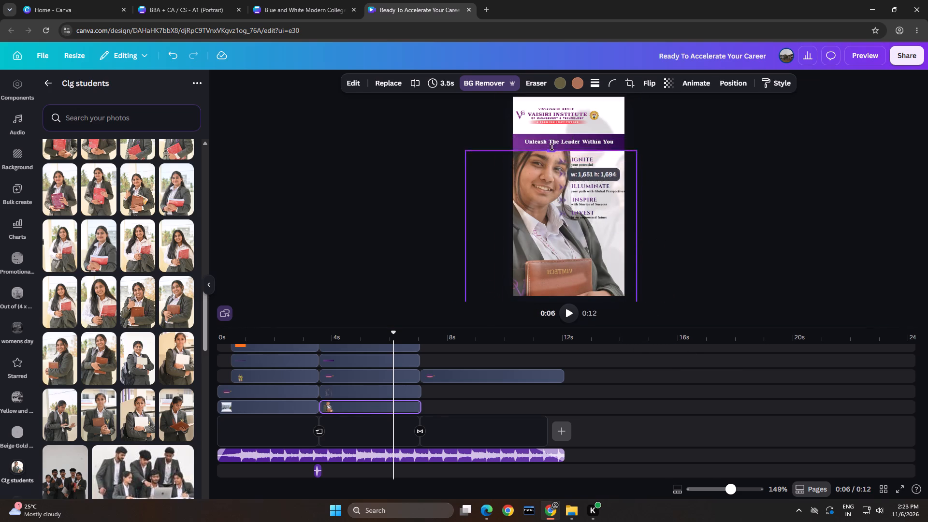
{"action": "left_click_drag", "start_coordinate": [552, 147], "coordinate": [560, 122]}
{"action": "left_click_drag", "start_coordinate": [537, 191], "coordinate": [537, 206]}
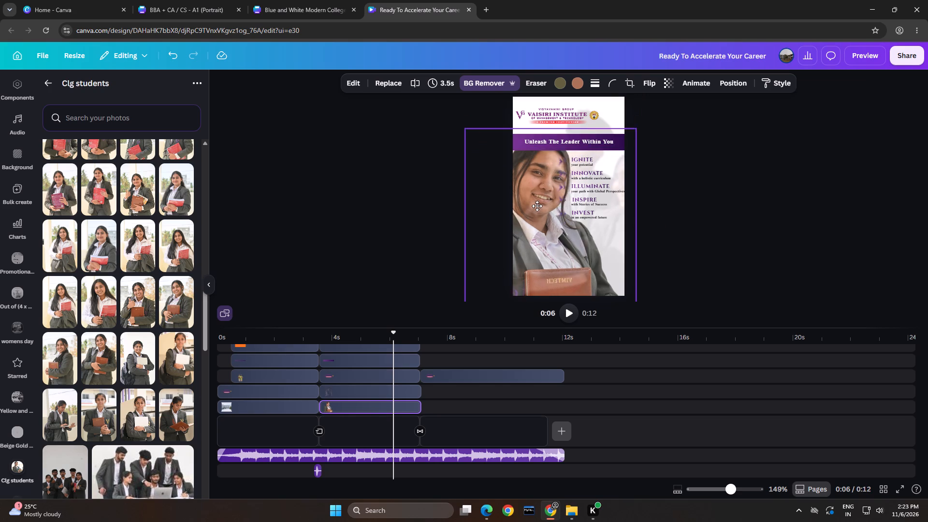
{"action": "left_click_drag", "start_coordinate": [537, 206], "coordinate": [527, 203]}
Delete the brown-book student photo from the second scene.
{"action": "left_click", "coordinate": [556, 107]}
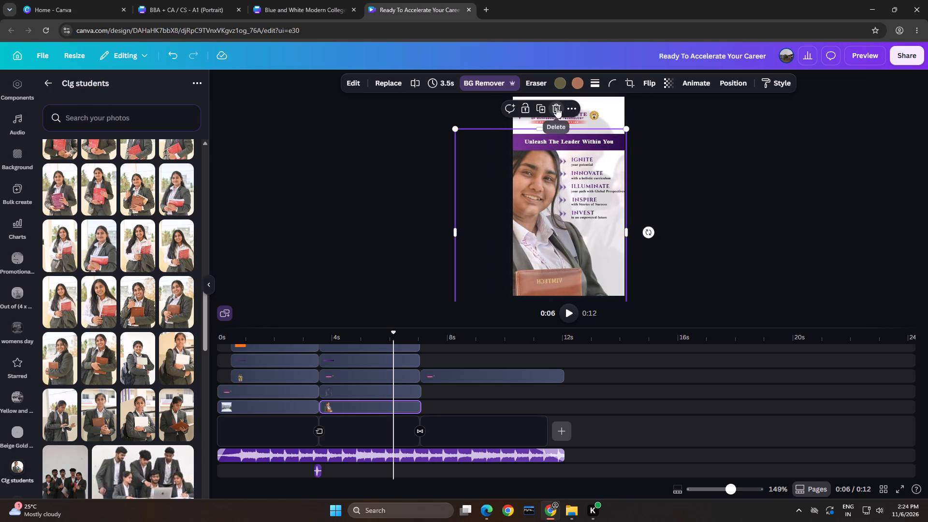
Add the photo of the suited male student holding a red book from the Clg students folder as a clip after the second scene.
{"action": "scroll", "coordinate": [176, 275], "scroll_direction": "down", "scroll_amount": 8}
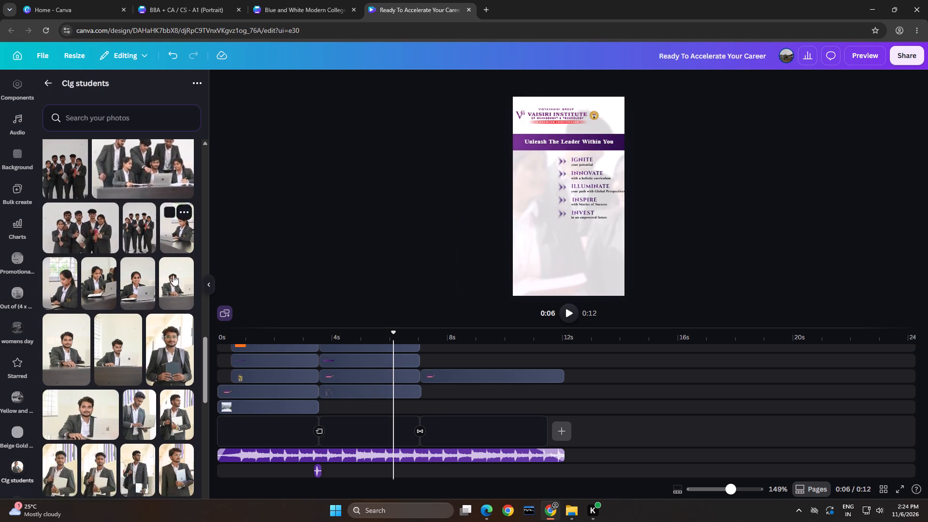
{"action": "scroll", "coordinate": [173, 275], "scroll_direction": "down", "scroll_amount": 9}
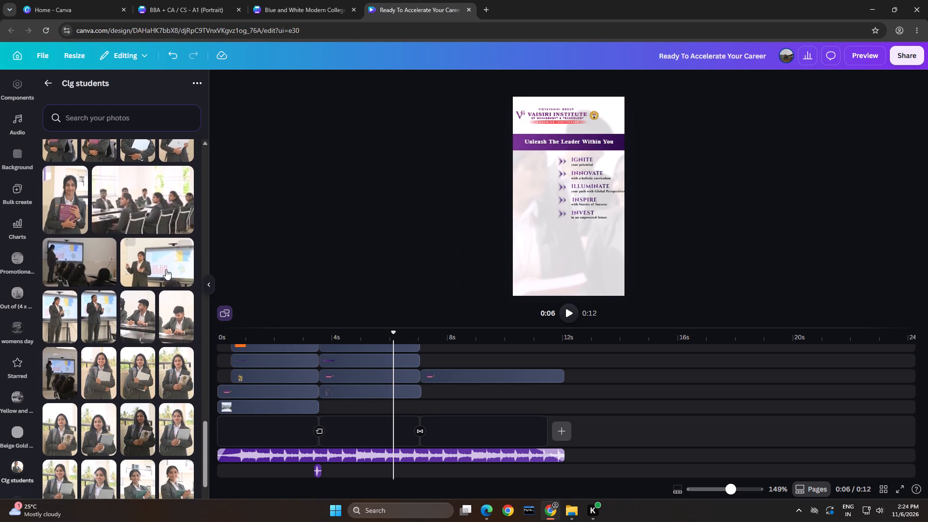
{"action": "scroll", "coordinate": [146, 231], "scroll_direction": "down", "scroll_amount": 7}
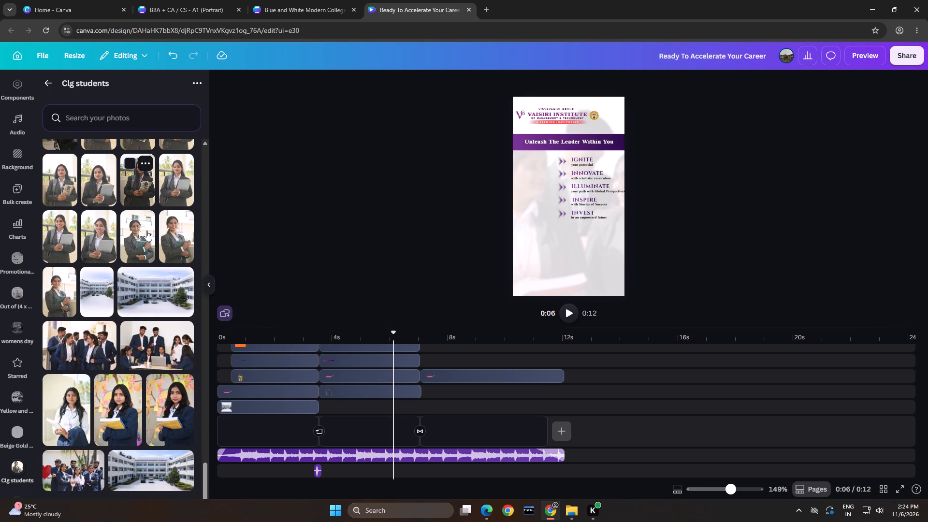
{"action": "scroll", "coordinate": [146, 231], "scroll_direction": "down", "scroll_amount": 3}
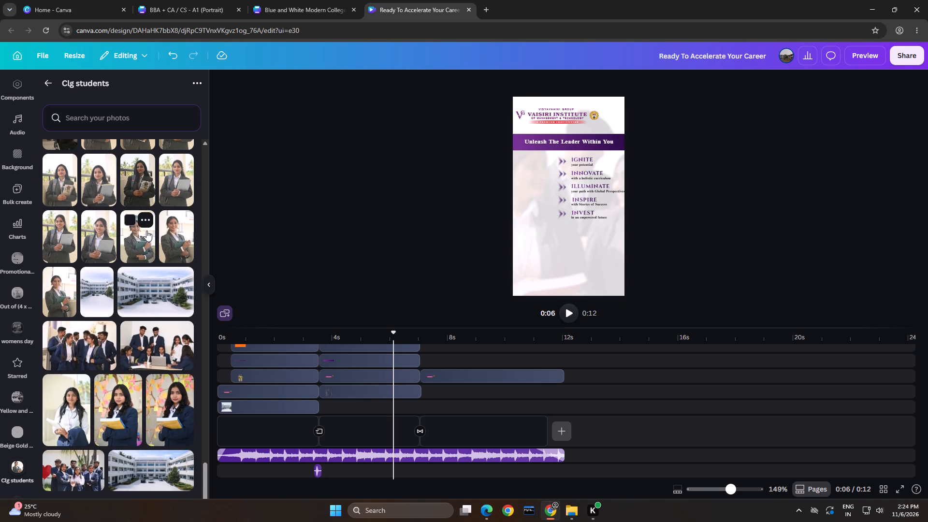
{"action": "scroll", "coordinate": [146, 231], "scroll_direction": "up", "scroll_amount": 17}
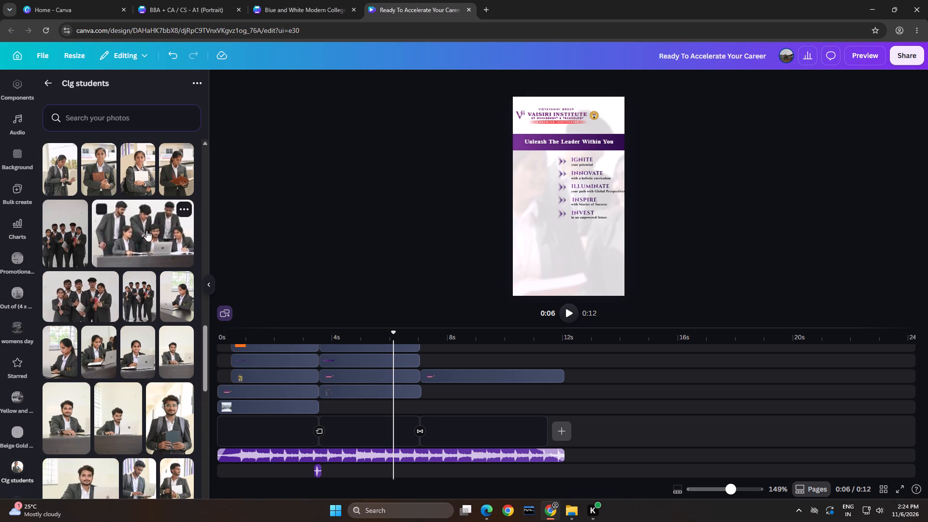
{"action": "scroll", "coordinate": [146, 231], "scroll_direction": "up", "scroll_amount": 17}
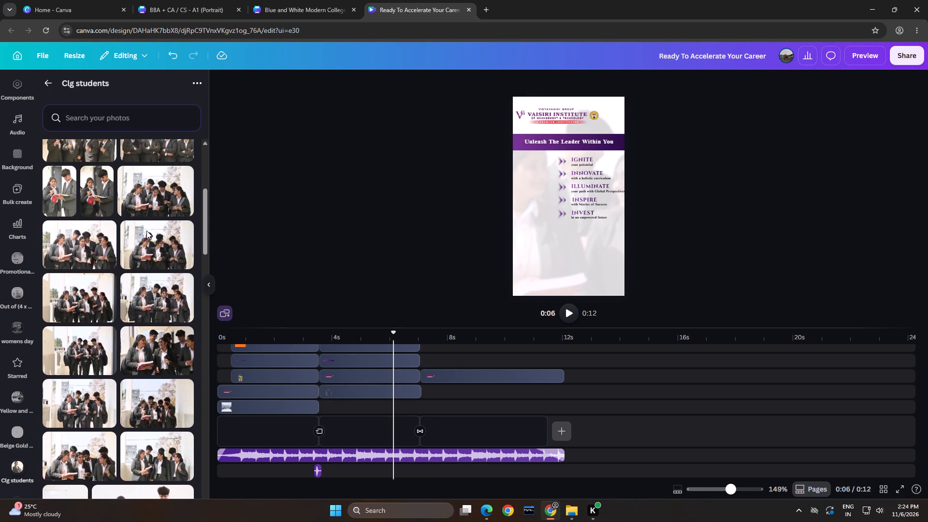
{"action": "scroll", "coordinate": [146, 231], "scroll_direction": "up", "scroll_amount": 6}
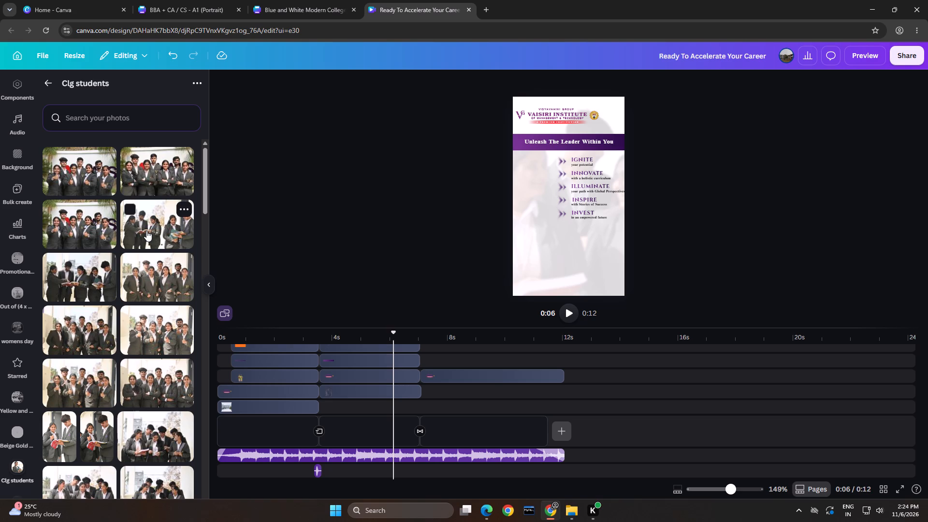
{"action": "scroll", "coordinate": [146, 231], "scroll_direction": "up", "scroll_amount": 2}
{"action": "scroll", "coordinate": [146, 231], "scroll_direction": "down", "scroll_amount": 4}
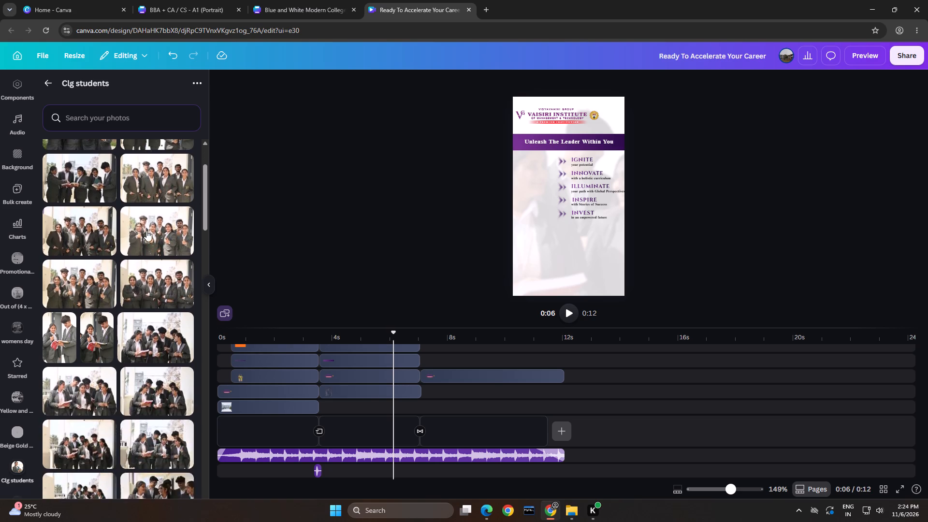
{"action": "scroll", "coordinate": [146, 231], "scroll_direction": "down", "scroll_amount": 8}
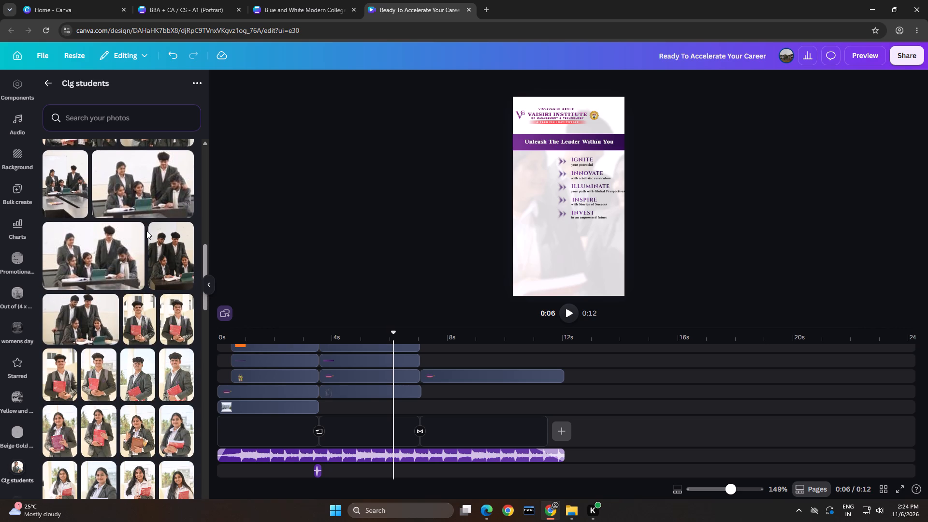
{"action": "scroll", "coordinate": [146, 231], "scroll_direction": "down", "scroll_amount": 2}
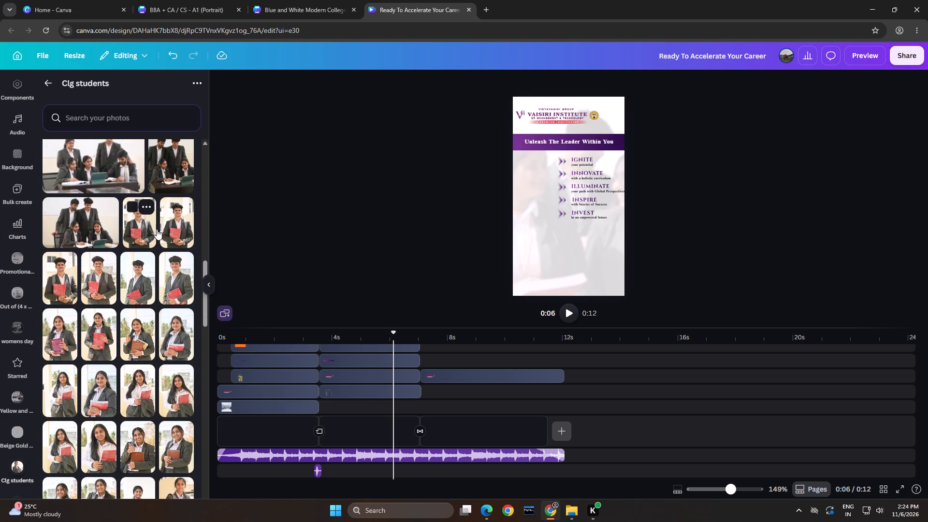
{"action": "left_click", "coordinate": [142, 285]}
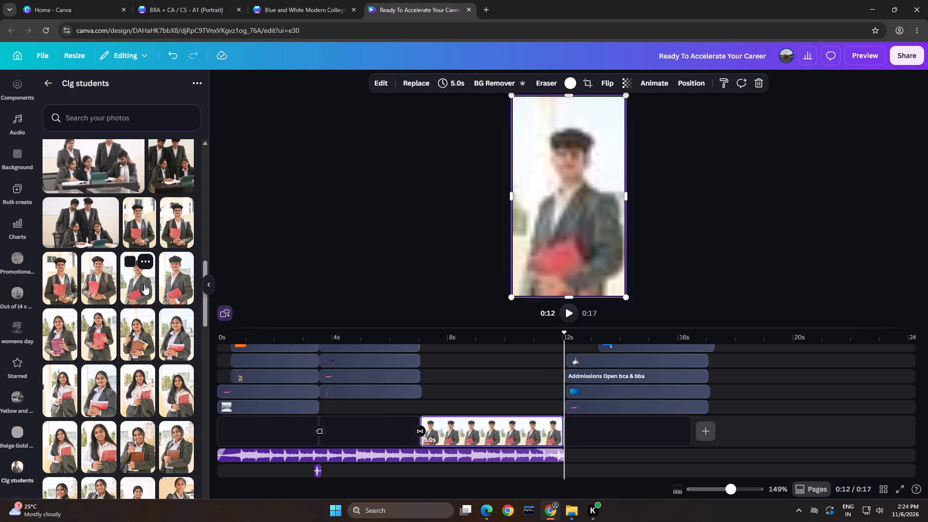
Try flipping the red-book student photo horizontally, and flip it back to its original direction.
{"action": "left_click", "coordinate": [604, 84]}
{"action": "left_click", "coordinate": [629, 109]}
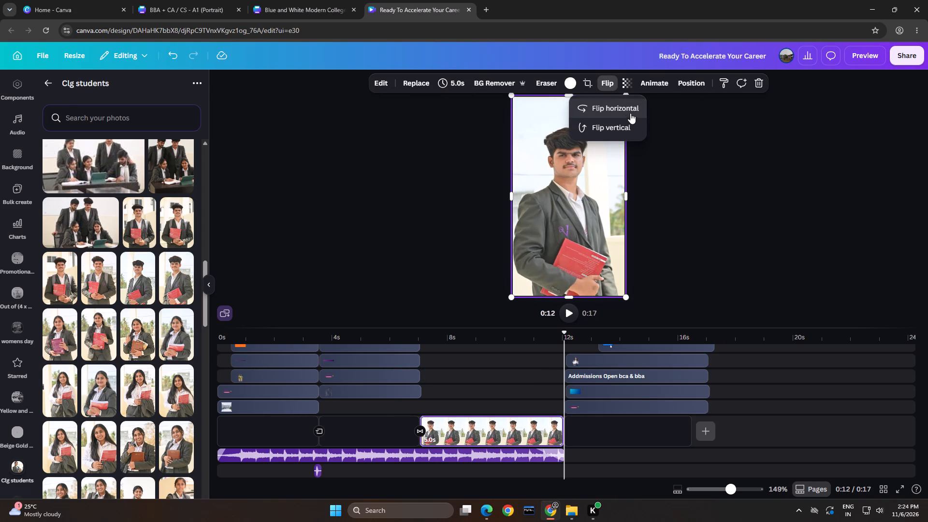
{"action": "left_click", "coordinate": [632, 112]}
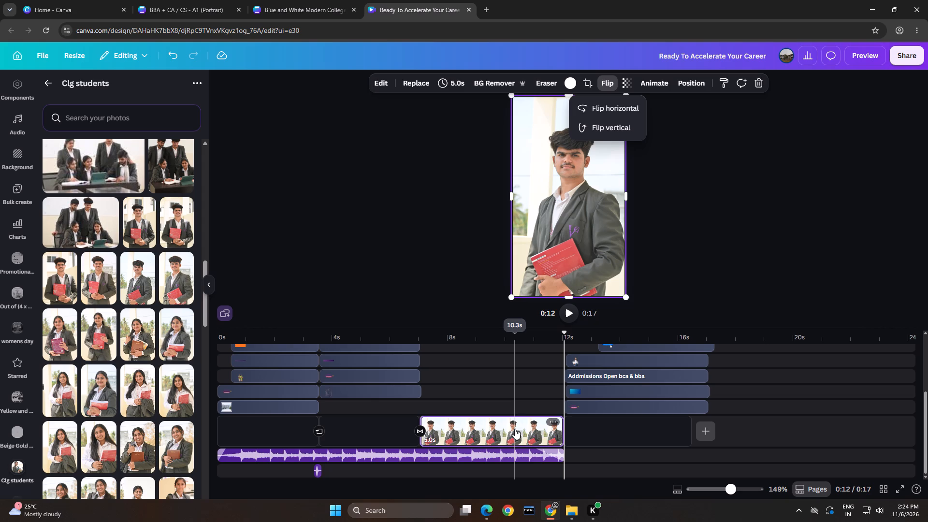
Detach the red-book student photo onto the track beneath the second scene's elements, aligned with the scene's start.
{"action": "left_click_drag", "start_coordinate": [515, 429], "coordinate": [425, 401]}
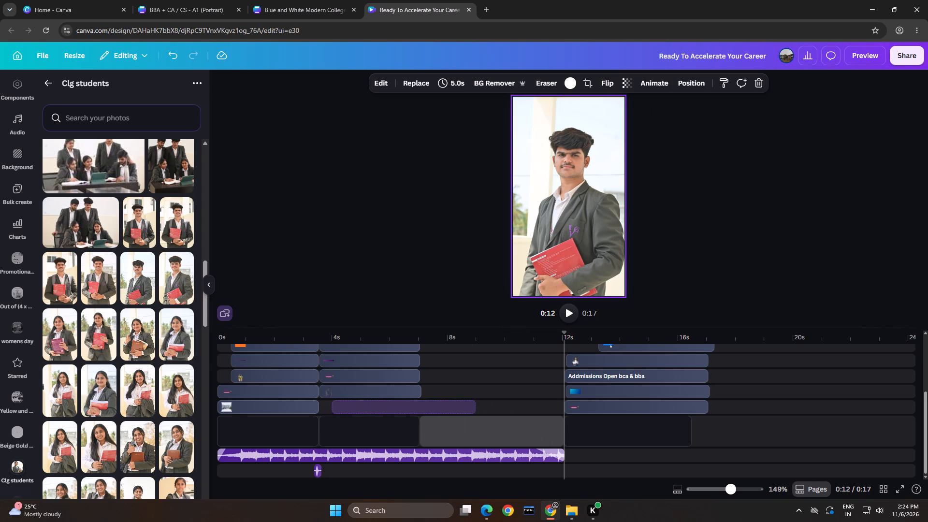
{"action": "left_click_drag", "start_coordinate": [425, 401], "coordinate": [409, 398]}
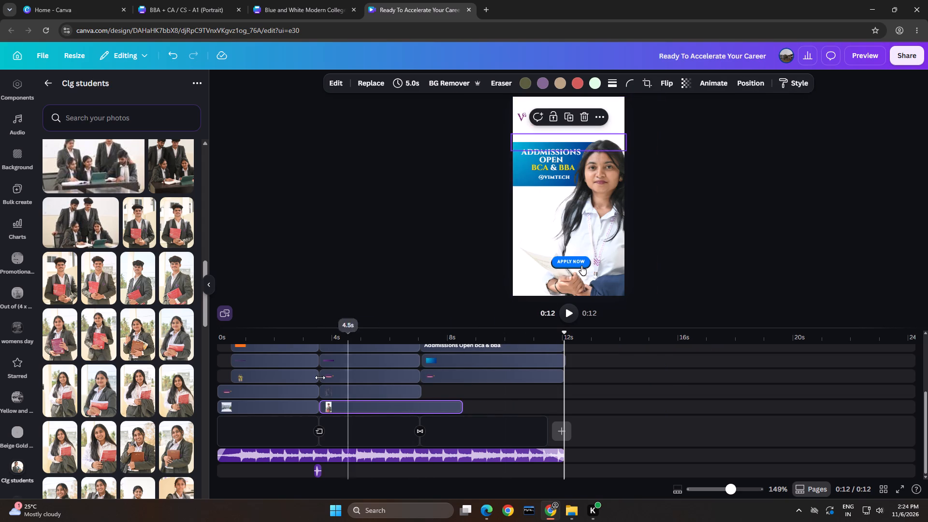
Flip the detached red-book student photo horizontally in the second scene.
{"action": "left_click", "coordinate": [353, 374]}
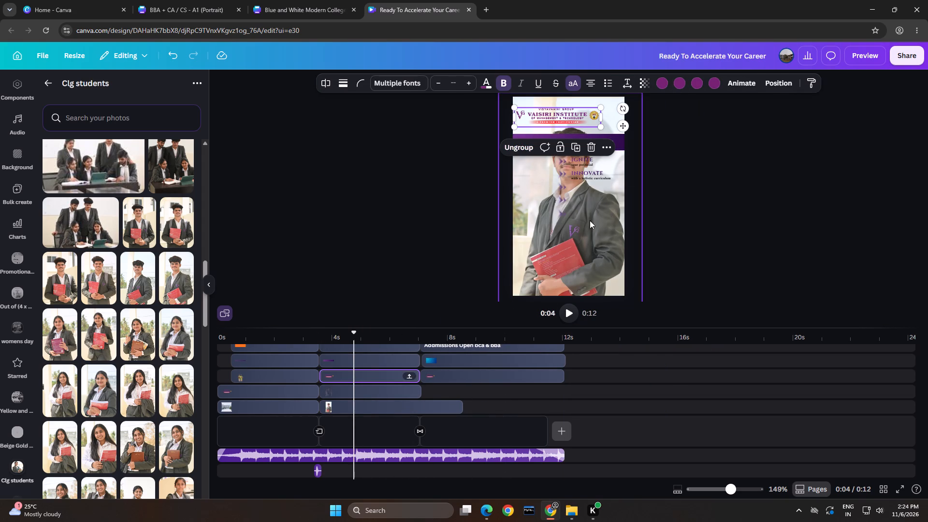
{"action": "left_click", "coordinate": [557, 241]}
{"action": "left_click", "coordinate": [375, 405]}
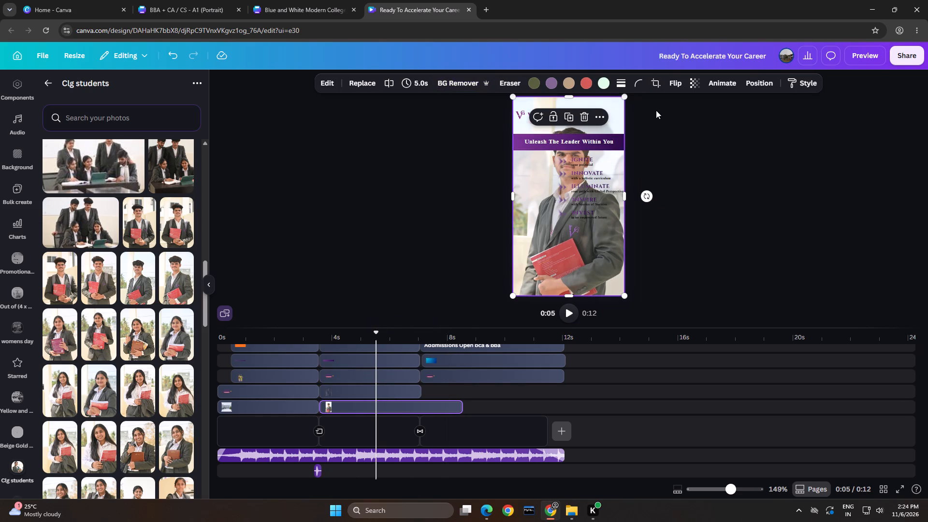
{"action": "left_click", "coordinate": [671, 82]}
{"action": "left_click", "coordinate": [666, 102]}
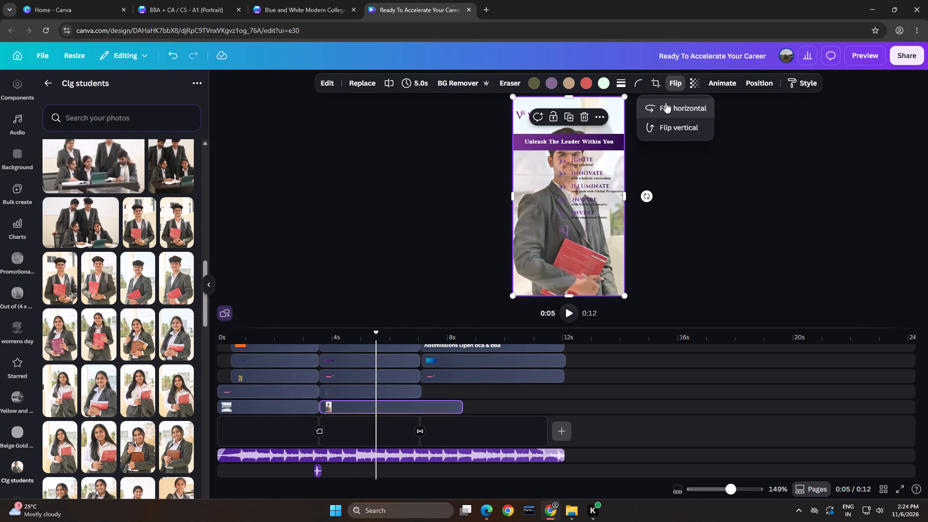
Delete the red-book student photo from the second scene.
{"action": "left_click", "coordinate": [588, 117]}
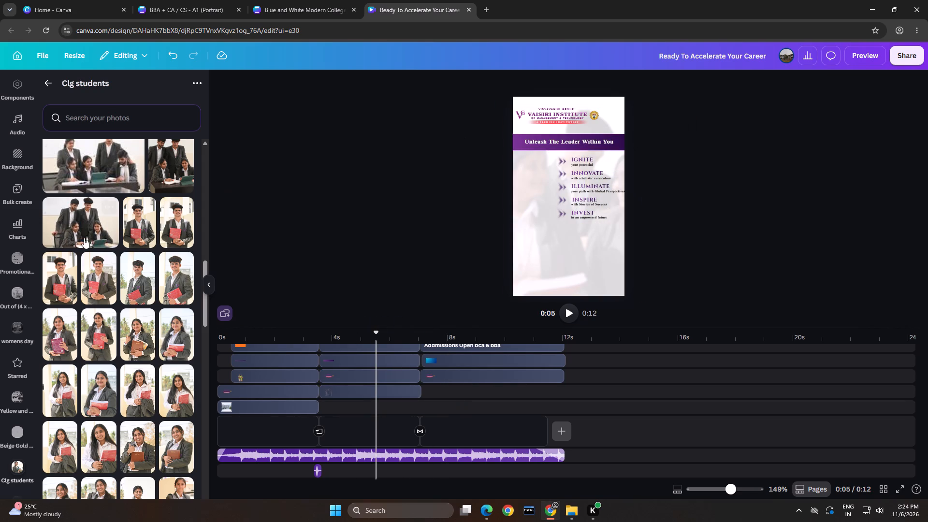
Look through the Clg students folder for another student photo suited to the second scene.
{"action": "scroll", "coordinate": [92, 250], "scroll_direction": "down", "scroll_amount": 1}
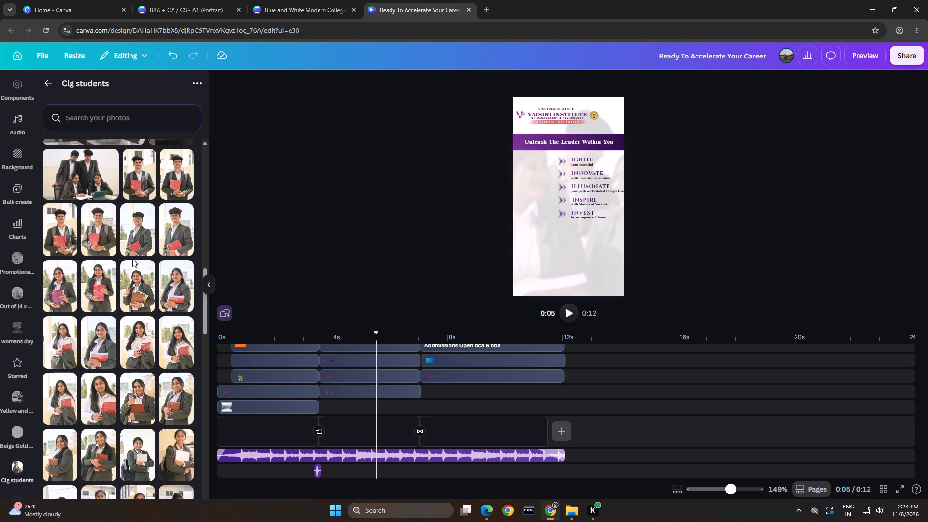
{"action": "scroll", "coordinate": [132, 259], "scroll_direction": "down", "scroll_amount": 3}
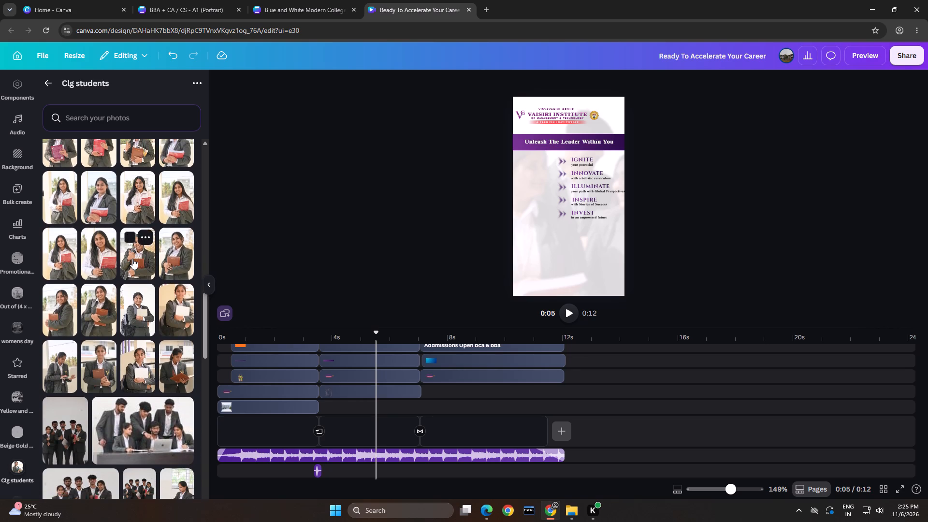
{"action": "scroll", "coordinate": [132, 259], "scroll_direction": "down", "scroll_amount": 5}
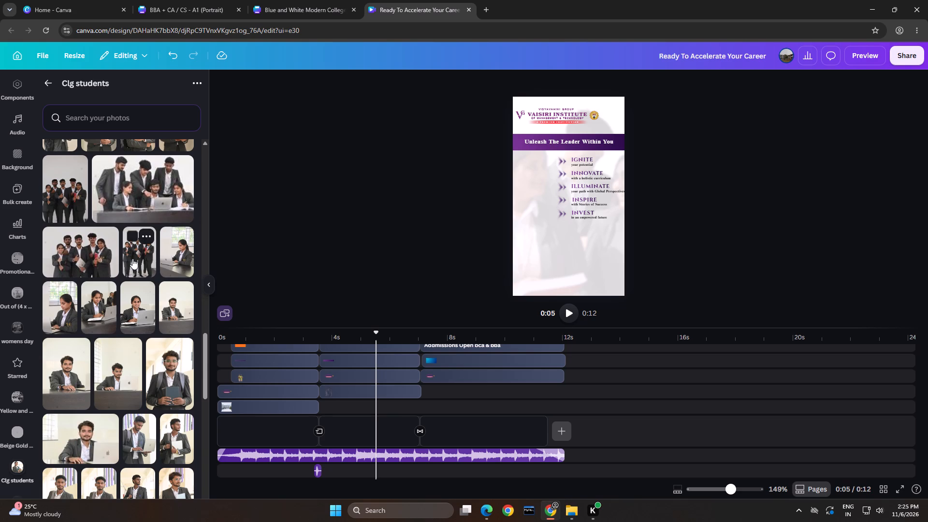
{"action": "scroll", "coordinate": [132, 259], "scroll_direction": "down", "scroll_amount": 4}
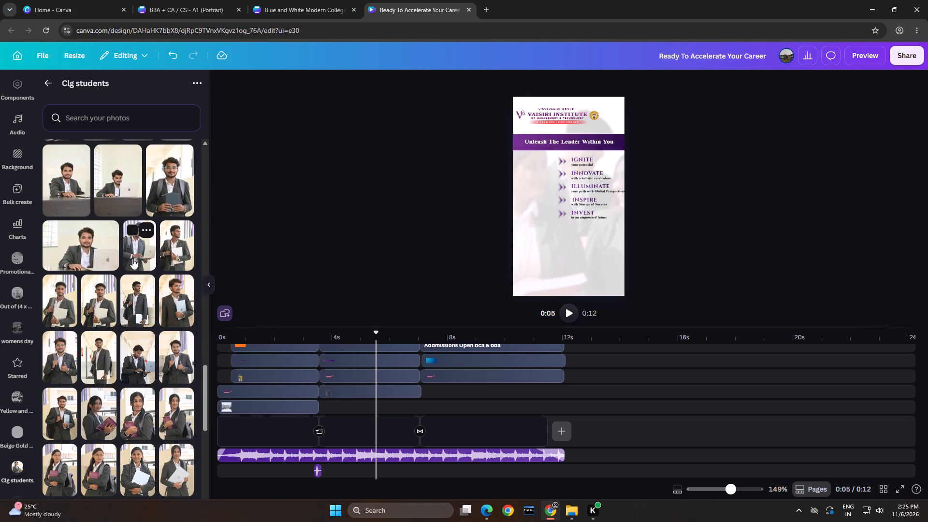
{"action": "scroll", "coordinate": [132, 259], "scroll_direction": "down", "scroll_amount": 4}
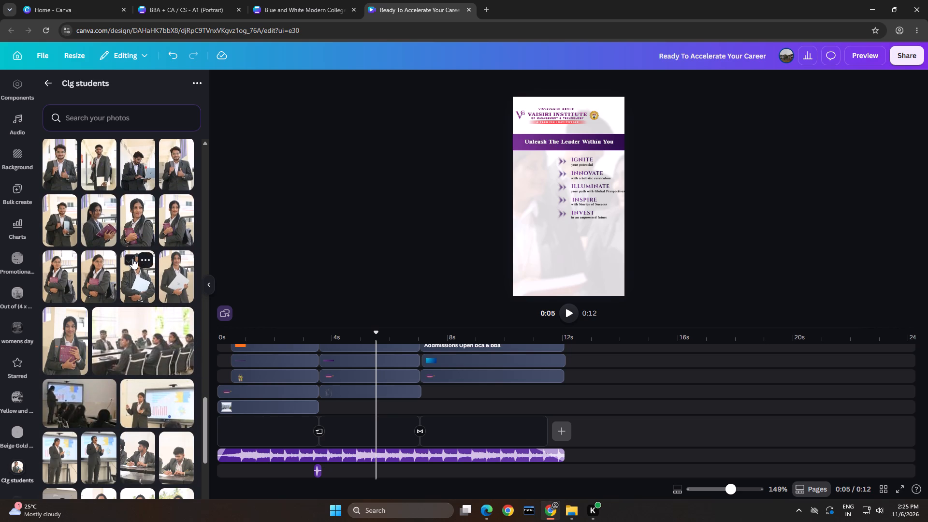
{"action": "scroll", "coordinate": [132, 259], "scroll_direction": "down", "scroll_amount": 5}
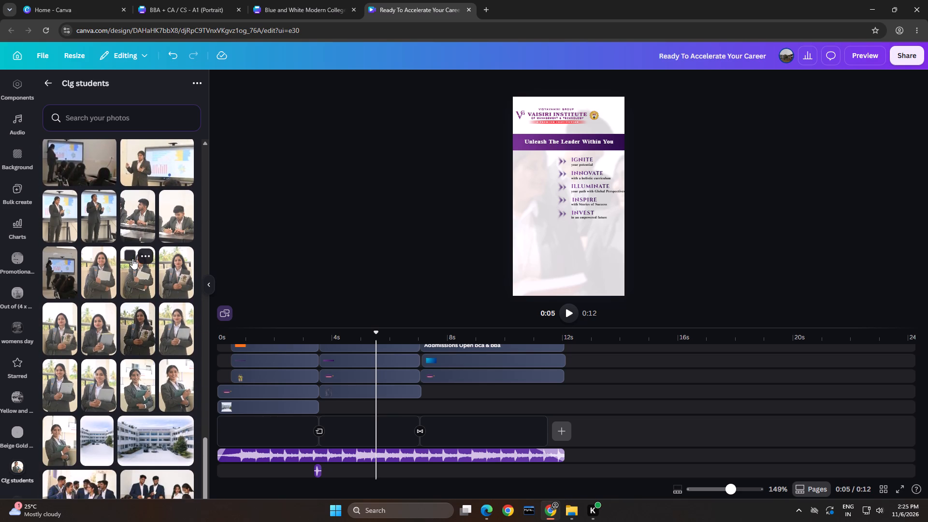
{"action": "scroll", "coordinate": [132, 259], "scroll_direction": "down", "scroll_amount": 7}
{"action": "scroll", "coordinate": [132, 259], "scroll_direction": "up", "scroll_amount": 8}
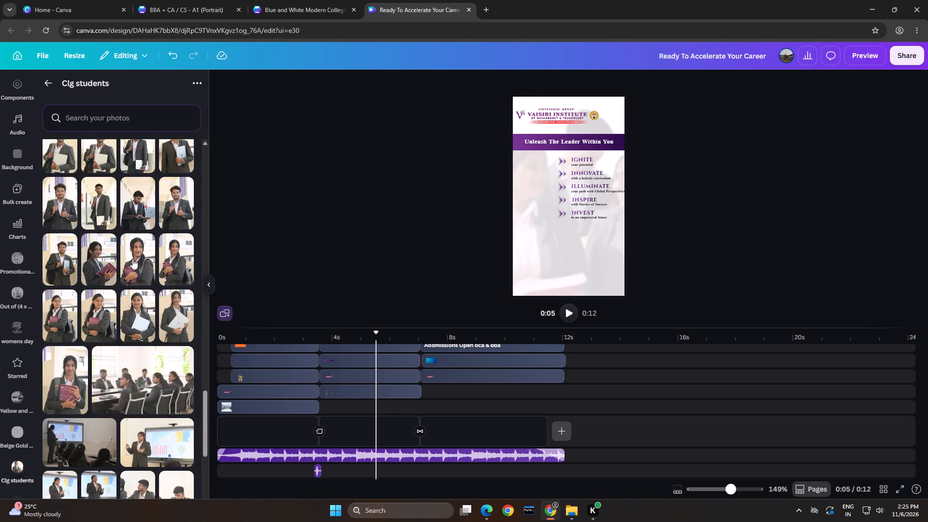
{"action": "scroll", "coordinate": [132, 259], "scroll_direction": "up", "scroll_amount": 20}
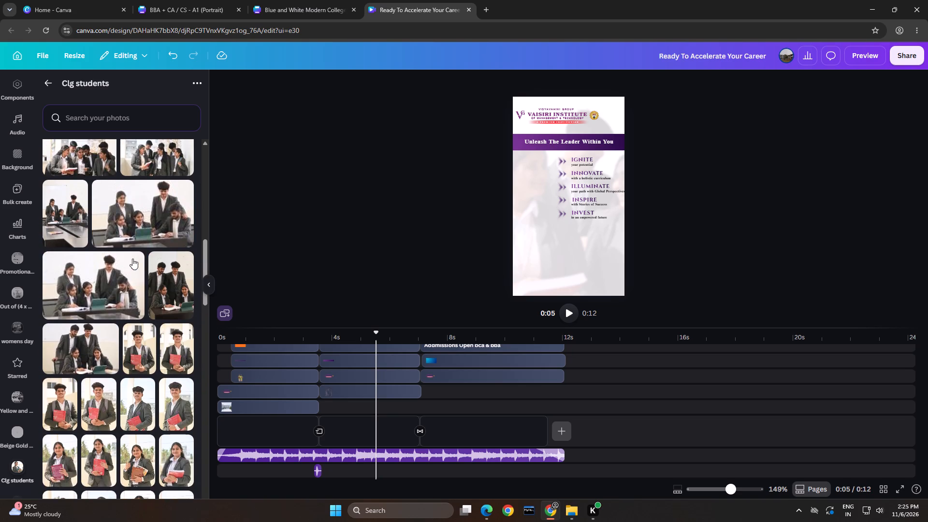
Slightly enlarge the faded group photo inside its crop in the second scene and reposition it within the frame.
{"action": "left_click", "coordinate": [586, 240]}
{"action": "double_click", "coordinate": [578, 254]}
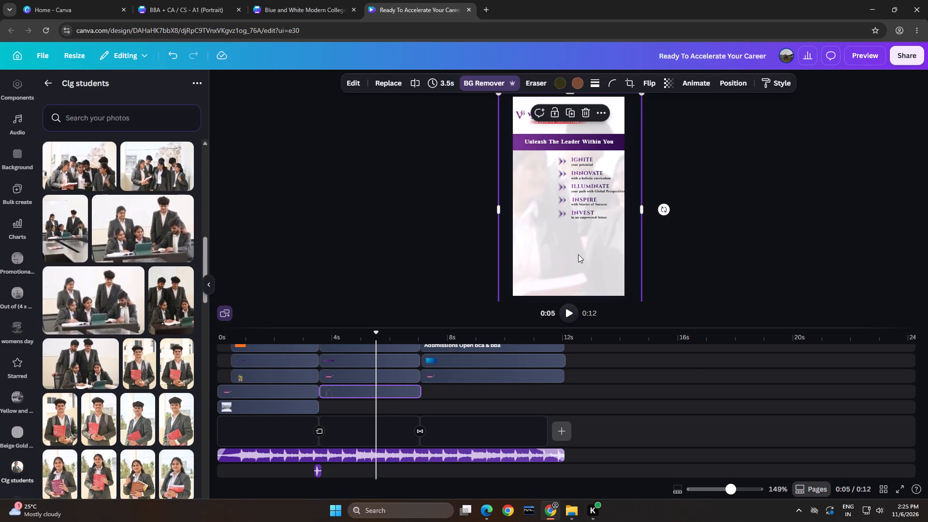
{"action": "left_click_drag", "start_coordinate": [579, 254], "coordinate": [582, 267]}
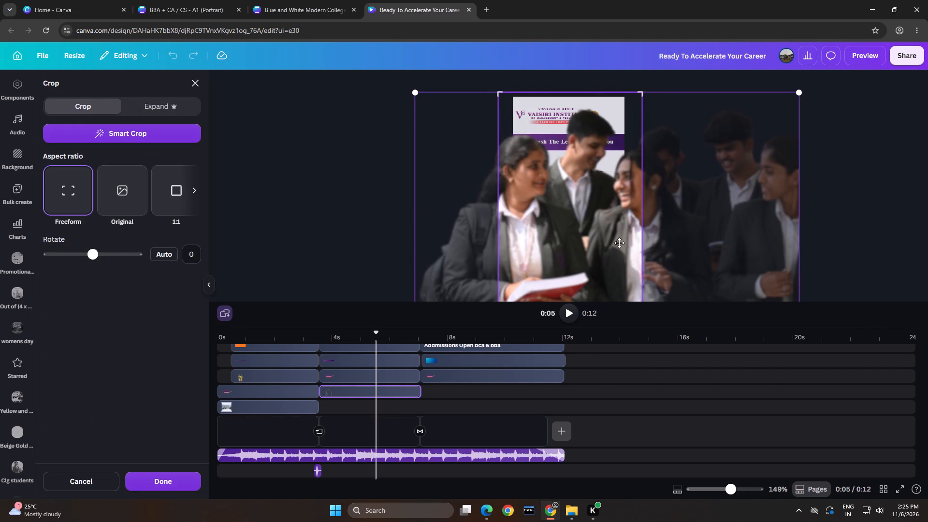
{"action": "left_click_drag", "start_coordinate": [800, 97], "coordinate": [802, 88]}
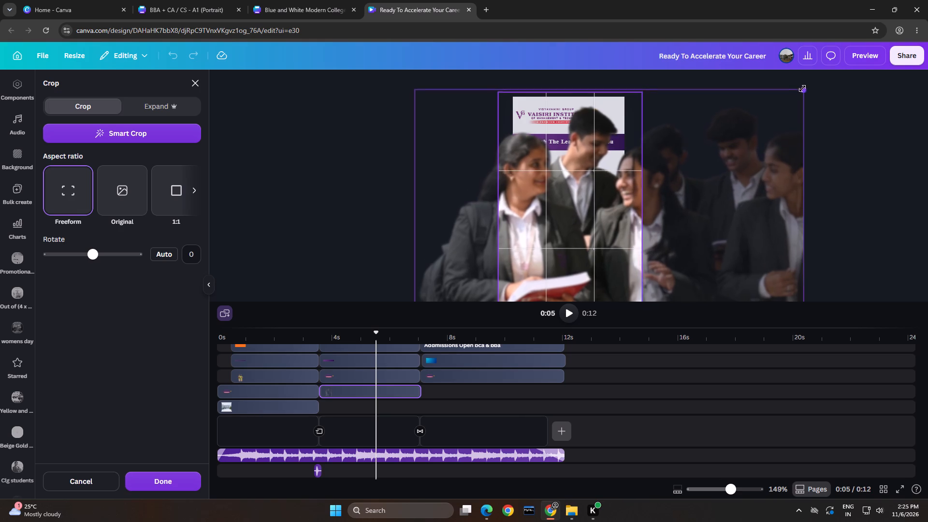
{"action": "left_click_drag", "start_coordinate": [802, 88], "coordinate": [805, 81]}
{"action": "left_click_drag", "start_coordinate": [773, 113], "coordinate": [764, 143]}
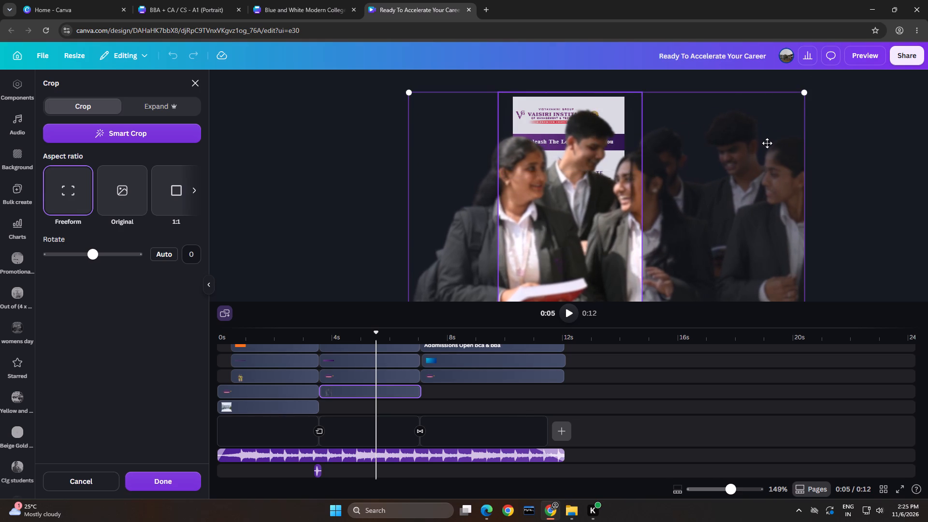
{"action": "double_click", "coordinate": [843, 145]}
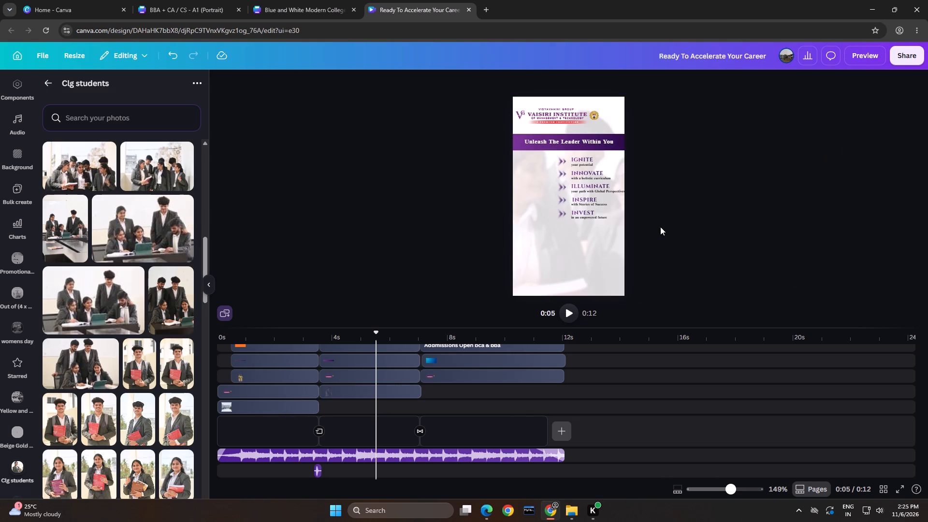
{"action": "double_click", "coordinate": [595, 250]}
{"action": "left_click_drag", "start_coordinate": [595, 250], "coordinate": [587, 250]}
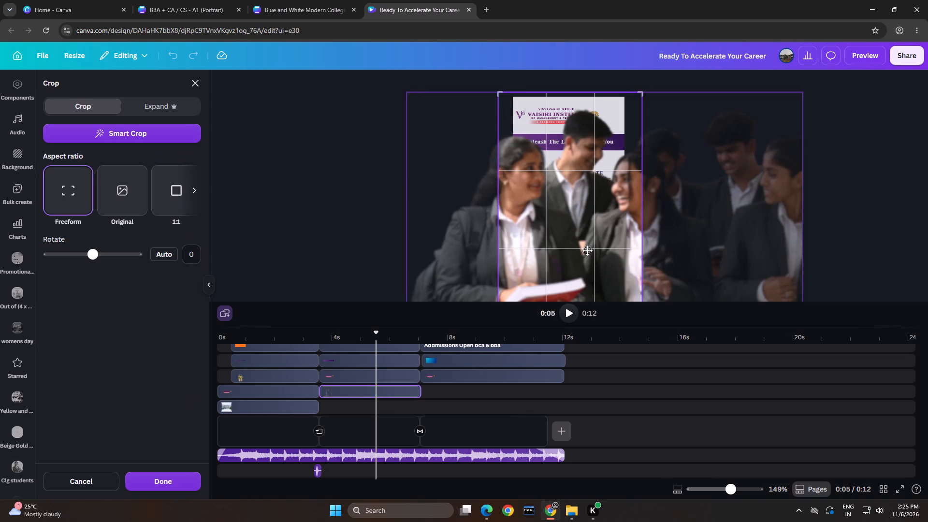
{"action": "left_click_drag", "start_coordinate": [587, 250], "coordinate": [583, 251]}
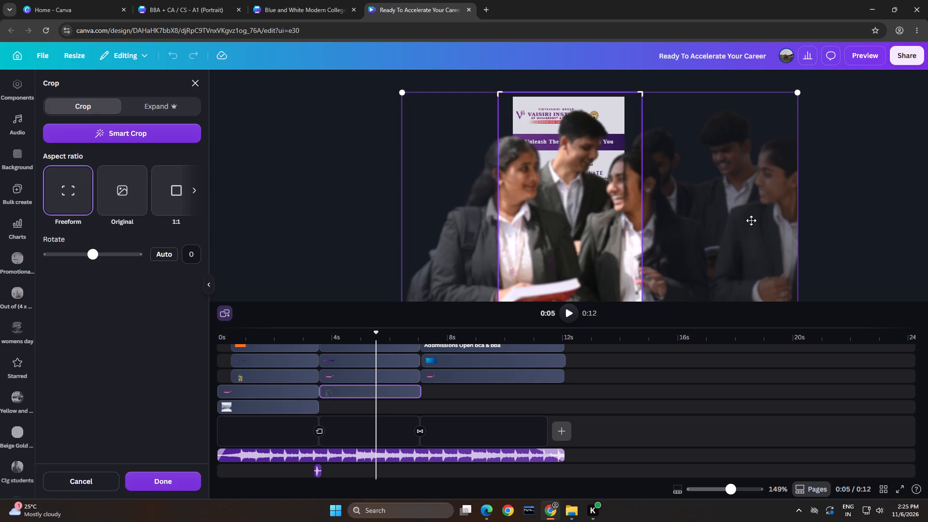
{"action": "left_click", "coordinate": [850, 203]}
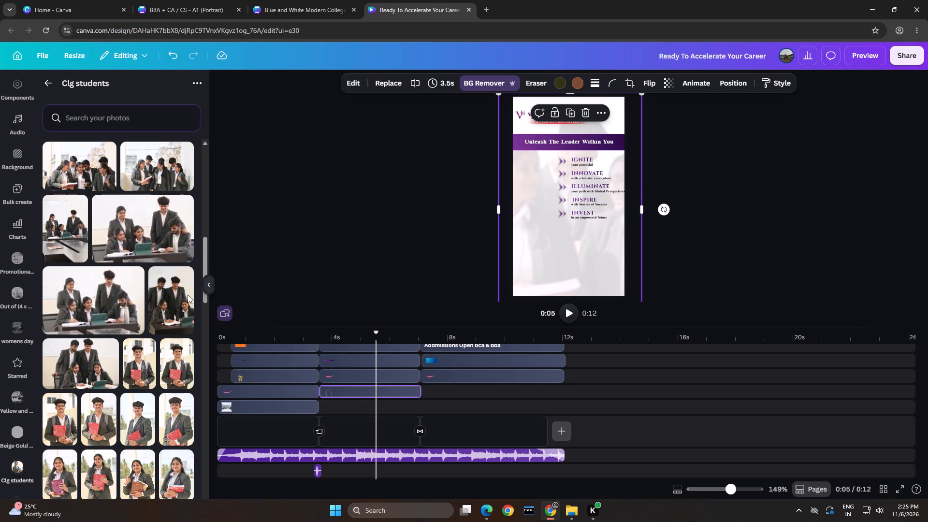
Browse the uploaded photo folders, including topper2026, for another student photo suited to the second scene.
{"action": "scroll", "coordinate": [130, 357], "scroll_direction": "down", "scroll_amount": 4}
{"action": "scroll", "coordinate": [168, 269], "scroll_direction": "up", "scroll_amount": 4}
{"action": "left_click", "coordinate": [51, 89]}
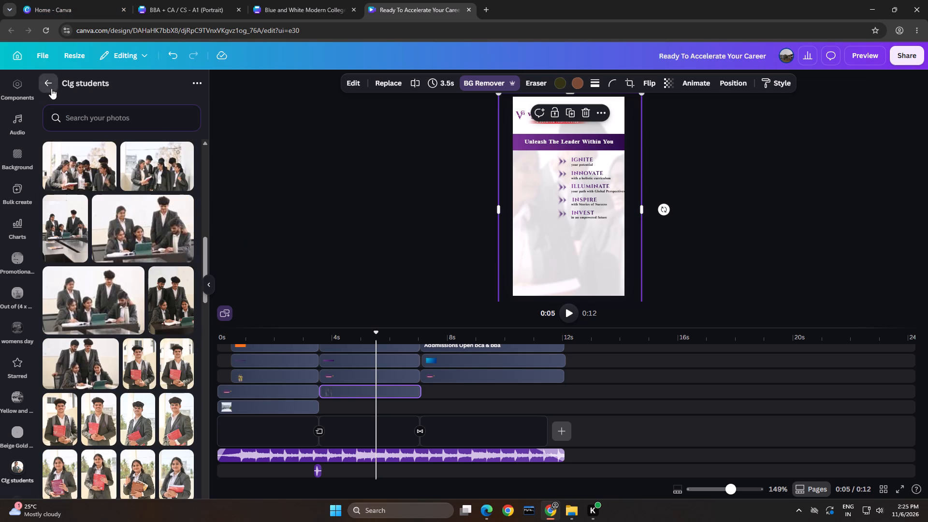
{"action": "scroll", "coordinate": [111, 275], "scroll_direction": "up", "scroll_amount": 4}
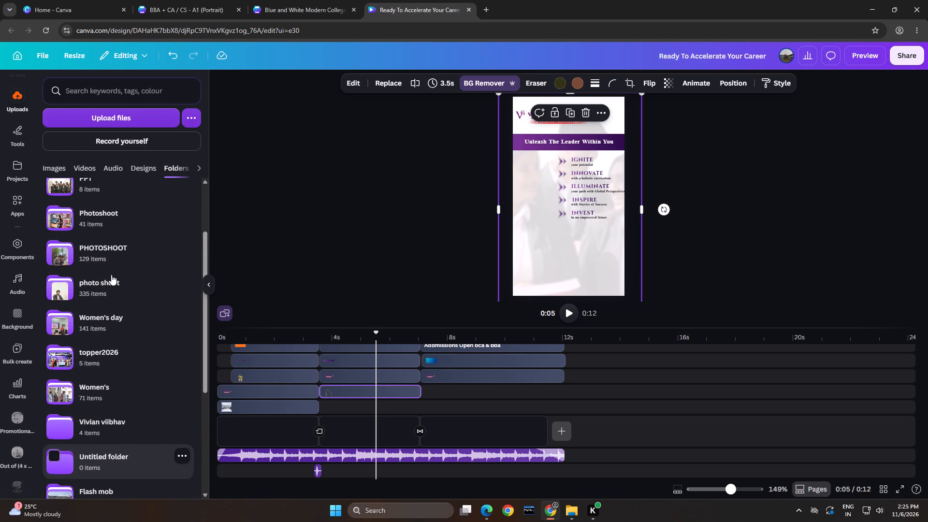
{"action": "scroll", "coordinate": [111, 275], "scroll_direction": "up", "scroll_amount": 6}
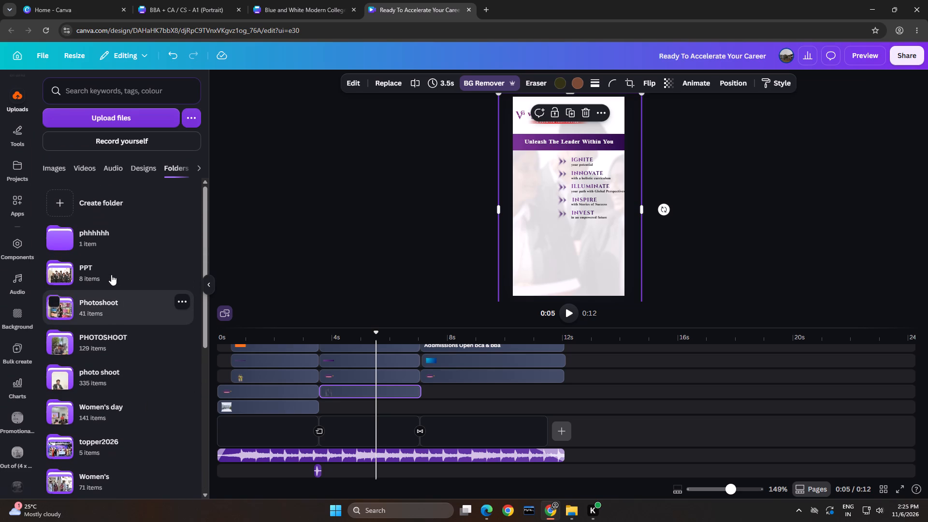
{"action": "scroll", "coordinate": [116, 280], "scroll_direction": "down", "scroll_amount": 4}
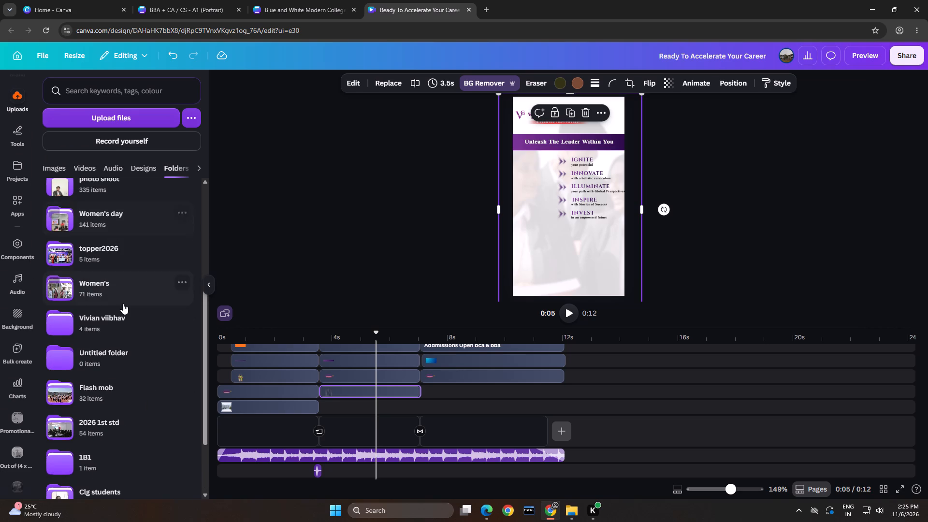
{"action": "left_click", "coordinate": [136, 254]}
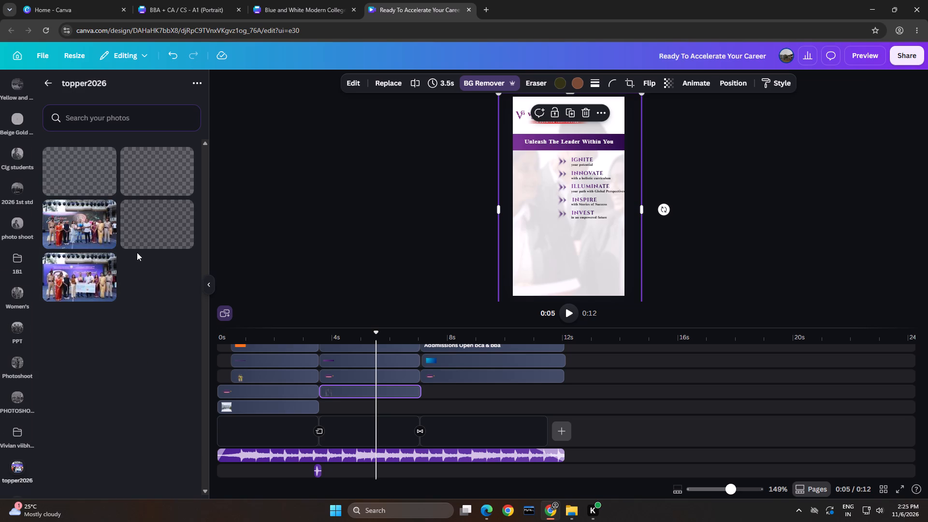
{"action": "left_click", "coordinate": [49, 81]}
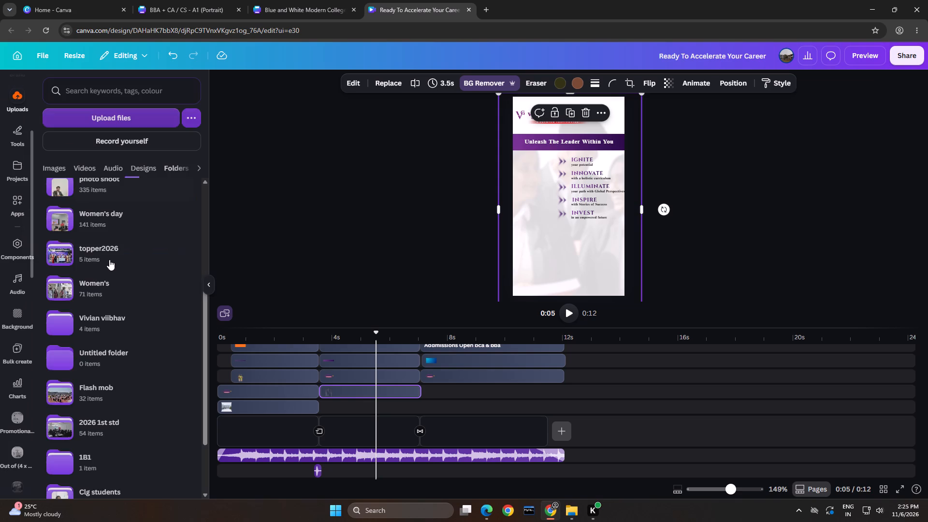
Look through all images in the handbook photos folder, inside phhhhhh, for a student photo suited to the second scene.
{"action": "scroll", "coordinate": [111, 263], "scroll_direction": "up", "scroll_amount": 6}
{"action": "left_click", "coordinate": [115, 232]}
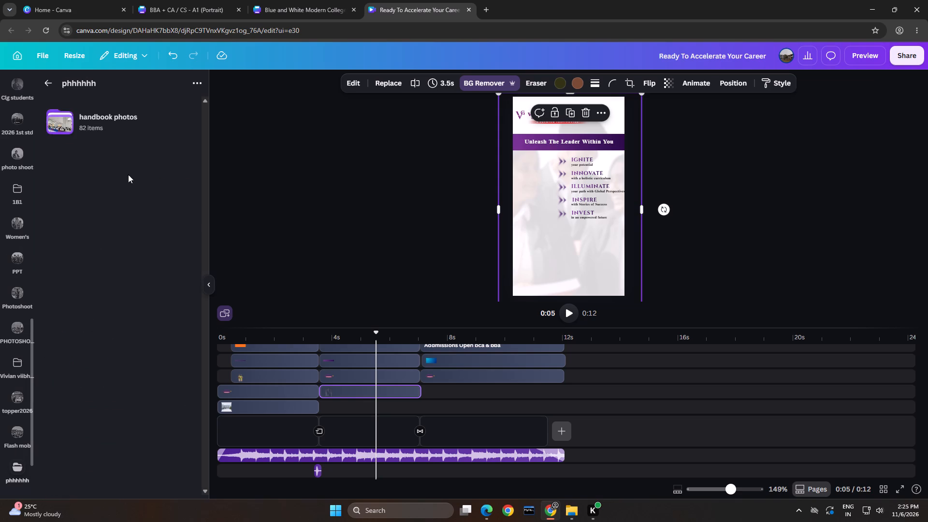
{"action": "left_click", "coordinate": [125, 124]}
{"action": "left_click", "coordinate": [180, 135]}
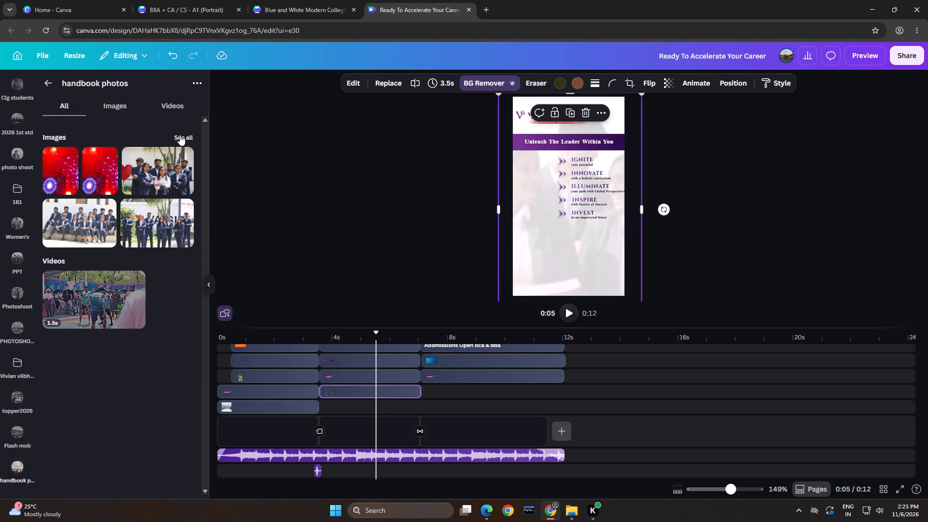
{"action": "scroll", "coordinate": [162, 226], "scroll_direction": "down", "scroll_amount": 10}
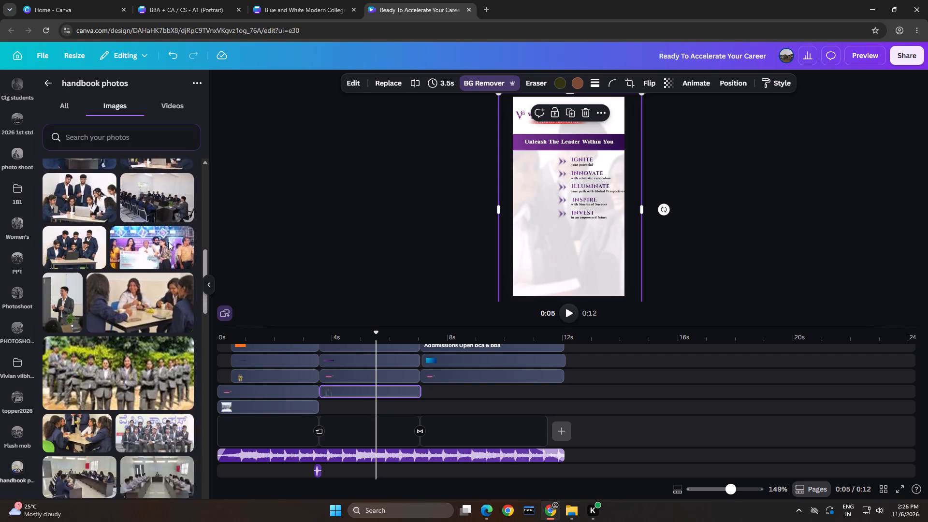
{"action": "scroll", "coordinate": [168, 242], "scroll_direction": "down", "scroll_amount": 8}
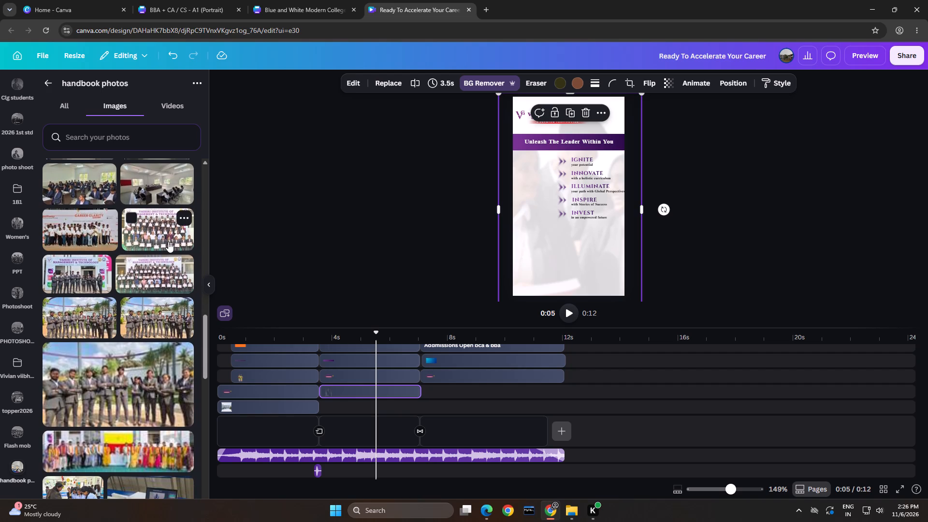
{"action": "scroll", "coordinate": [168, 242], "scroll_direction": "down", "scroll_amount": 13}
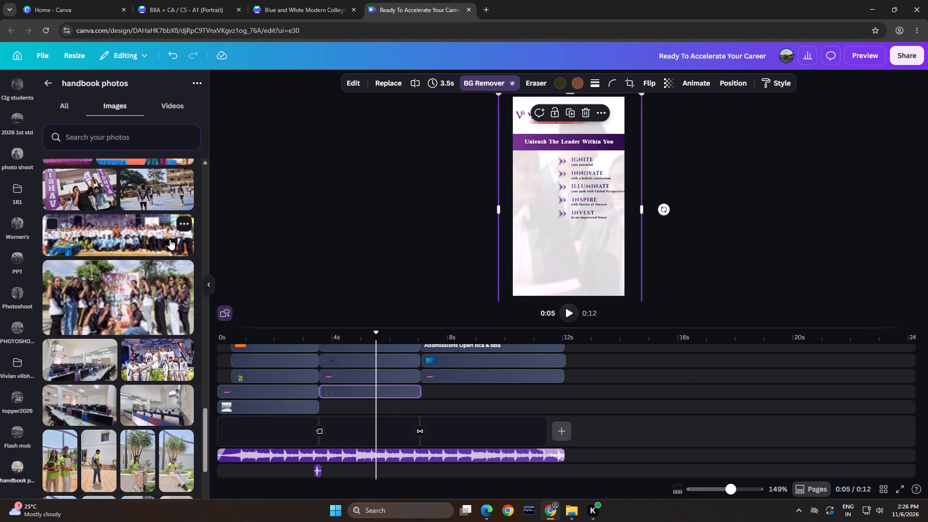
{"action": "scroll", "coordinate": [170, 239], "scroll_direction": "down", "scroll_amount": 12}
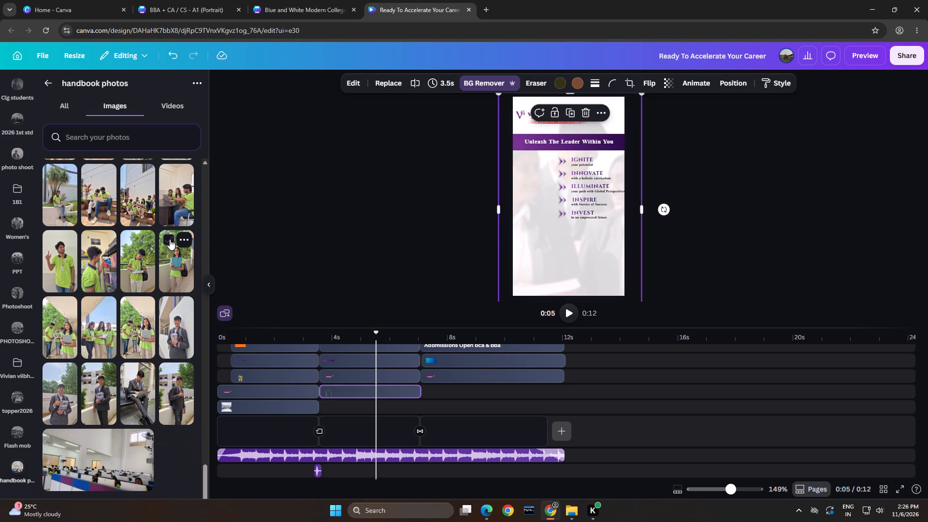
{"action": "scroll", "coordinate": [170, 239], "scroll_direction": "up", "scroll_amount": 3}
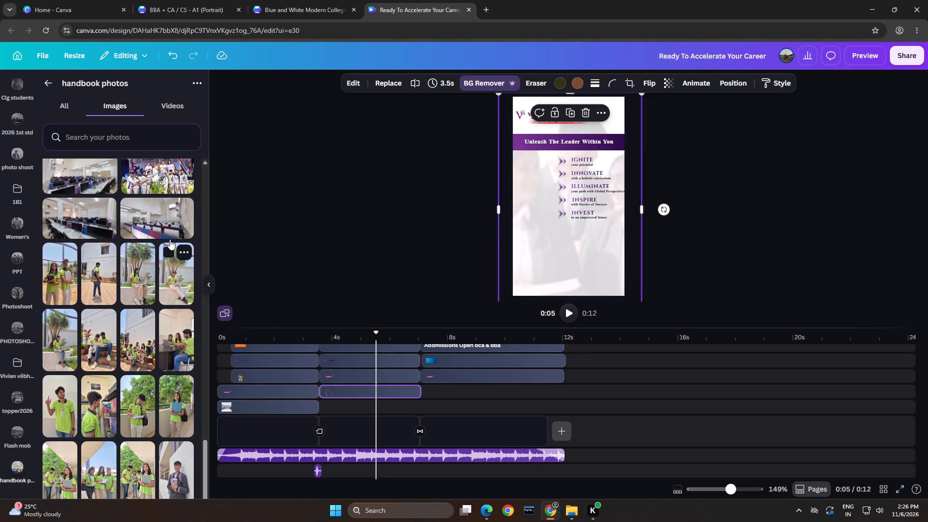
{"action": "scroll", "coordinate": [171, 240], "scroll_direction": "up", "scroll_amount": 5}
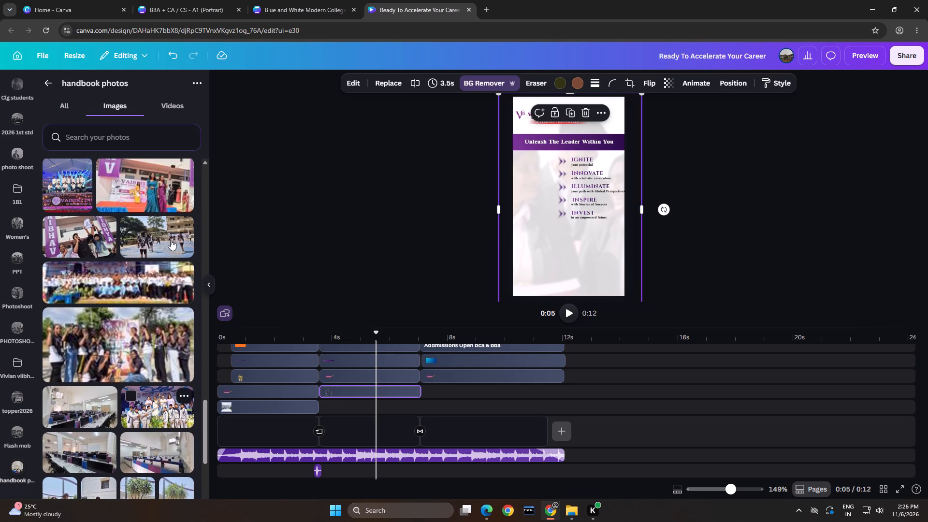
{"action": "scroll", "coordinate": [171, 240], "scroll_direction": "up", "scroll_amount": 5}
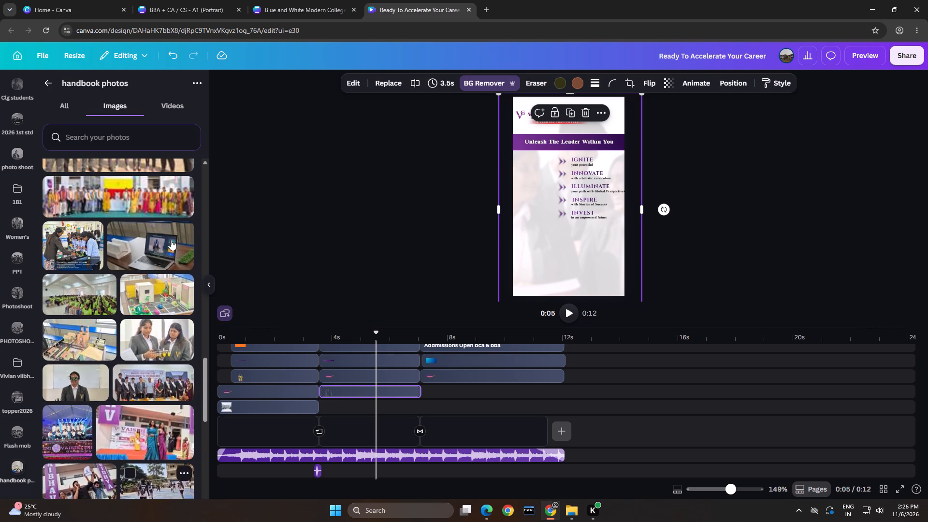
{"action": "scroll", "coordinate": [171, 240], "scroll_direction": "up", "scroll_amount": 10}
{"action": "scroll", "coordinate": [171, 240], "scroll_direction": "up", "scroll_amount": 11}
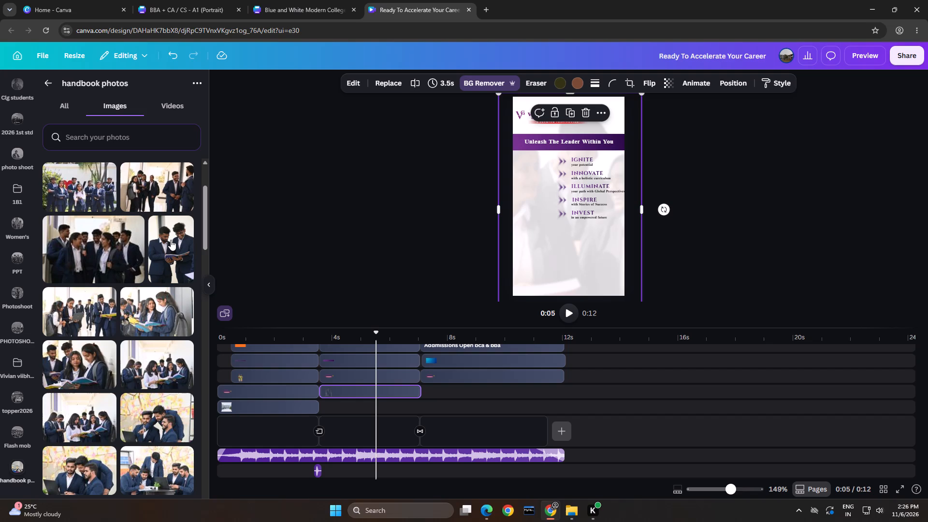
{"action": "scroll", "coordinate": [171, 240], "scroll_direction": "up", "scroll_amount": 2}
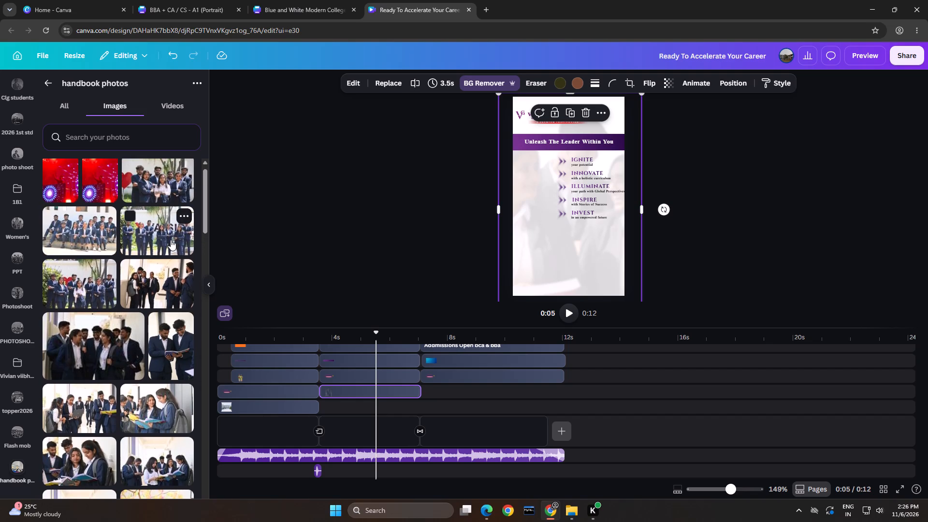
{"action": "scroll", "coordinate": [181, 250], "scroll_direction": "up", "scroll_amount": 1}
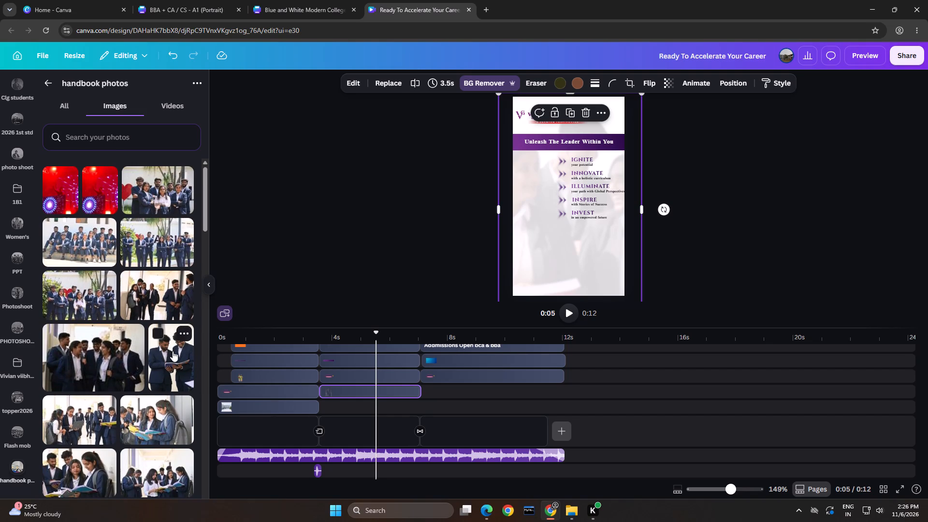
Add the handbook photo of two suited male students reading a book at the start of the second scene.
{"action": "left_click", "coordinate": [176, 352]}
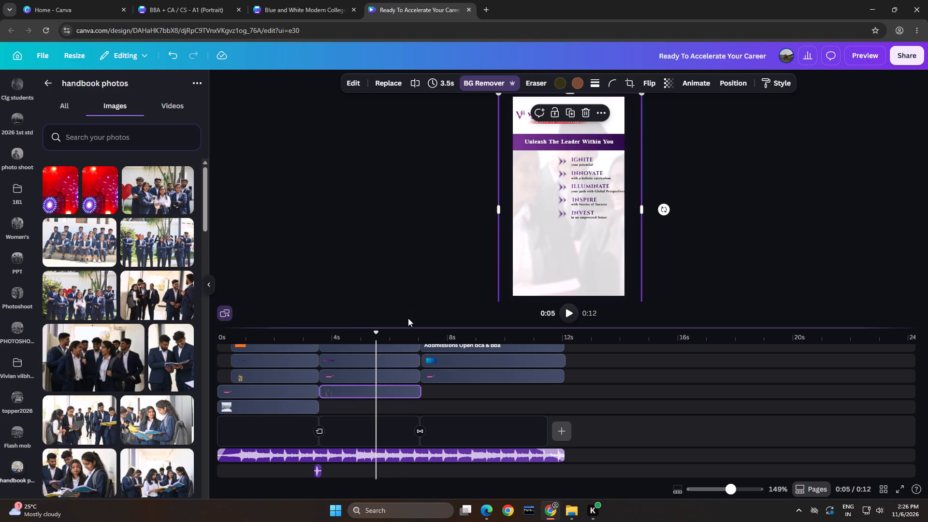
{"action": "scroll", "coordinate": [423, 374], "scroll_direction": "up", "scroll_amount": 5}
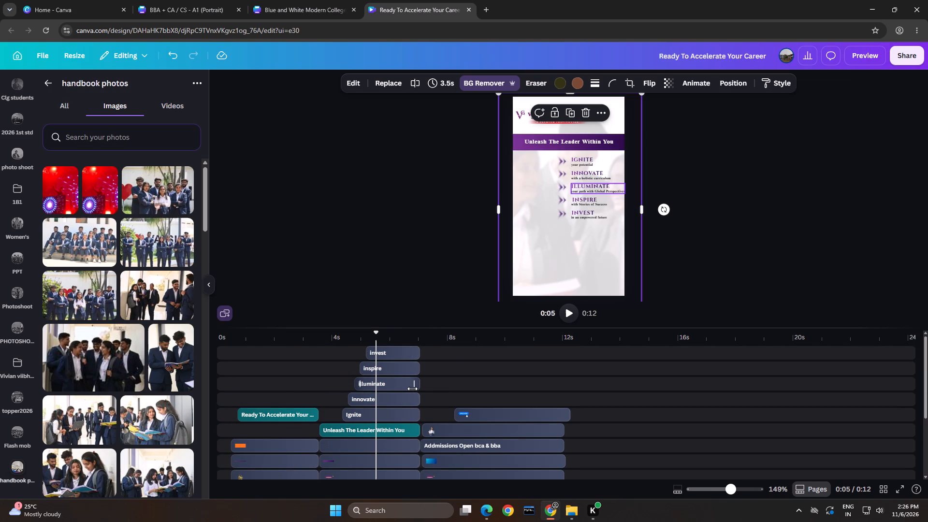
{"action": "scroll", "coordinate": [419, 391], "scroll_direction": "down", "scroll_amount": 5}
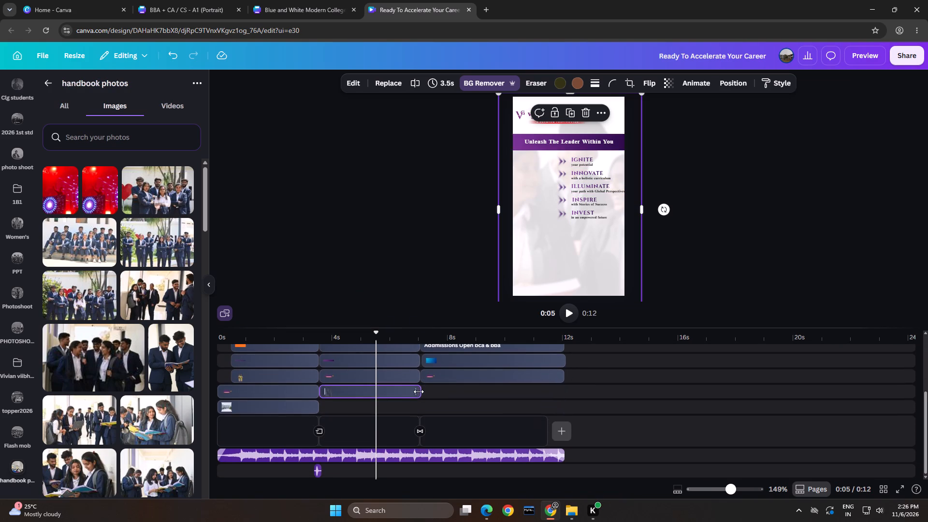
{"action": "left_click", "coordinate": [336, 403]}
{"action": "left_click", "coordinate": [325, 406]}
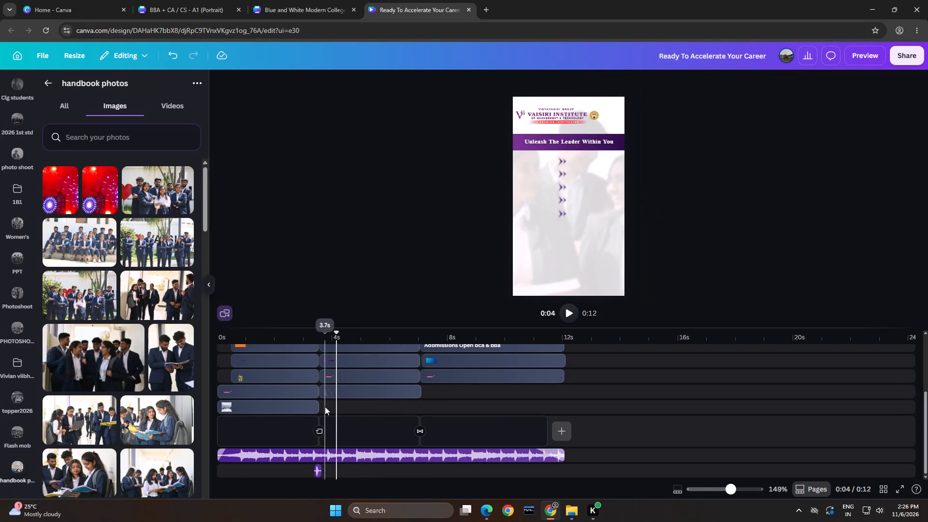
{"action": "left_click", "coordinate": [182, 349]}
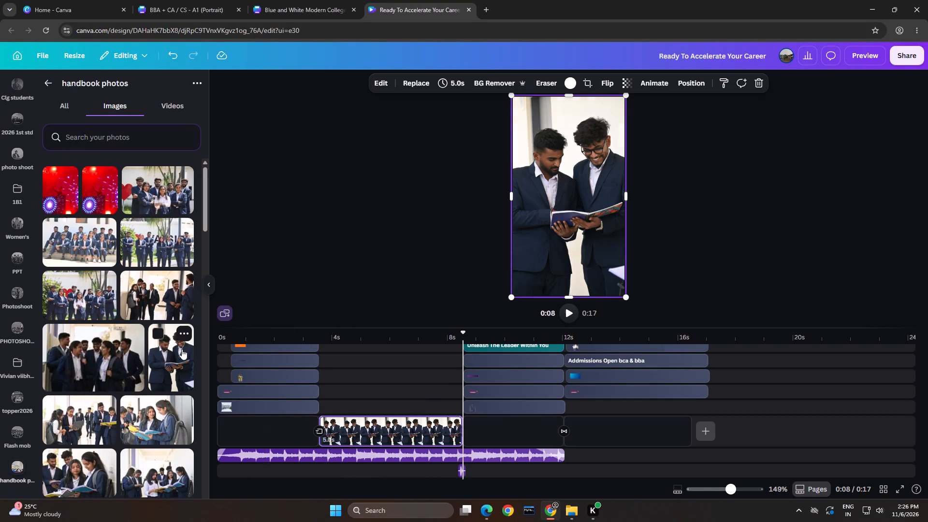
Detach the two-student photo onto the track beneath the second scene's elements, aligned with the scene's start.
{"action": "left_click_drag", "start_coordinate": [397, 432], "coordinate": [398, 432]}
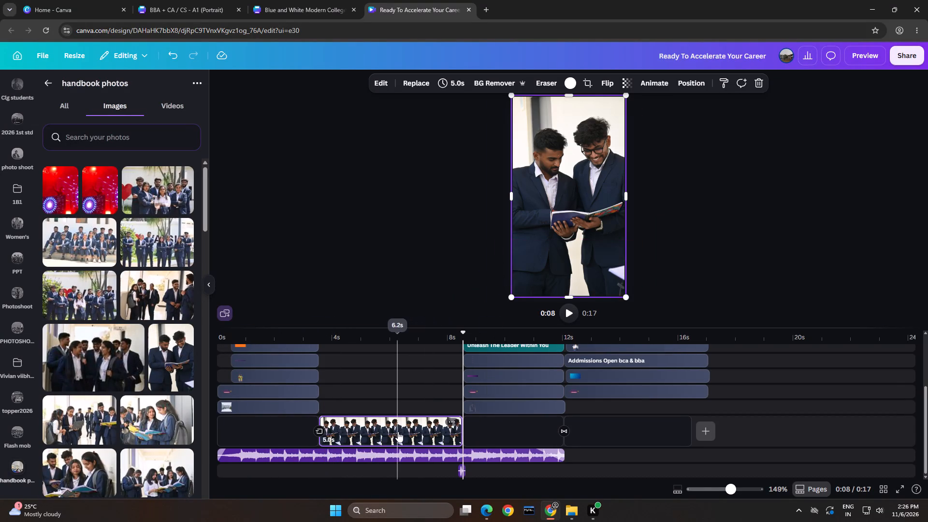
{"action": "left_click_drag", "start_coordinate": [398, 432], "coordinate": [399, 413]}
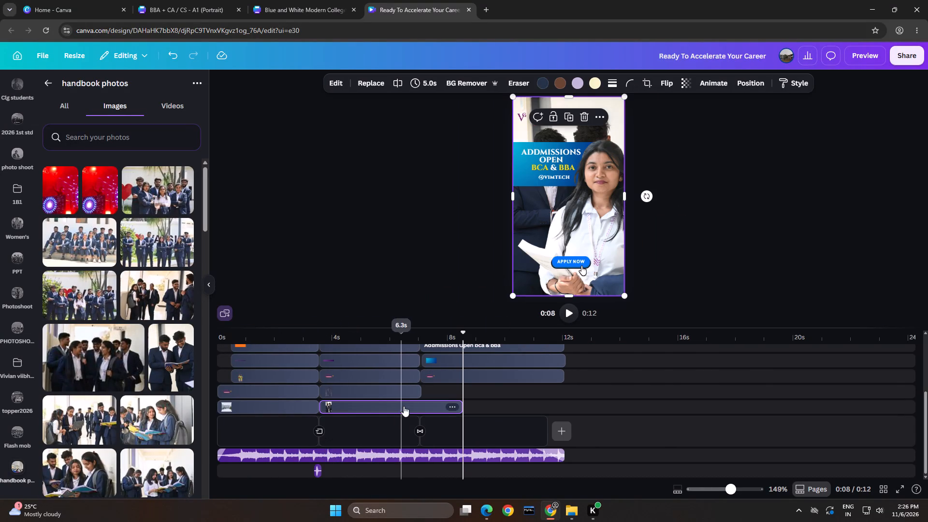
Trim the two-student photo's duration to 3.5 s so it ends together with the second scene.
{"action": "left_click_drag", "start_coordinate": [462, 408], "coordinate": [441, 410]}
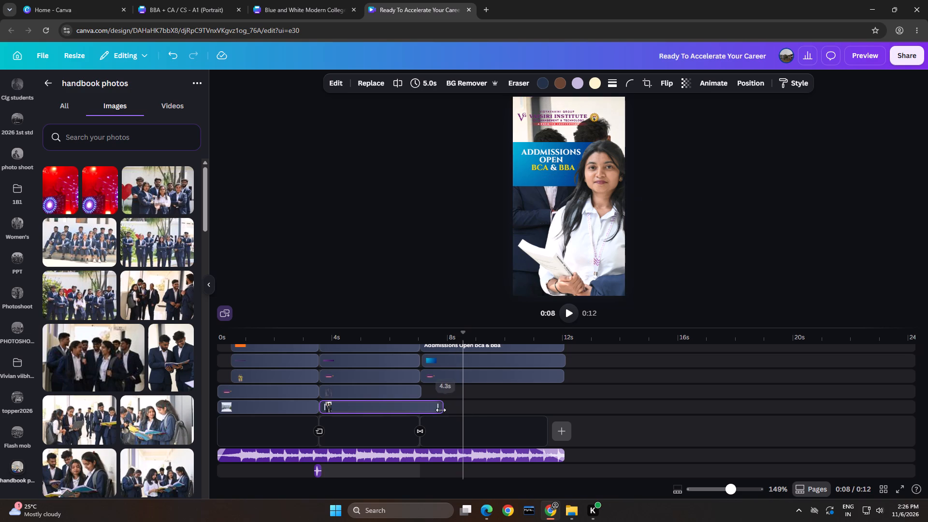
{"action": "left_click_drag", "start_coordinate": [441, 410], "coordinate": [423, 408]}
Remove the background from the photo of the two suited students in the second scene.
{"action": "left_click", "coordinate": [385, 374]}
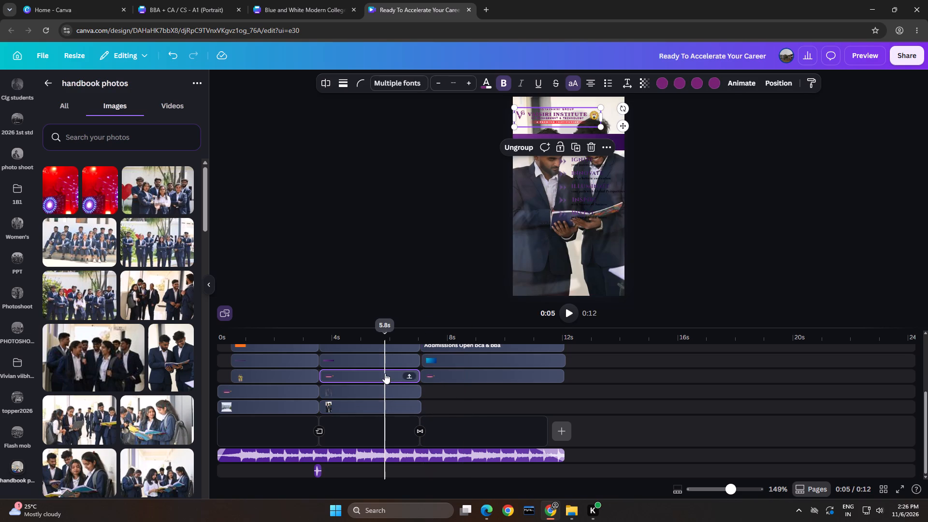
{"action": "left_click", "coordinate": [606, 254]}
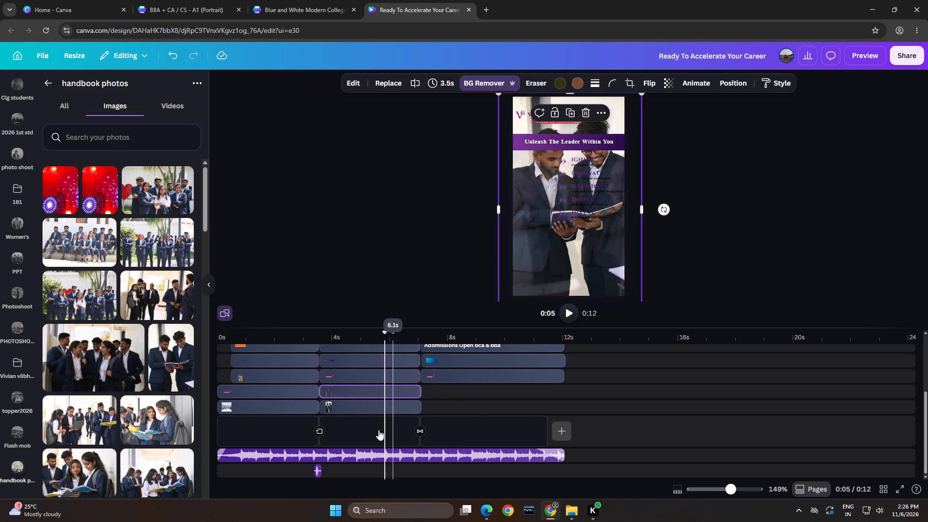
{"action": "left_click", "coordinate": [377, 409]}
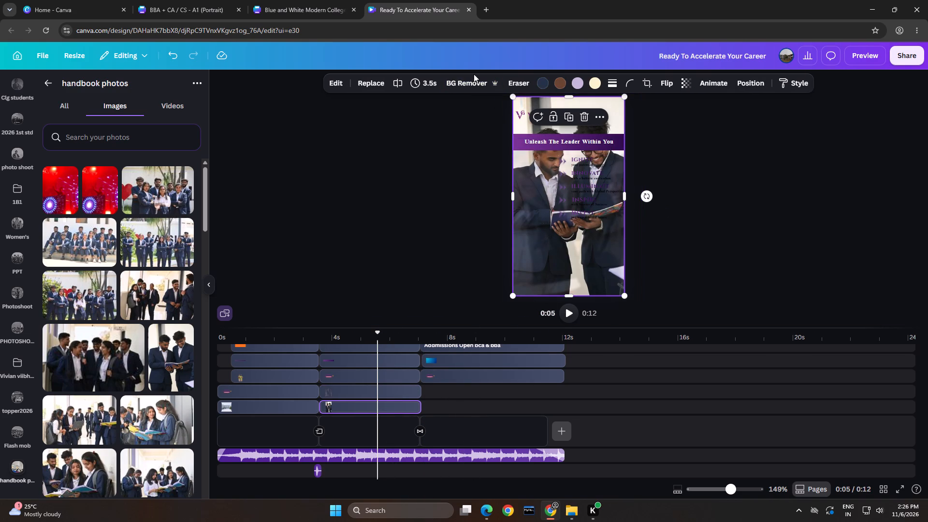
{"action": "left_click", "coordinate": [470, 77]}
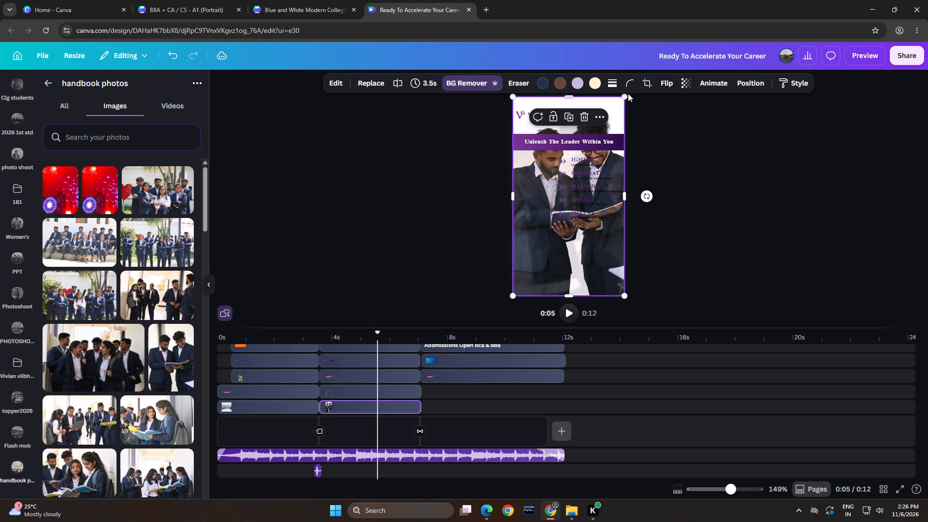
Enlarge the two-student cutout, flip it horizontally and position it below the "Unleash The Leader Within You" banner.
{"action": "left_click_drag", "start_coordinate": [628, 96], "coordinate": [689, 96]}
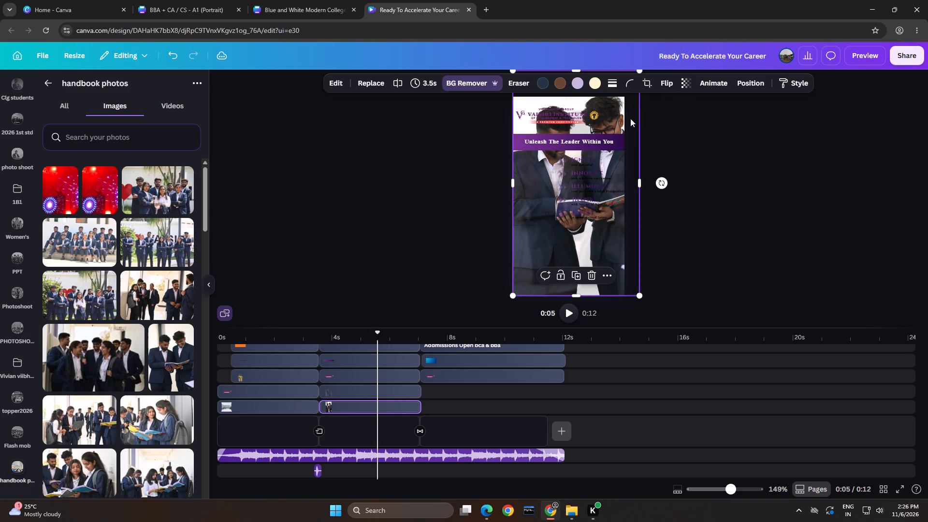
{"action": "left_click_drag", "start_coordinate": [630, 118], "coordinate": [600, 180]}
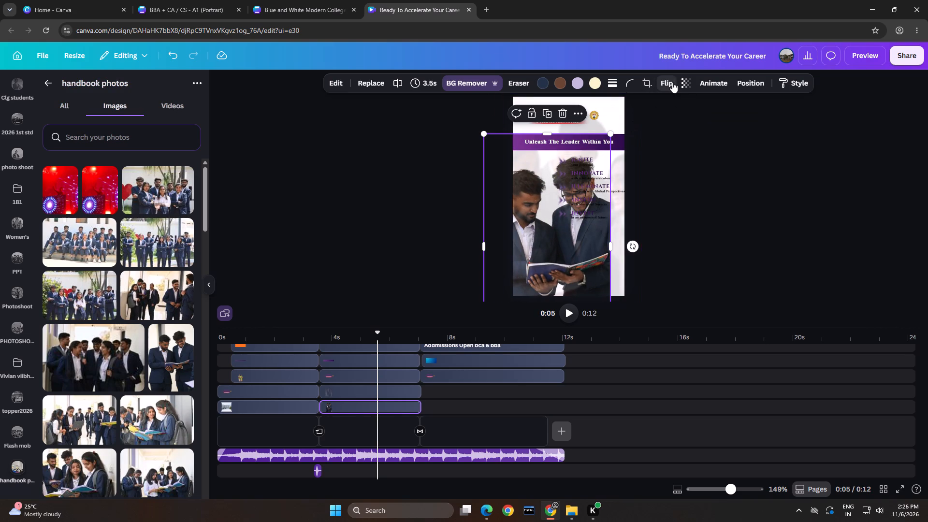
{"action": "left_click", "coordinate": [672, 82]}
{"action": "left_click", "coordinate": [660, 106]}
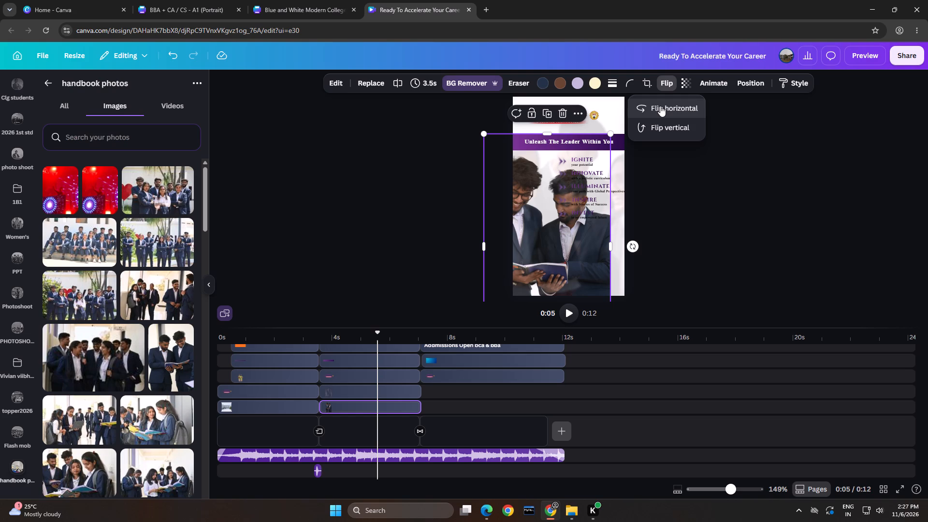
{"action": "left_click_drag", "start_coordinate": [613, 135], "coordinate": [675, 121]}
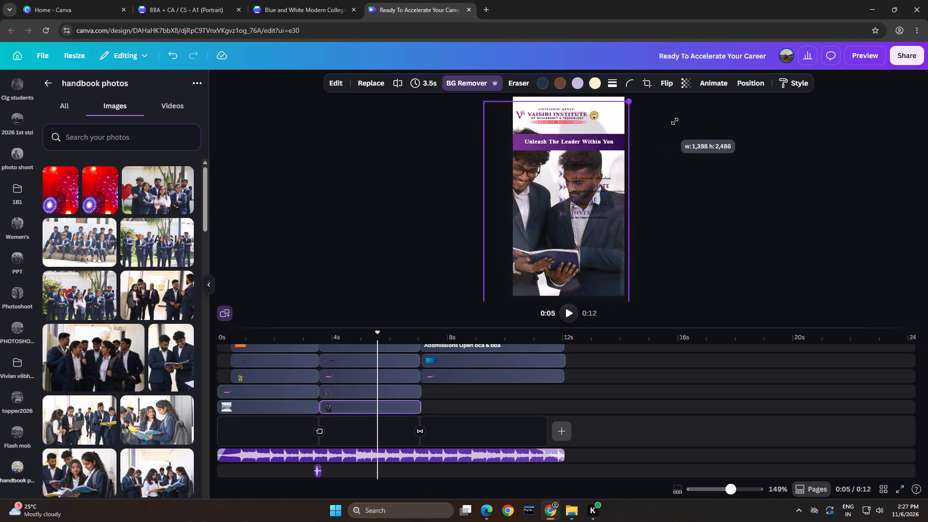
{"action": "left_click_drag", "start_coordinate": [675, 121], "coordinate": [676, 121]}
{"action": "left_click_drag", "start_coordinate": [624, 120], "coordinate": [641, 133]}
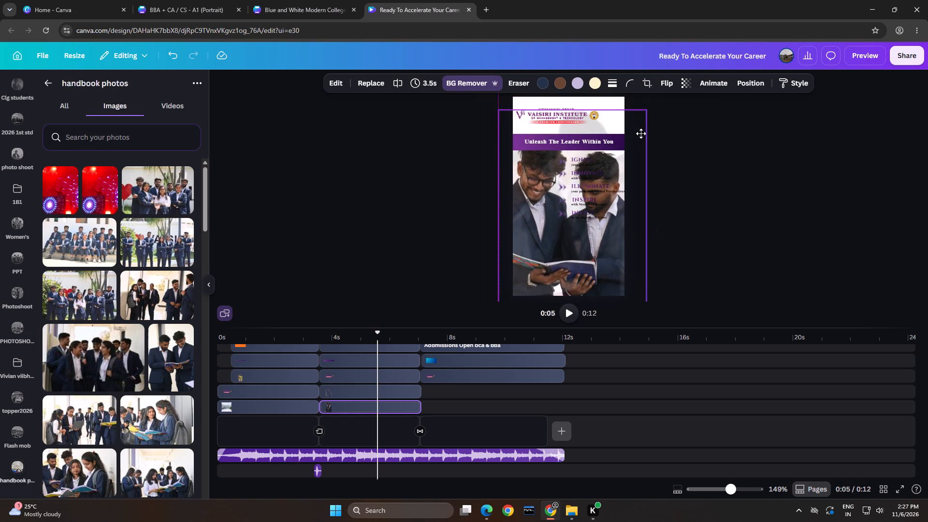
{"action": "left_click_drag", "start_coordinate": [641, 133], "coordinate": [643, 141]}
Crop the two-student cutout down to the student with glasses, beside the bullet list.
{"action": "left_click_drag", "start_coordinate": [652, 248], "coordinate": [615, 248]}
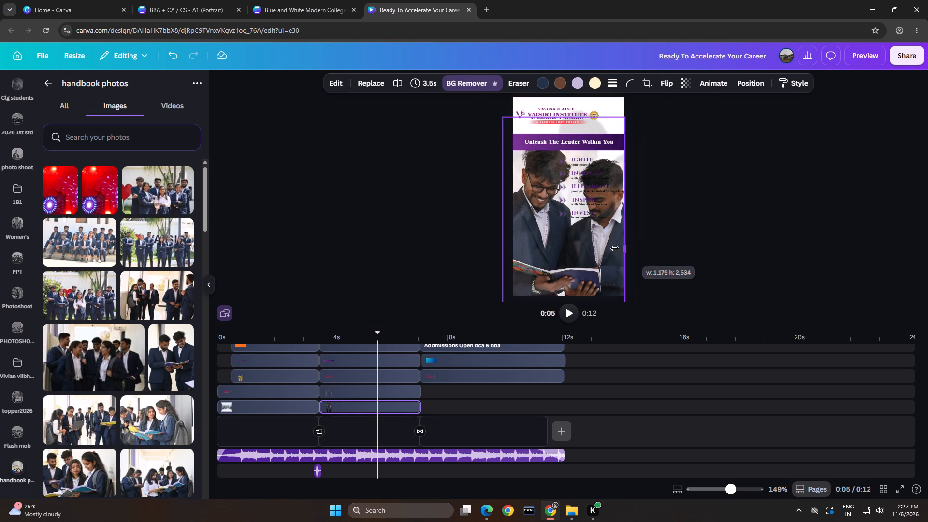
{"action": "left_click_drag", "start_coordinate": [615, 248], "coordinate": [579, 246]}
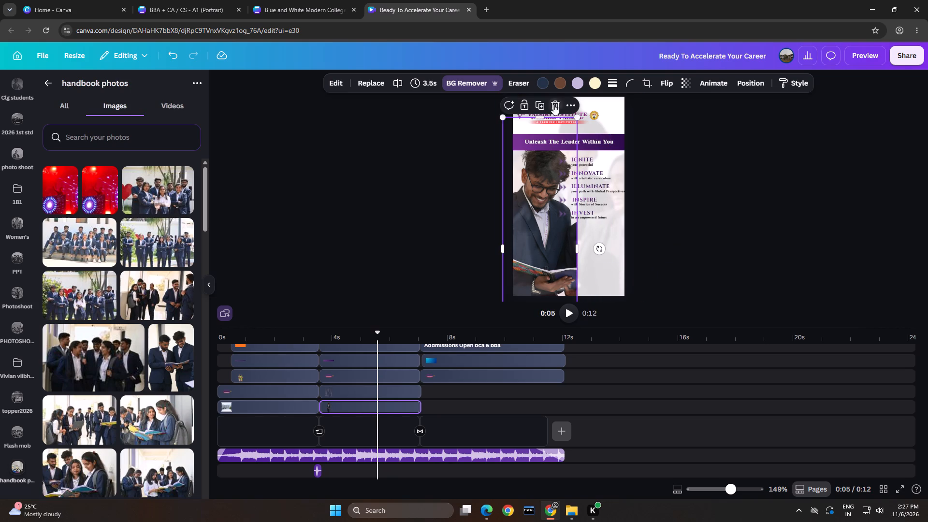
Delete the cropped student cutout from the second scene.
{"action": "left_click", "coordinate": [553, 104]}
{"action": "left_click", "coordinate": [698, 157]}
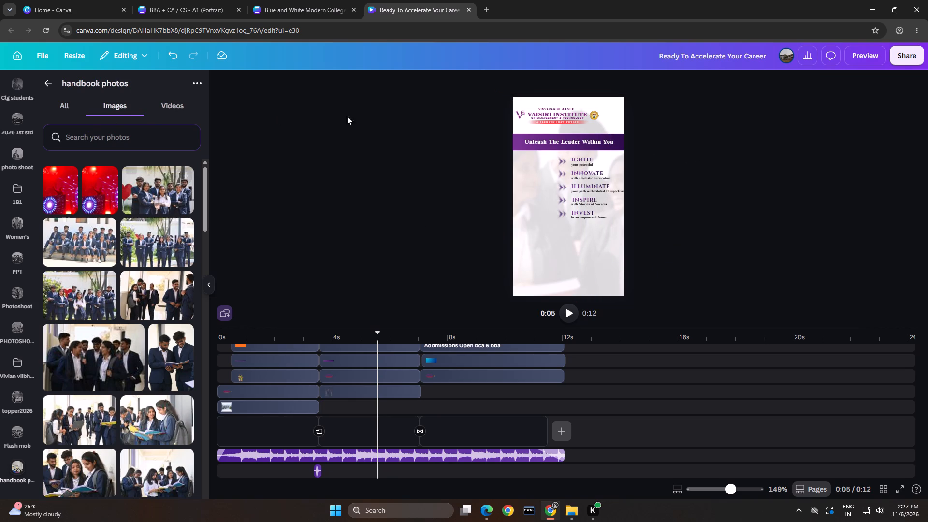
{"action": "left_click", "coordinate": [702, 209]}
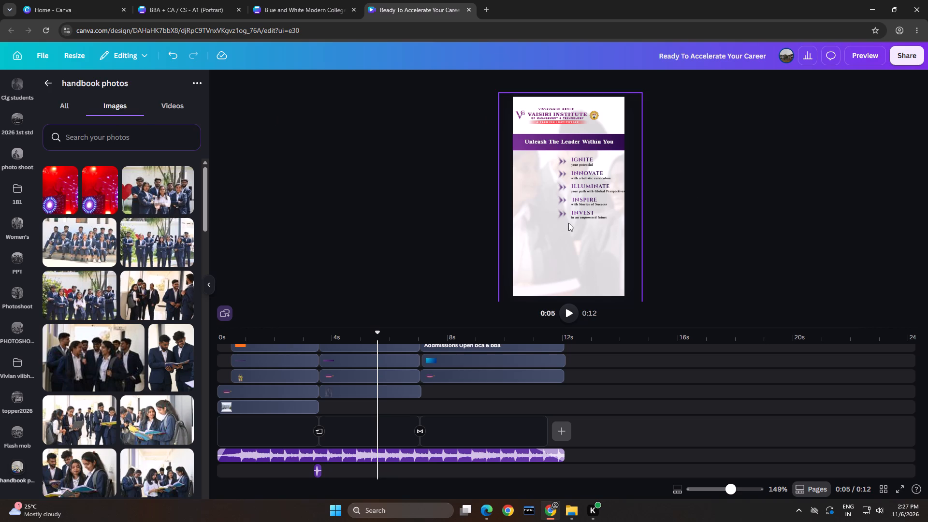
Bring the group of arrow markers beside the second scene's bullet list forward one layer.
{"action": "left_click", "coordinate": [563, 197]}
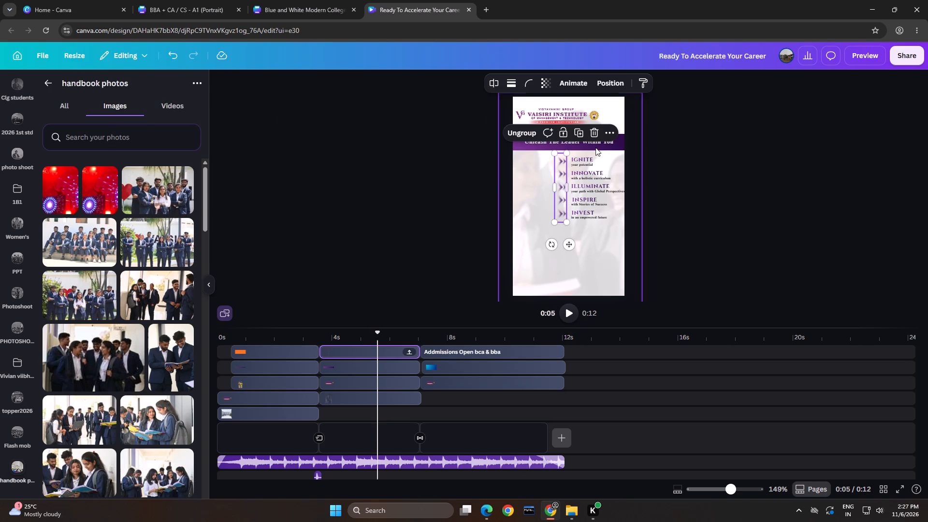
{"action": "left_click", "coordinate": [609, 132]}
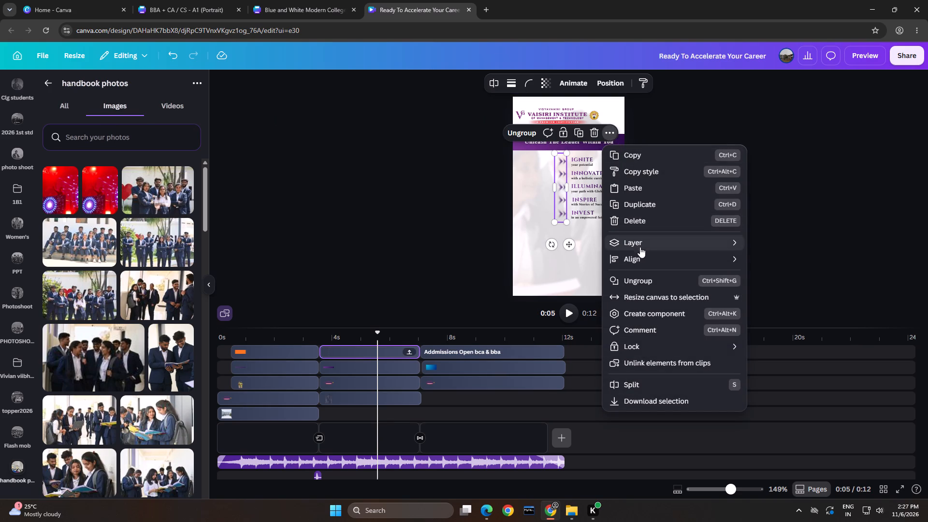
{"action": "left_click", "coordinate": [640, 256]}
{"action": "left_click", "coordinate": [697, 237]}
{"action": "left_click", "coordinate": [770, 243]}
{"action": "left_click", "coordinate": [777, 173]}
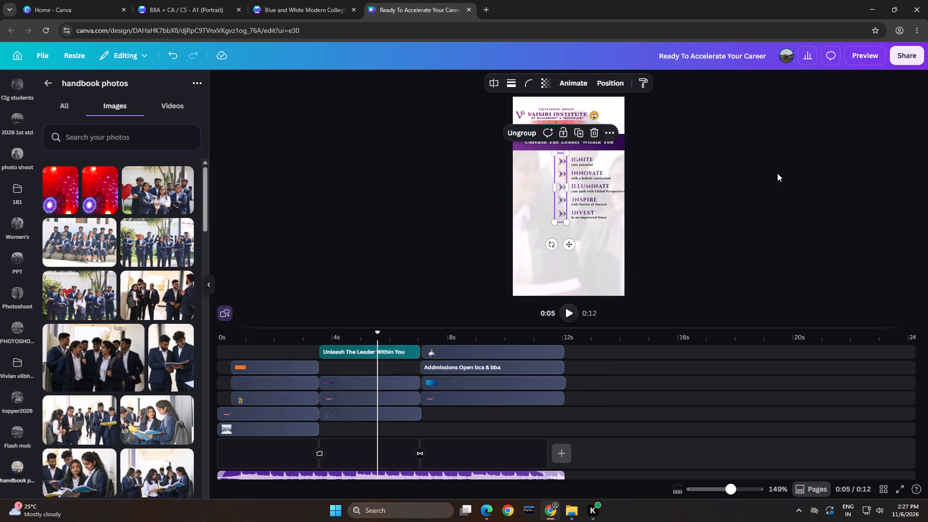
{"action": "left_click", "coordinate": [777, 173]}
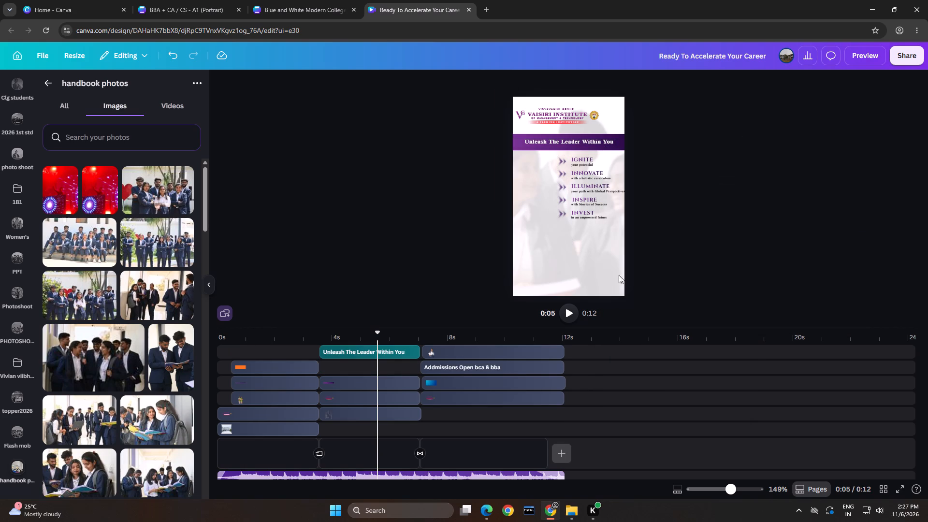
Play the video from the second scene into the admissions scene to review the transition.
{"action": "left_click", "coordinate": [400, 362]}
{"action": "key", "text": "space"}
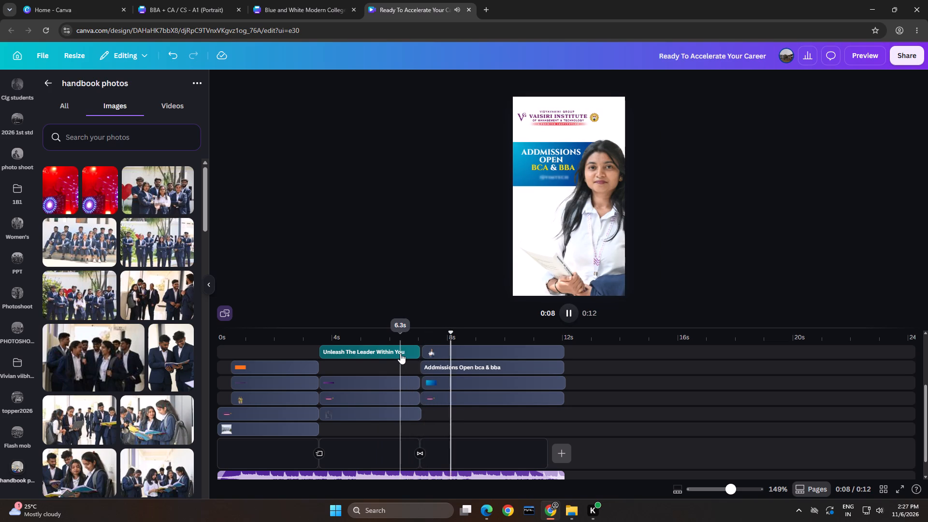
{"action": "key", "text": "space"}
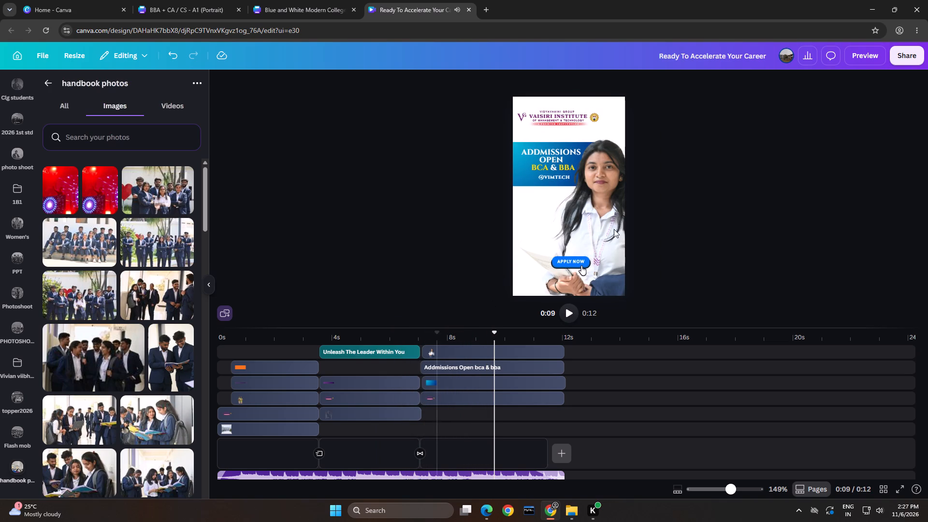
Enlarge the female student's photo in the admissions scene and reposition it beside the "Addmissions Open BCA & BBA" banner.
{"action": "left_click", "coordinate": [609, 212]}
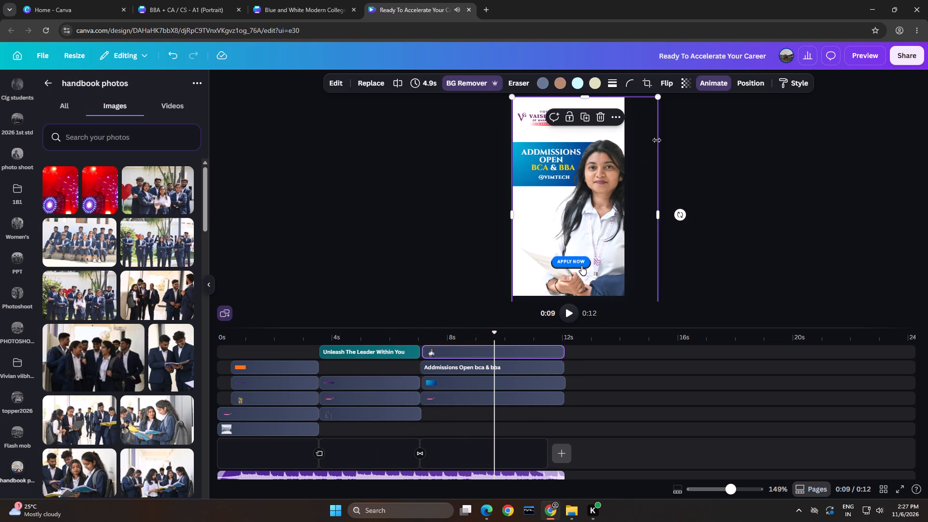
{"action": "scroll", "coordinate": [533, 333], "scroll_direction": "up", "scroll_amount": 3}
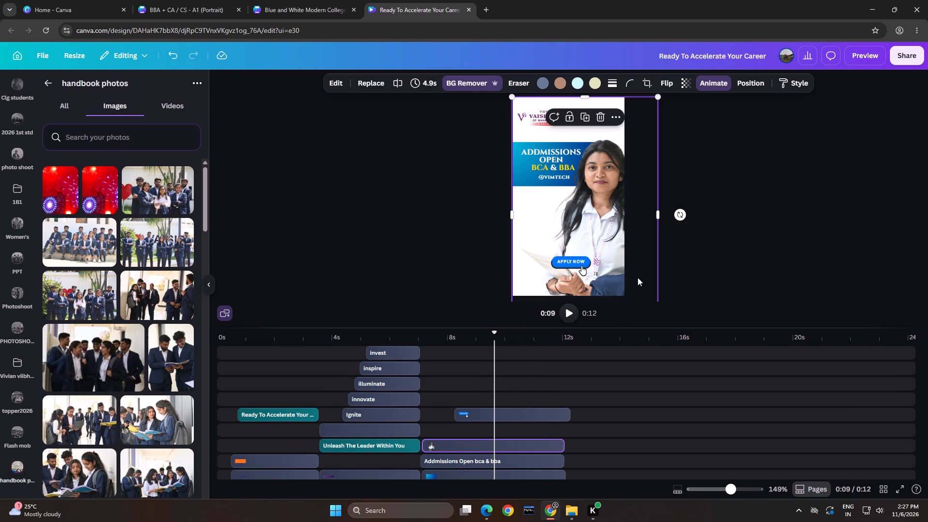
{"action": "left_click_drag", "start_coordinate": [657, 96], "coordinate": [695, 80]}
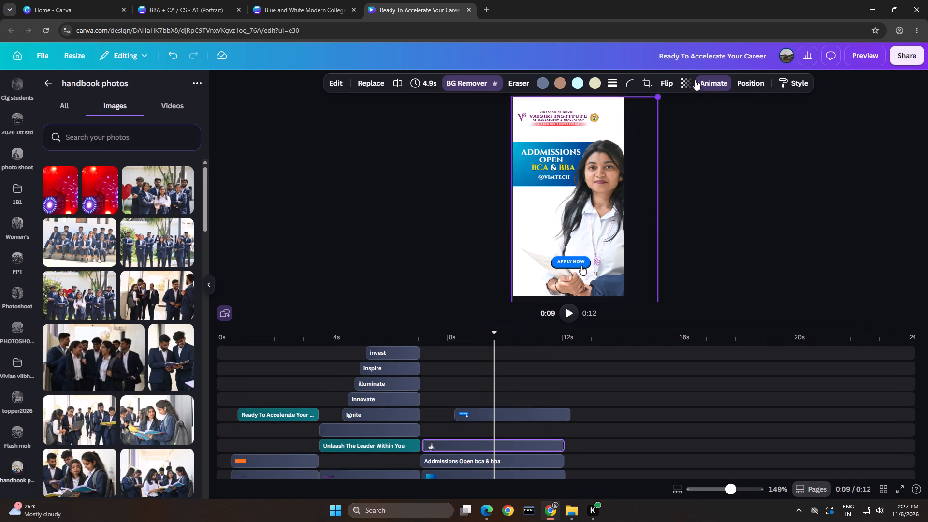
{"action": "left_click_drag", "start_coordinate": [695, 80], "coordinate": [712, 77]}
{"action": "left_click_drag", "start_coordinate": [674, 114], "coordinate": [665, 136]}
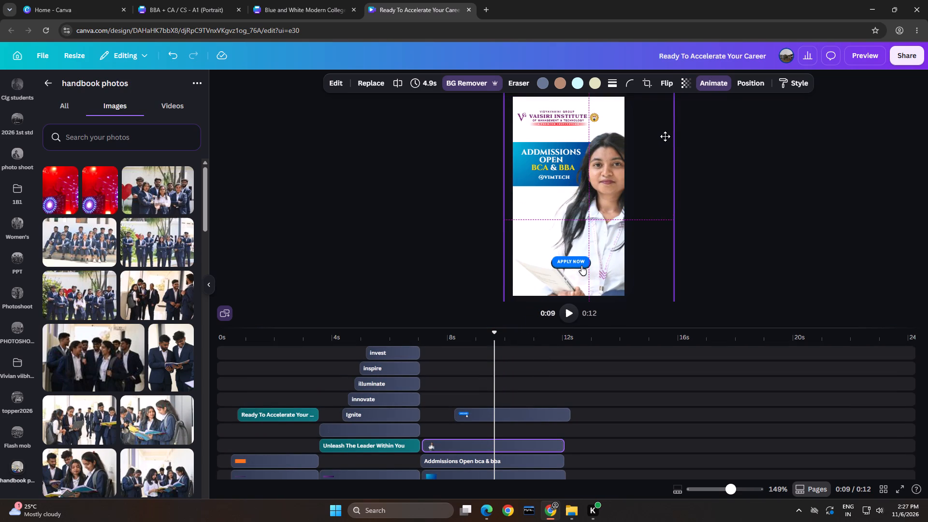
{"action": "left_click_drag", "start_coordinate": [665, 136], "coordinate": [664, 136]}
{"action": "double_click", "coordinate": [773, 165]}
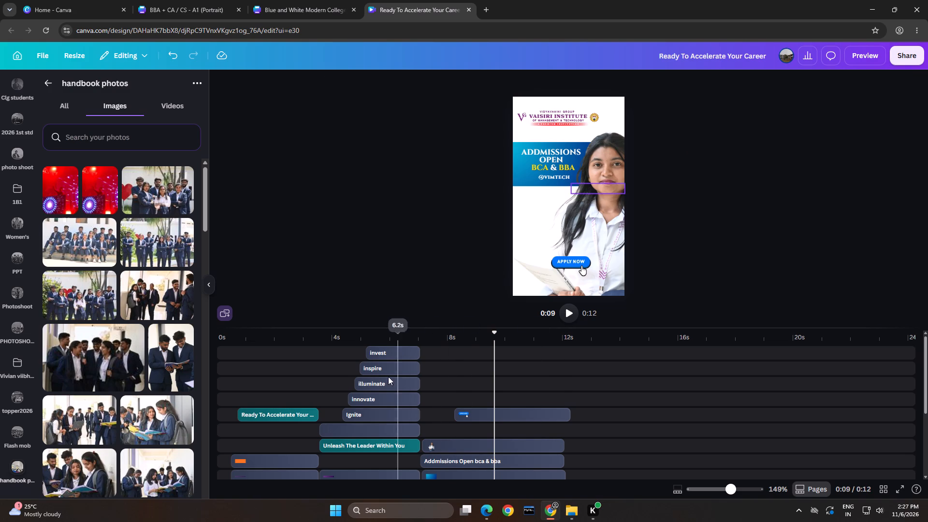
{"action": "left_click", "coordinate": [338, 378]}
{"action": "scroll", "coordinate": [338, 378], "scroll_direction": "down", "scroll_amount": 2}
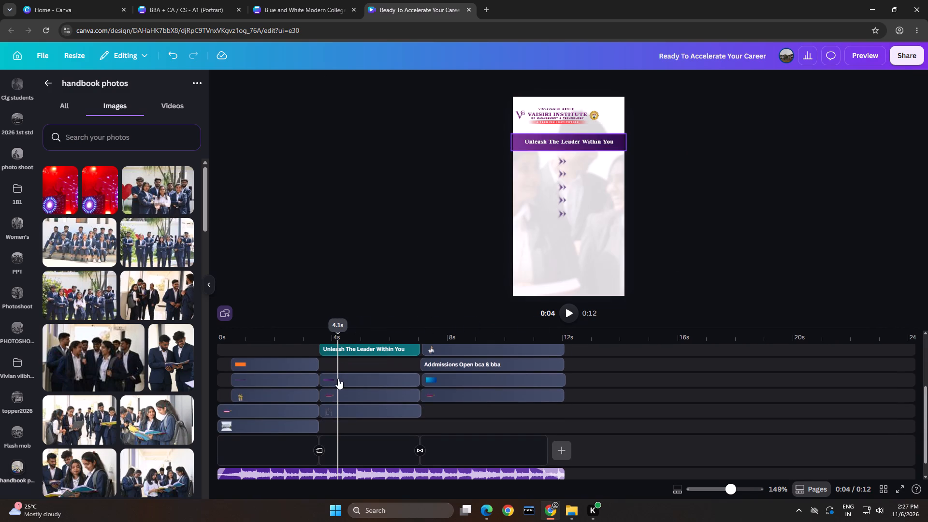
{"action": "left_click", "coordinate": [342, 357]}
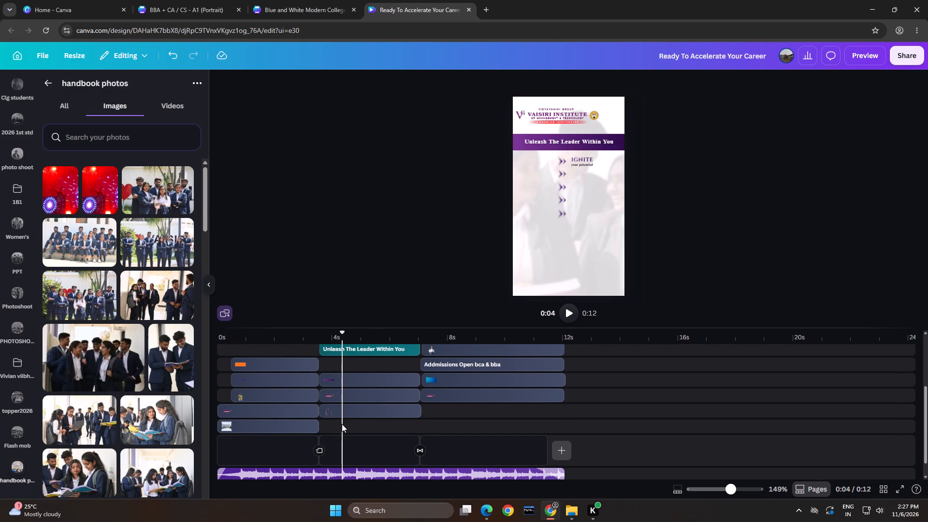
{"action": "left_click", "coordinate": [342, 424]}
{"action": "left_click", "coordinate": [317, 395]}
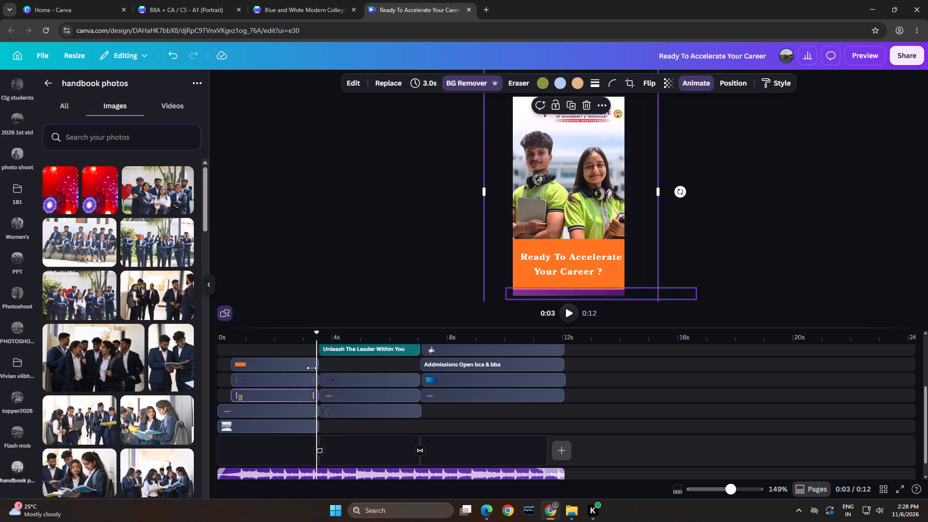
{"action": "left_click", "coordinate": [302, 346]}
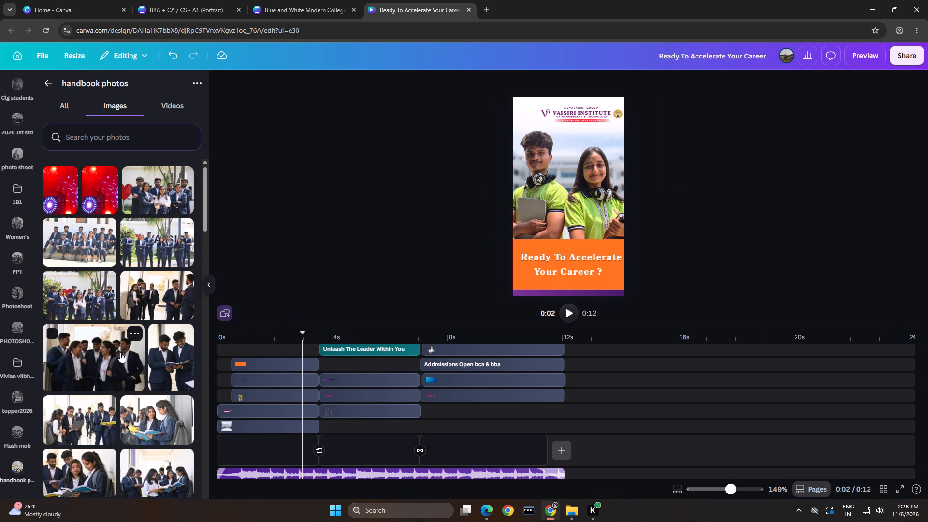
Look through the handbook photos folder again for another student photo suited to the second scene.
{"action": "scroll", "coordinate": [120, 352], "scroll_direction": "down", "scroll_amount": 11}
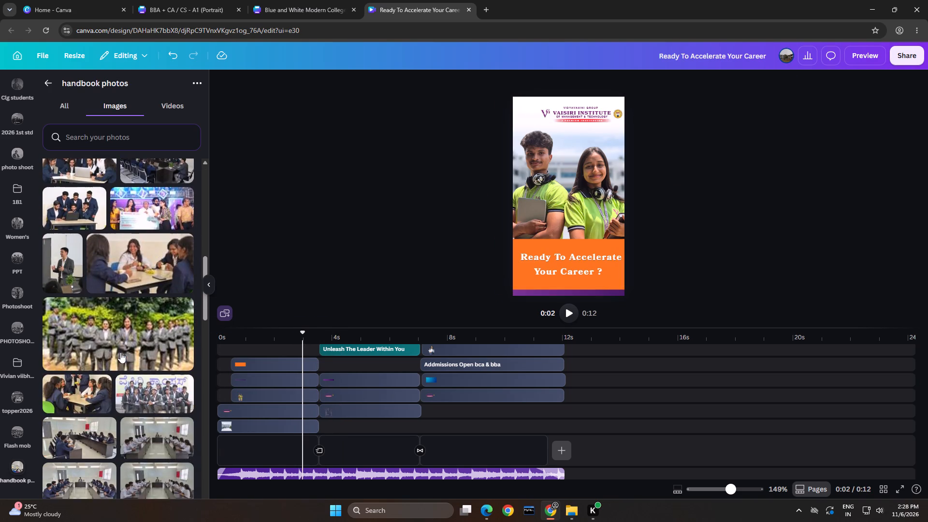
{"action": "scroll", "coordinate": [120, 352], "scroll_direction": "down", "scroll_amount": 17}
{"action": "scroll", "coordinate": [120, 352], "scroll_direction": "up", "scroll_amount": 1}
{"action": "scroll", "coordinate": [120, 352], "scroll_direction": "down", "scroll_amount": 1}
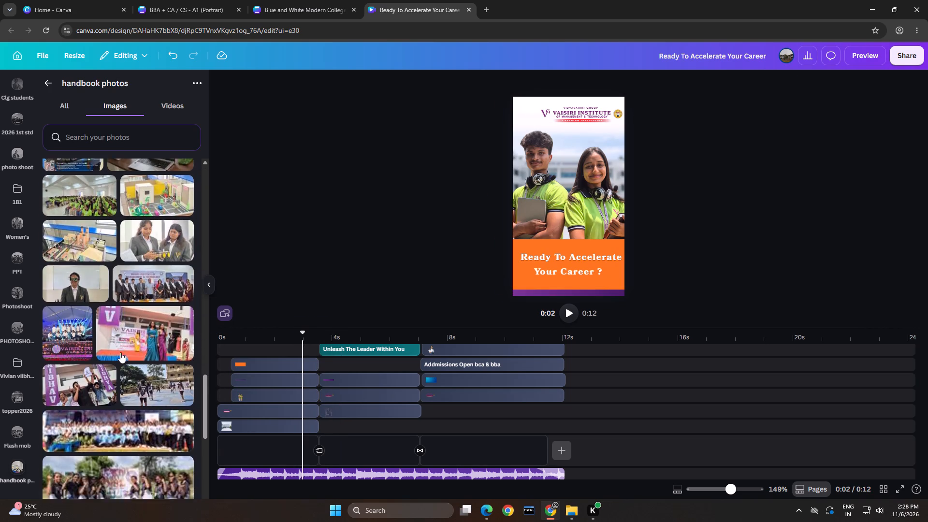
{"action": "left_click", "coordinate": [50, 84]}
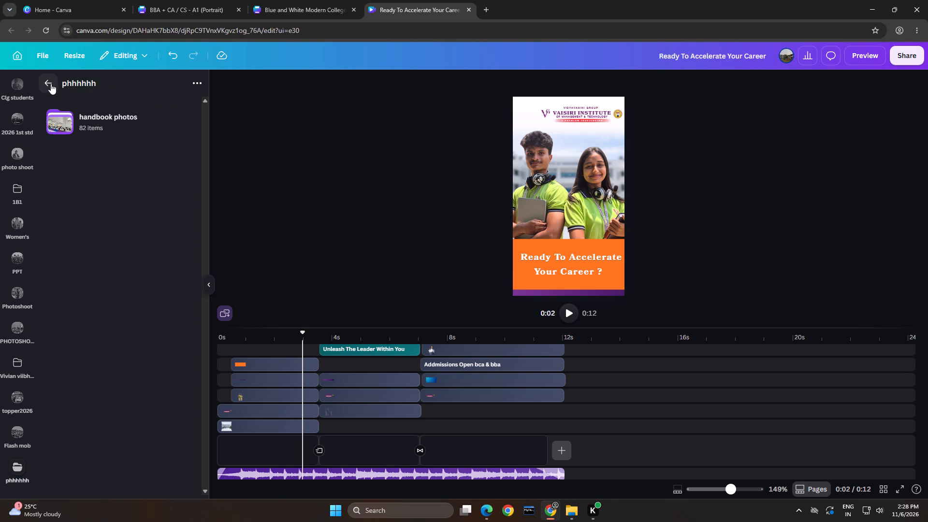
Play the video from about 3 seconds, through the second scene and into the admissions scene, to review it.
{"action": "left_click", "coordinate": [351, 281]}
{"action": "left_click", "coordinate": [306, 350]}
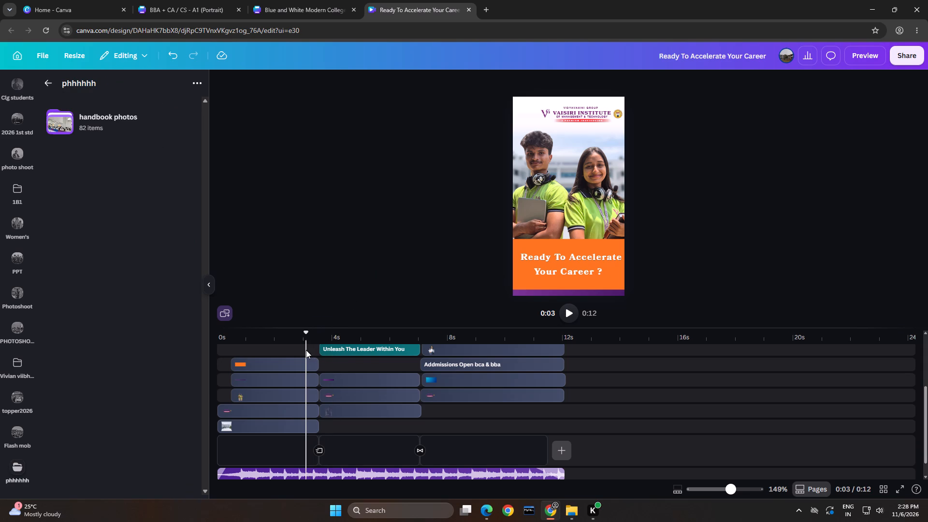
{"action": "key", "text": "space"}
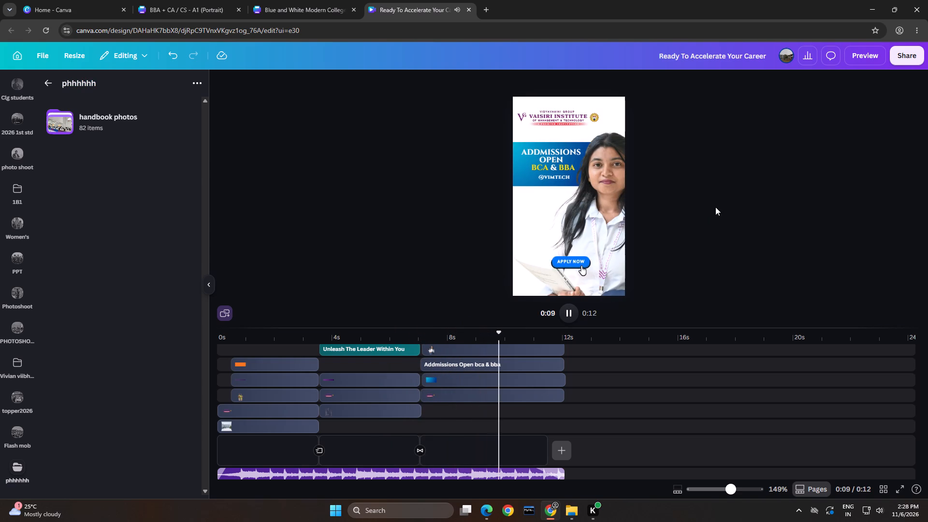
Look through the images in the handbook photos folder for another student photo suited to the second scene.
{"action": "left_click", "coordinate": [348, 361]}
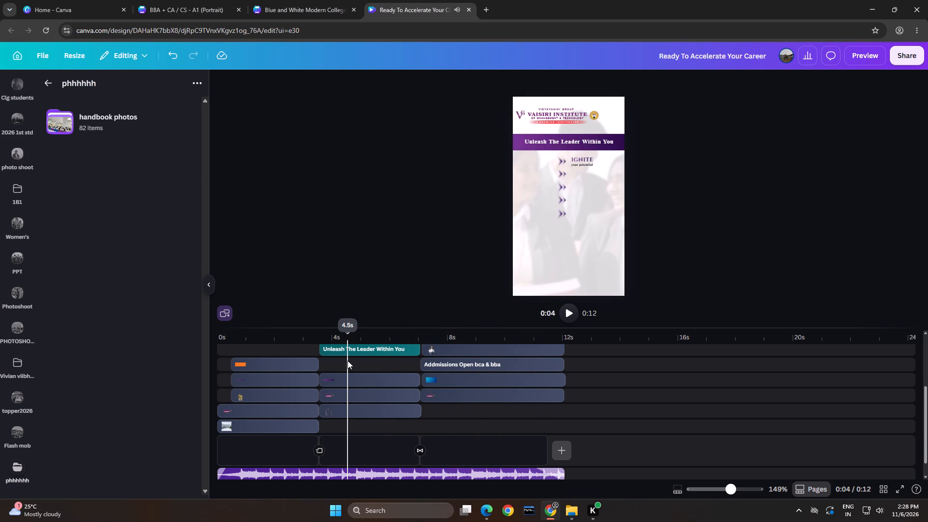
{"action": "left_click", "coordinate": [106, 116]}
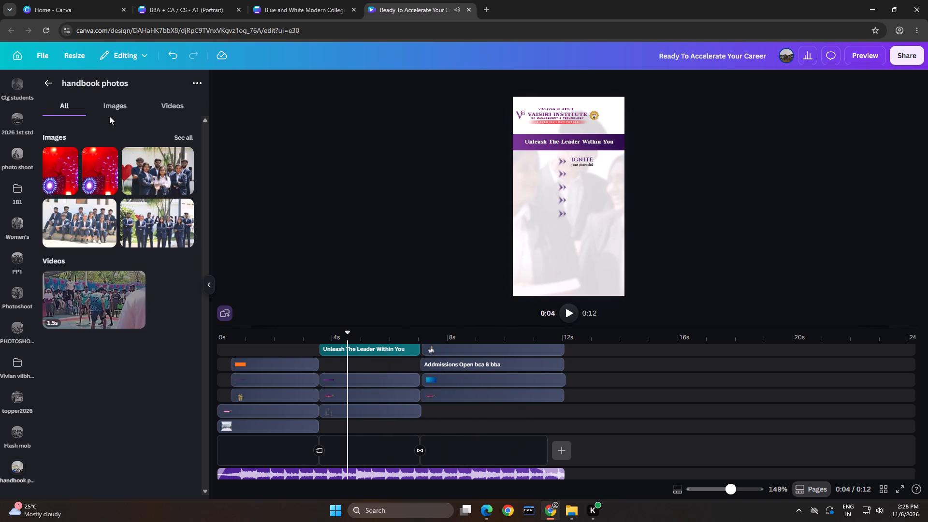
{"action": "left_click", "coordinate": [185, 131]}
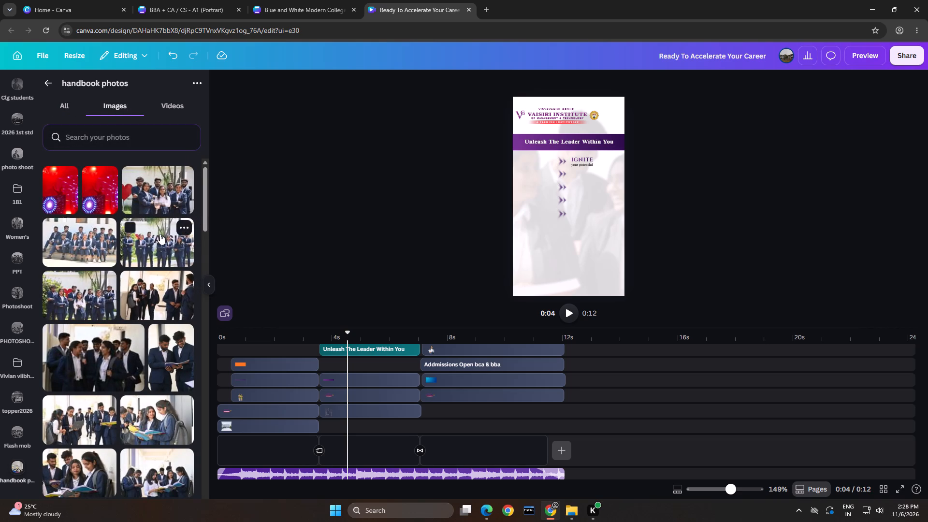
{"action": "scroll", "coordinate": [160, 234], "scroll_direction": "down", "scroll_amount": 3}
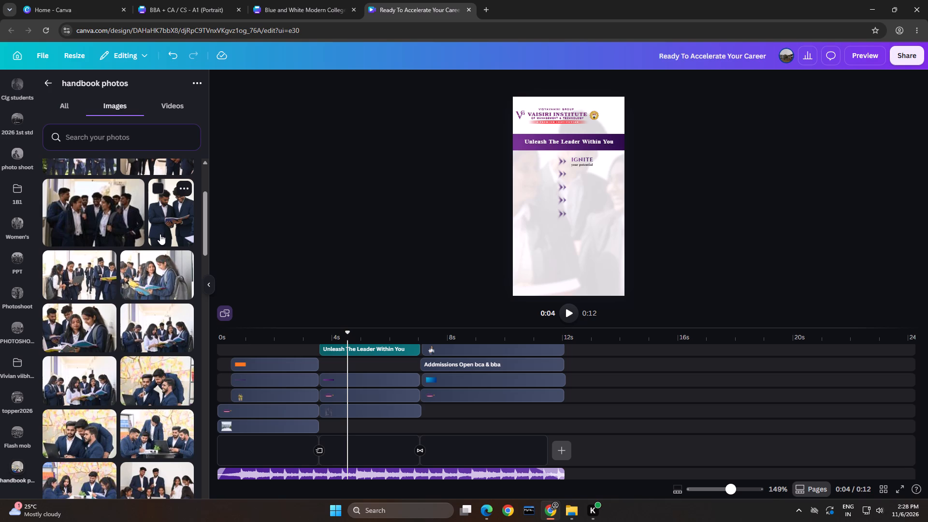
{"action": "scroll", "coordinate": [160, 234], "scroll_direction": "down", "scroll_amount": 1}
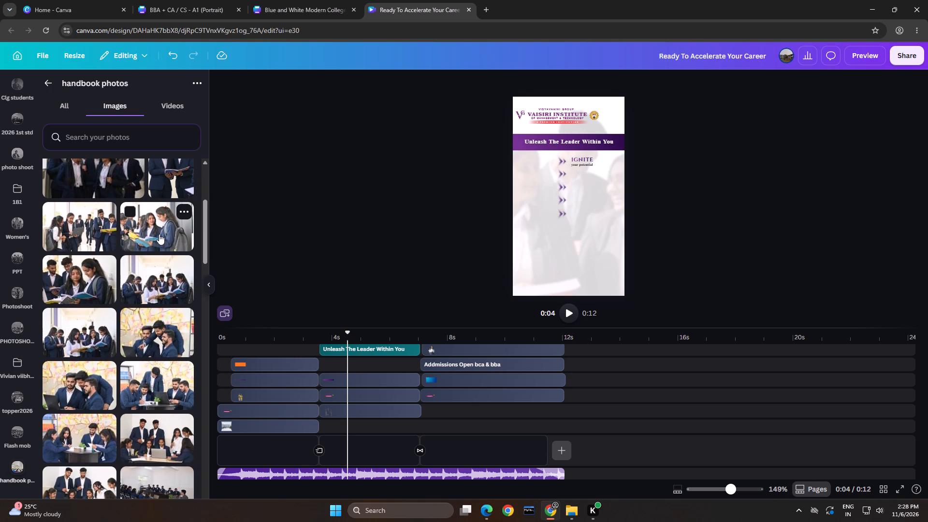
Undo the recent photo and layout edits back to the version with the blurred student group photo in the admissions scene.
{"action": "key", "text": "ctrl+z"}
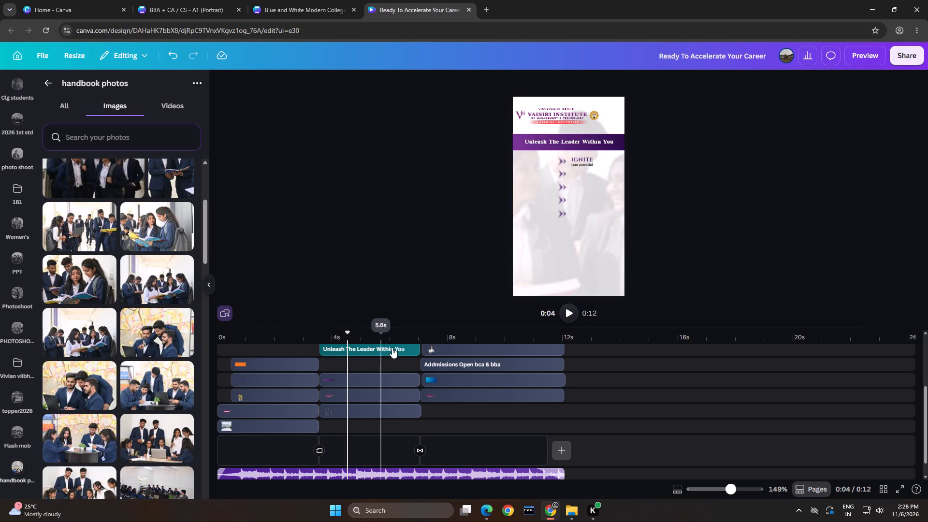
{"action": "left_click", "coordinate": [465, 378]}
{"action": "key", "text": "ctrl+z"}
{"action": "key", "text": "ctrl+z"}
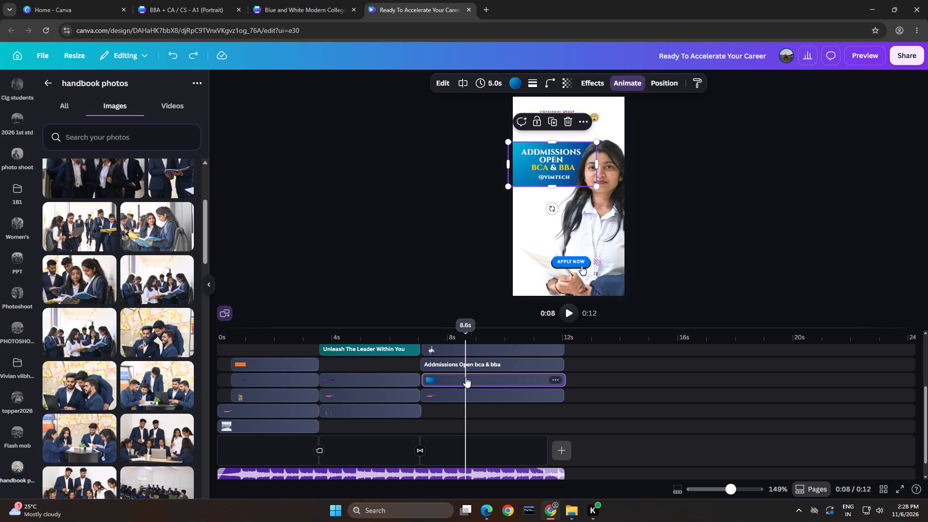
{"action": "key", "text": "ctrl+z"}
{"action": "key", "text": "ctrl+z"}
{"action": "key", "text": "ctrl+z"}
{"action": "key", "text": "ctrl+z"}
{"action": "key", "text": "ctrl+z"}
{"action": "key", "text": "ctrl+z"}
{"action": "key", "text": "ctrl+z"}
{"action": "key", "text": "ctrl+z"}
{"action": "key", "text": "ctrl+z"}
{"action": "key", "text": "ctrl+z"}
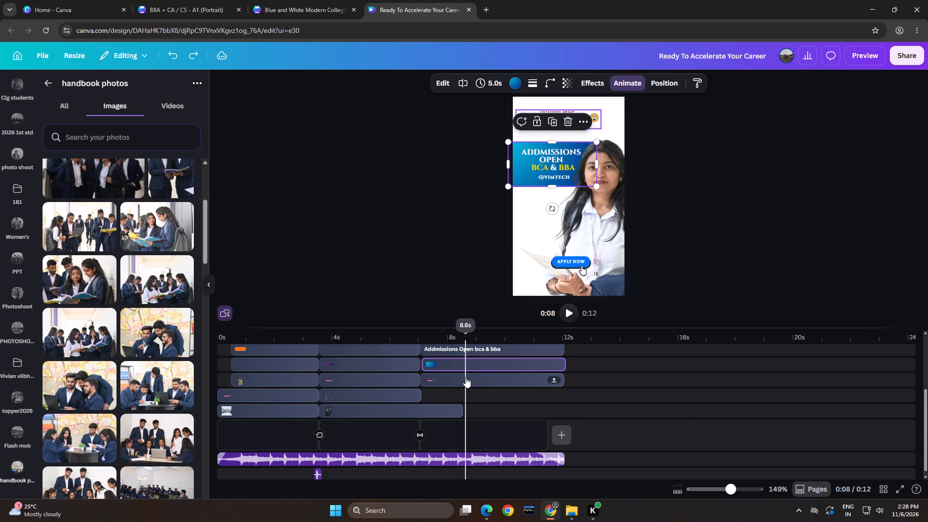
{"action": "key", "text": "ctrl+z"}
{"action": "key", "text": "ctrl+z"}
{"action": "key", "text": "ctrl+z"}
{"action": "key", "text": "ctrl+z"}
{"action": "key", "text": "ctrl+z"}
{"action": "key", "text": "ctrl+z"}
{"action": "key", "text": "ctrl+z"}
{"action": "key", "text": "ctrl+z"}
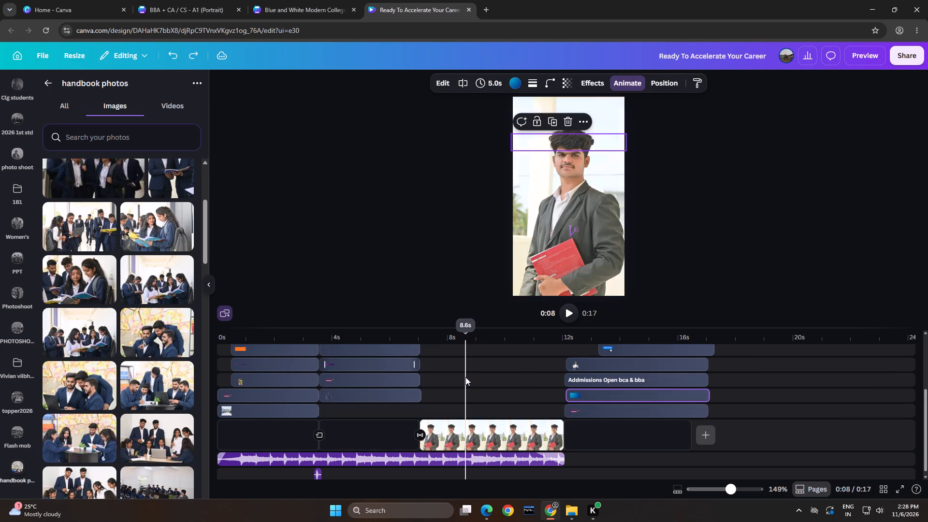
{"action": "key", "text": "ctrl+z"}
{"action": "key", "text": "ctrl+z"}
{"action": "key", "text": "ctrl+z"}
{"action": "key", "text": "ctrl+z"}
{"action": "key", "text": "ctrl+z"}
{"action": "key", "text": "ctrl+z"}
{"action": "key", "text": "ctrl+z"}
{"action": "key", "text": "ctrl+z"}
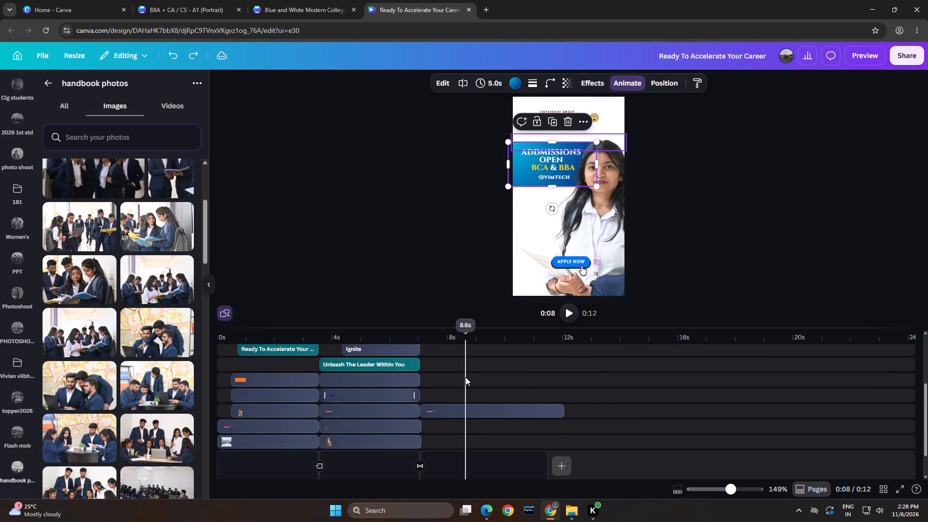
{"action": "key", "text": "ctrl+z"}
{"action": "key", "text": "ctrl+z"}
{"action": "key", "text": "ctrl+z"}
{"action": "key", "text": "ctrl+z"}
{"action": "key", "text": "ctrl+z"}
{"action": "key", "text": "ctrl+z"}
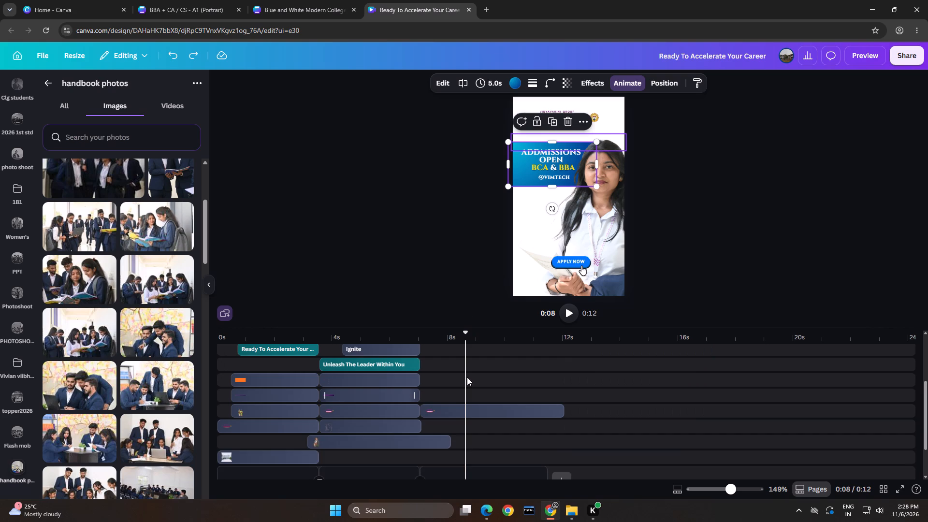
{"action": "key", "text": "ctrl+z"}
{"action": "key", "text": "ctrl+z"}
{"action": "key", "text": "ctrl+z"}
{"action": "key", "text": "ctrl+z"}
{"action": "key", "text": "ctrl+z"}
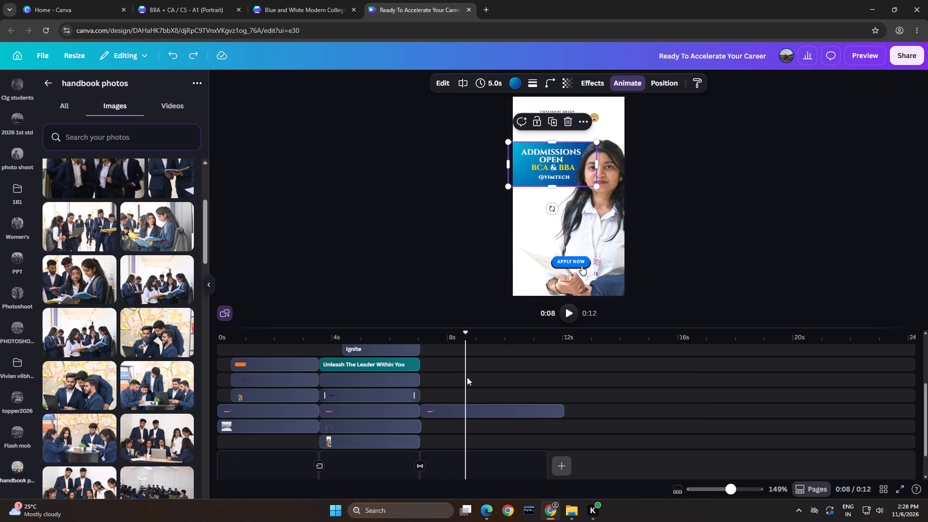
{"action": "key", "text": "ctrl+z"}
{"action": "key", "text": "ctrl+z"}
{"action": "key", "text": "ctrl+z"}
{"action": "key", "text": "ctrl+z"}
{"action": "key", "text": "ctrl+z"}
{"action": "key", "text": "ctrl+z"}
{"action": "key", "text": "ctrl+z"}
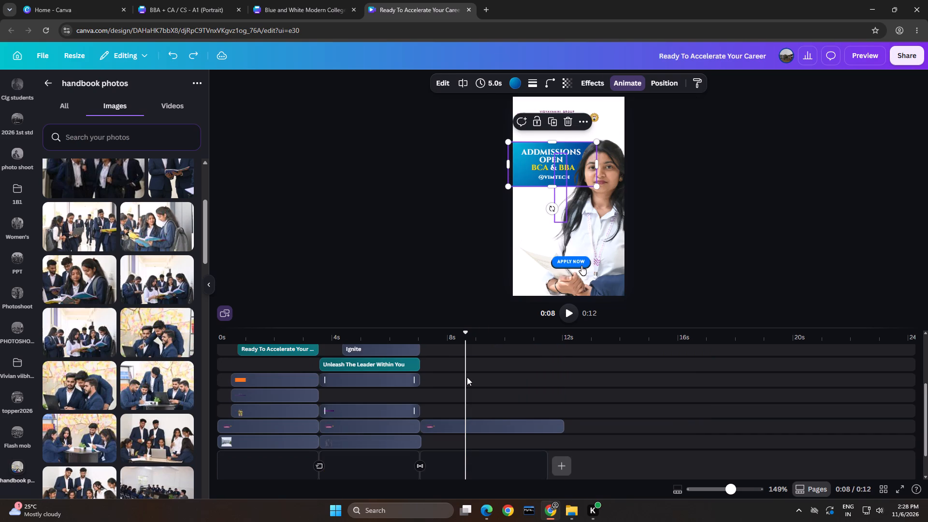
{"action": "key", "text": "ctrl+z"}
{"action": "key", "text": "ctrl+z"}
{"action": "key", "text": "ctrl+z"}
{"action": "key", "text": "ctrl+z"}
{"action": "key", "text": "ctrl+z"}
{"action": "key", "text": "ctrl+z"}
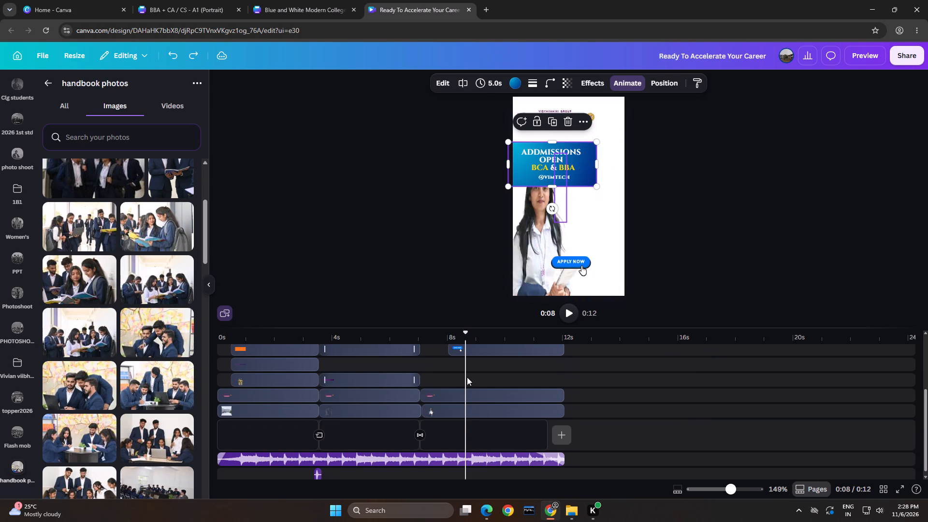
{"action": "key", "text": "ctrl+z"}
{"action": "key", "text": "ctrl+z"}
{"action": "key", "text": "ctrl+z"}
{"action": "key", "text": "ctrl+z"}
{"action": "key", "text": "ctrl+z"}
{"action": "key", "text": "ctrl+z"}
{"action": "key", "text": "ctrl+z"}
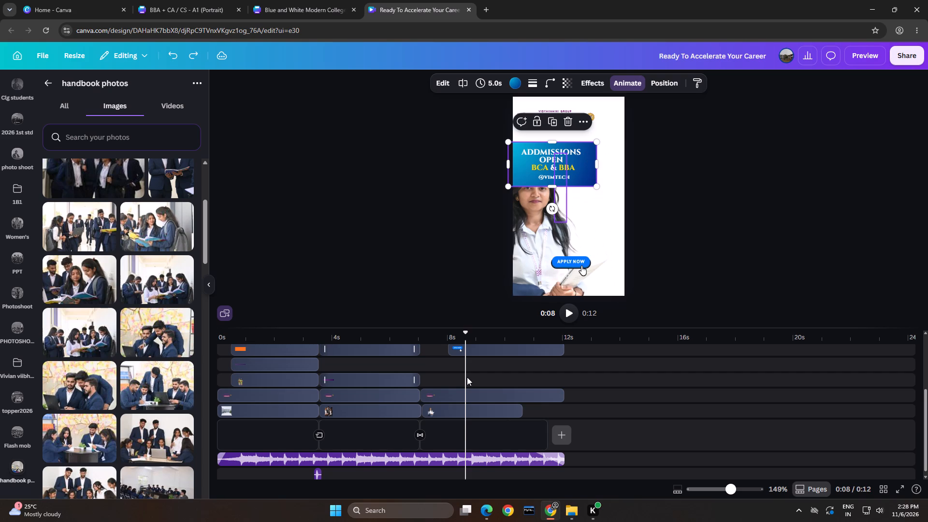
{"action": "key", "text": "ctrl+z"}
{"action": "key", "text": "ctrl+z"}
{"action": "key", "text": "ctrl+z"}
{"action": "key", "text": "ctrl+z"}
{"action": "key", "text": "ctrl+z"}
{"action": "key", "text": "ctrl+z"}
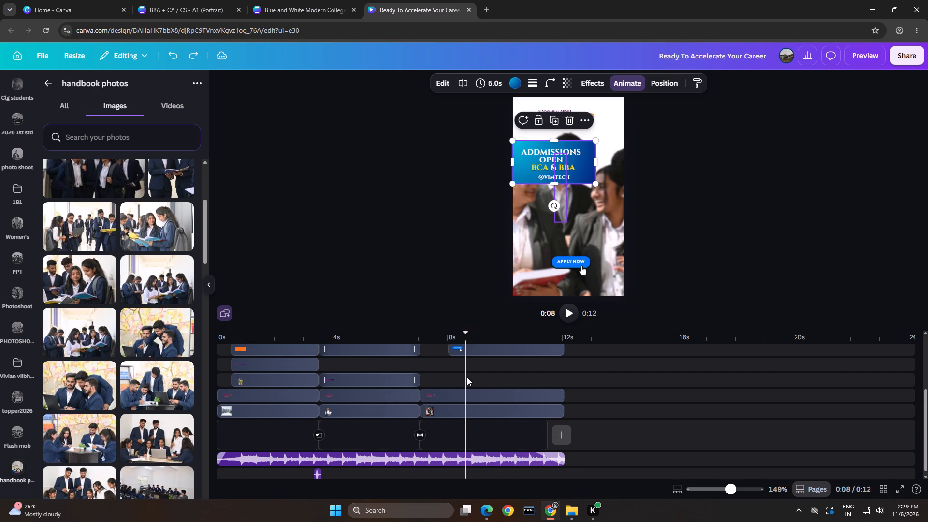
{"action": "key", "text": "ctrl+z"}
{"action": "key", "text": "ctrl+z"}
{"action": "key", "text": "ctrl+z"}
{"action": "key", "text": "ctrl+z"}
{"action": "key", "text": "ctrl+z"}
{"action": "key", "text": "ctrl+z"}
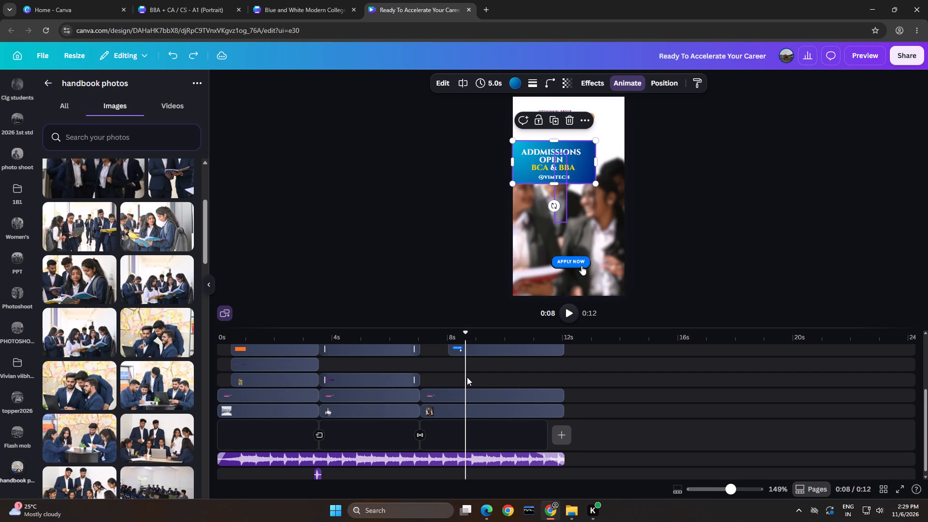
{"action": "key", "text": "ctrl+z"}
{"action": "key", "text": "ctrl+z"}
{"action": "key", "text": "ctrl+z"}
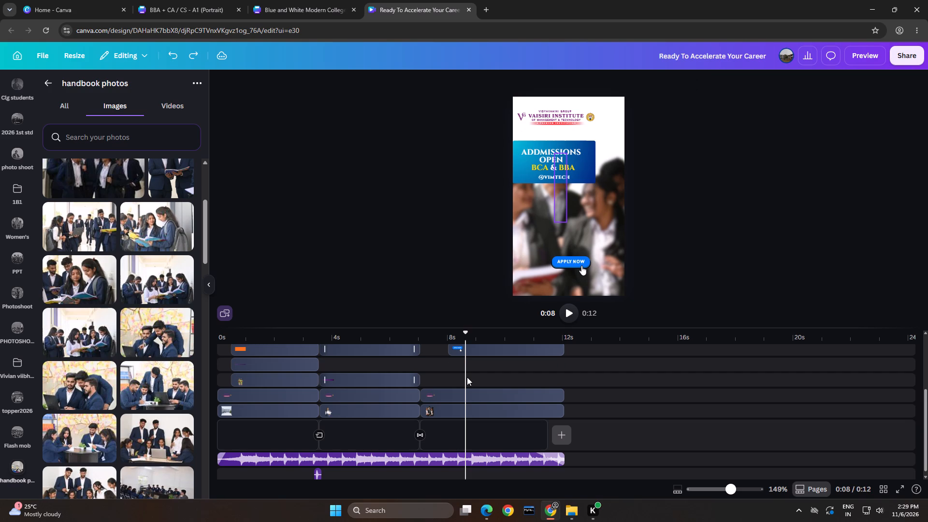
{"action": "scroll", "coordinate": [467, 377], "scroll_direction": "up", "scroll_amount": 3}
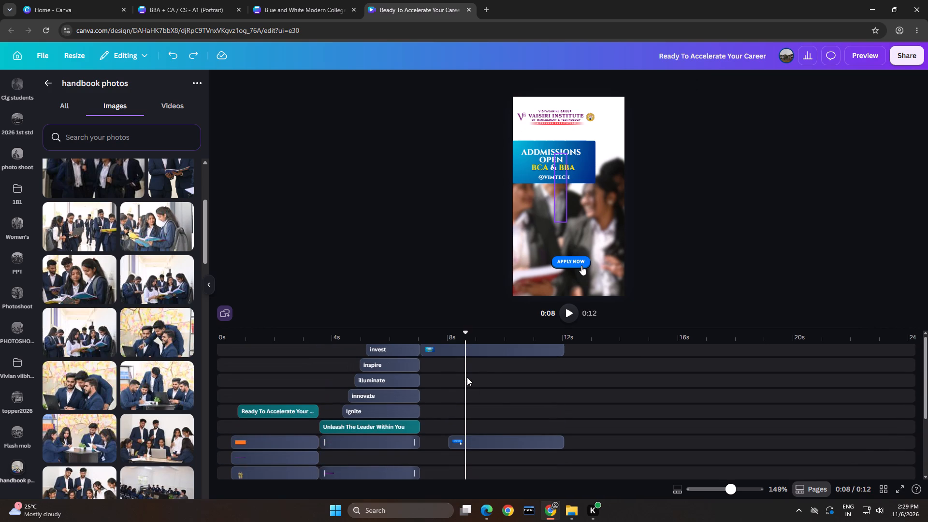
{"action": "scroll", "coordinate": [467, 377], "scroll_direction": "up", "scroll_amount": 5}
{"action": "scroll", "coordinate": [467, 377], "scroll_direction": "down", "scroll_amount": 4}
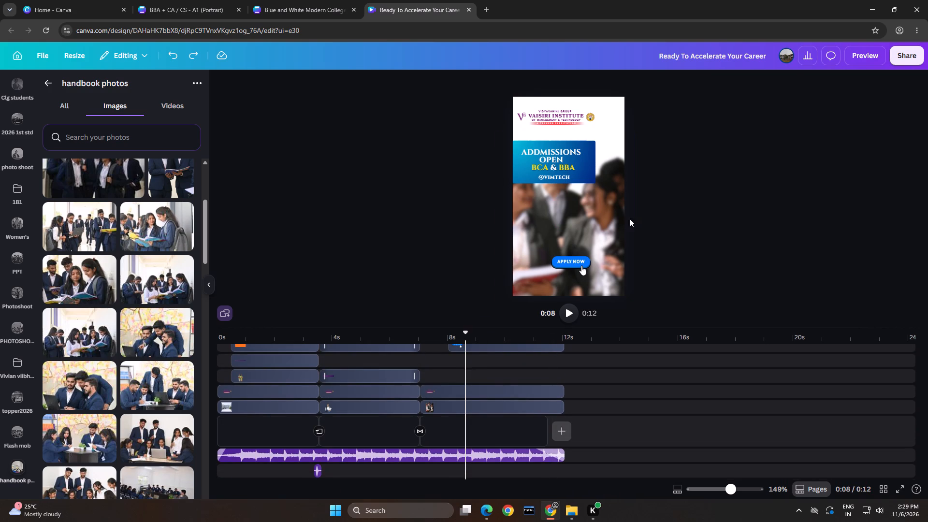
Enlarge the blurred student group photo in the admissions scene beyond the frame so it fills the background.
{"action": "left_click", "coordinate": [614, 217]}
{"action": "left_click_drag", "start_coordinate": [634, 136], "coordinate": [636, 109]}
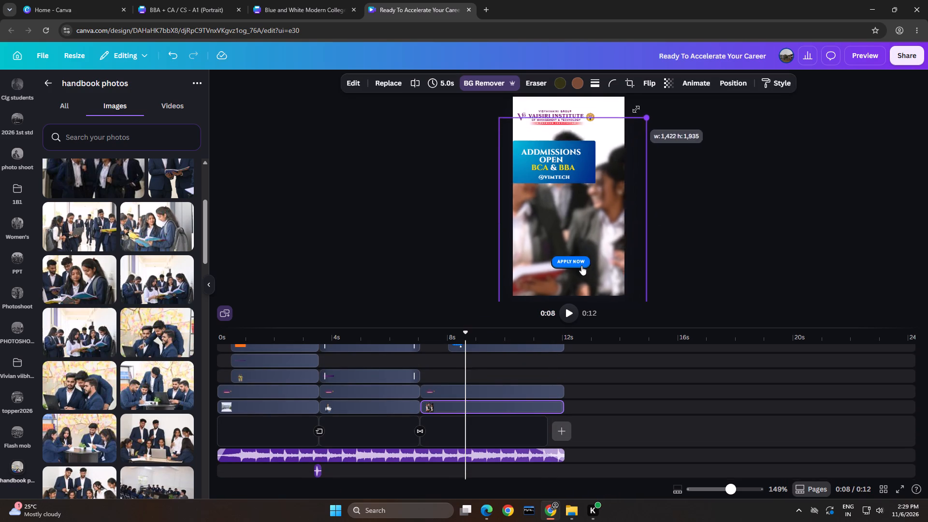
{"action": "left_click_drag", "start_coordinate": [636, 109], "coordinate": [704, 88]}
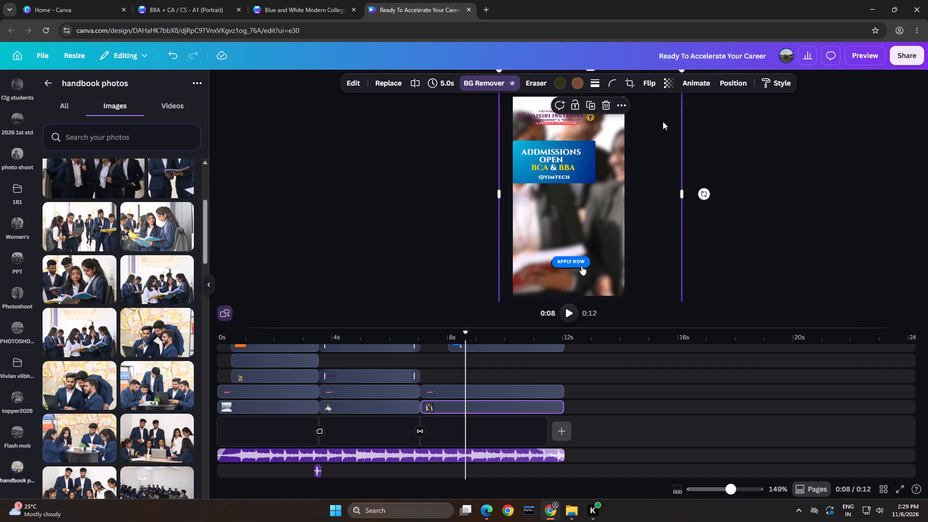
{"action": "left_click_drag", "start_coordinate": [663, 121], "coordinate": [662, 130]}
Fade the group photo to a transparency of 53 and move it slightly lower behind the admissions banner.
{"action": "left_click", "coordinate": [665, 80]}
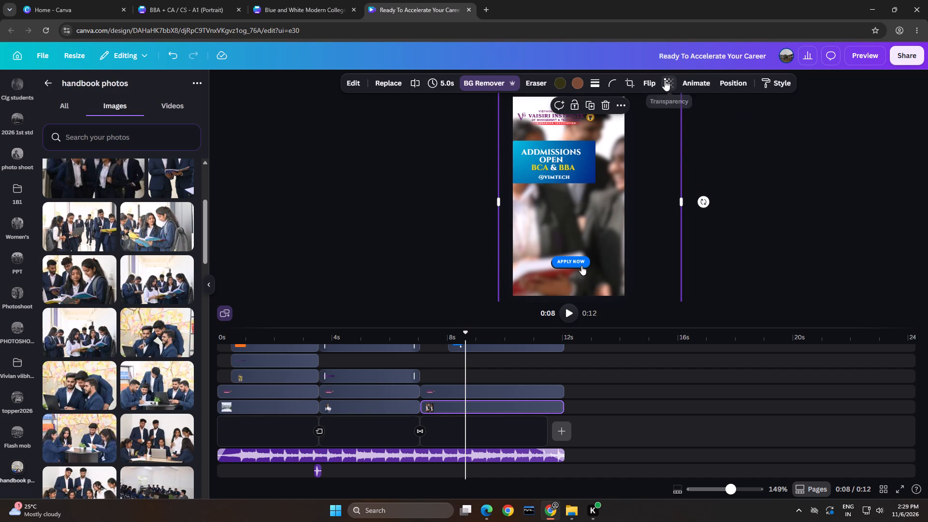
{"action": "left_click_drag", "start_coordinate": [687, 119], "coordinate": [657, 119]}
{"action": "left_click_drag", "start_coordinate": [650, 181], "coordinate": [652, 193]}
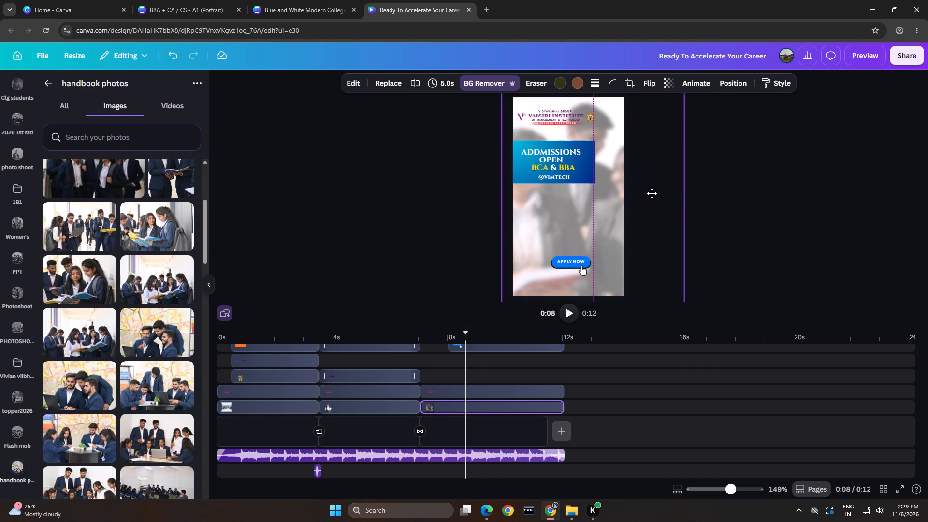
{"action": "left_click_drag", "start_coordinate": [652, 193], "coordinate": [648, 204]}
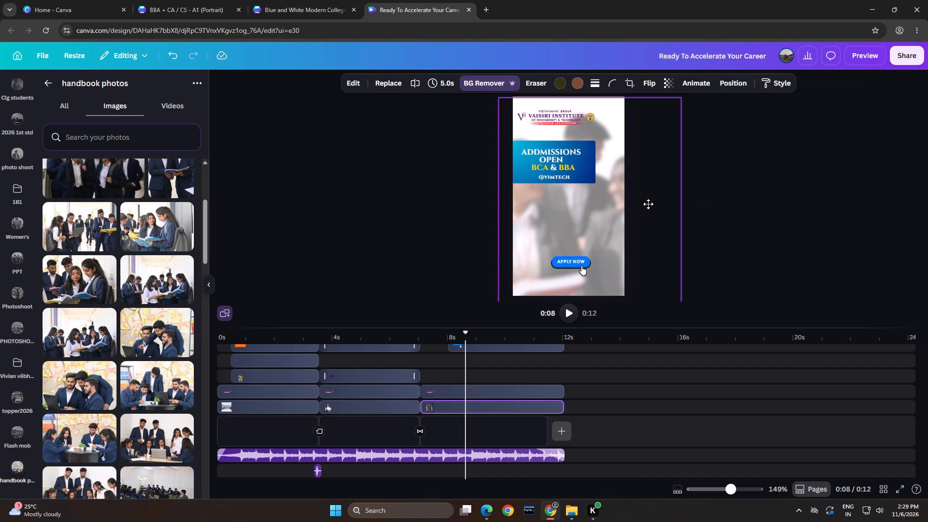
{"action": "left_click_drag", "start_coordinate": [648, 204], "coordinate": [644, 205]}
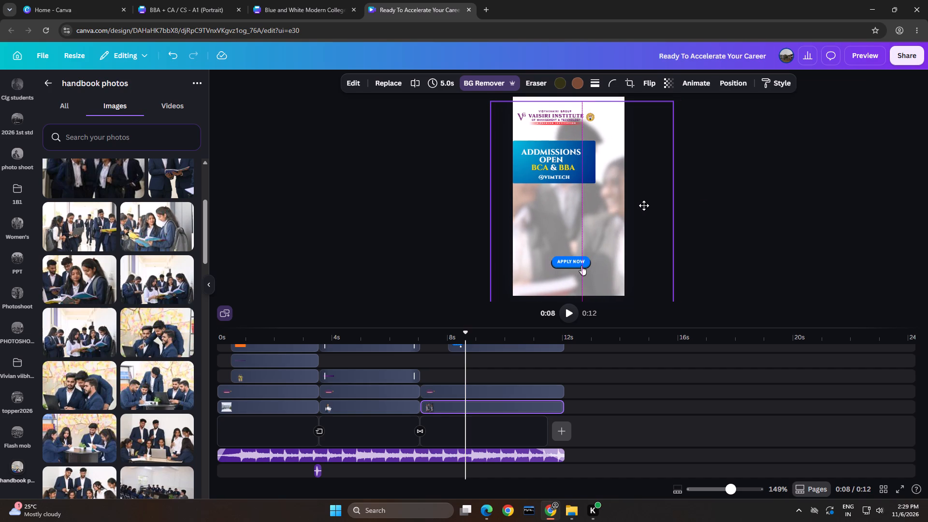
{"action": "left_click_drag", "start_coordinate": [644, 205], "coordinate": [643, 207]}
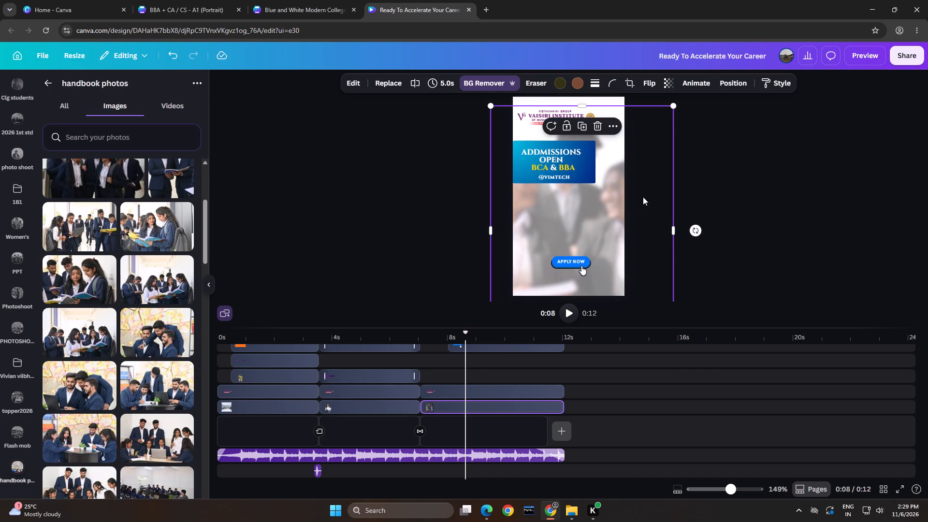
Set the admissions scene's group photo transparency to 41.
{"action": "left_click", "coordinate": [667, 87]}
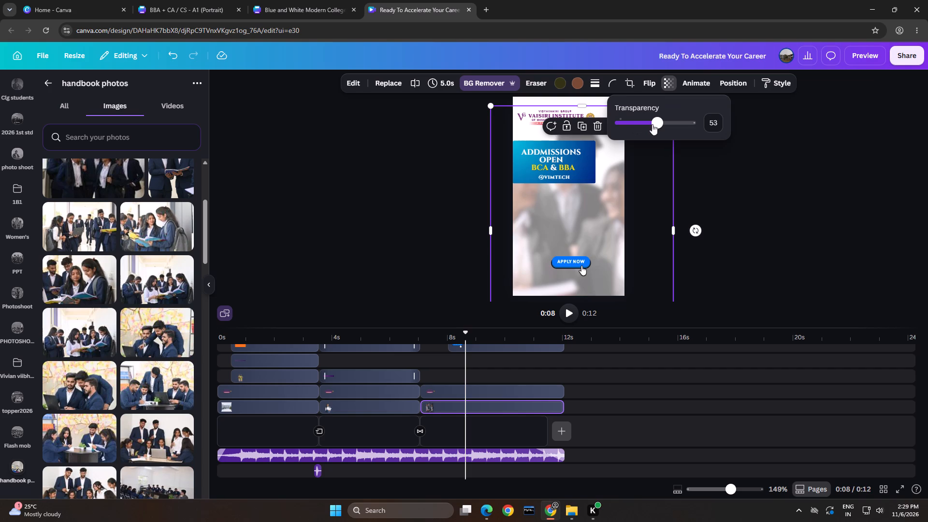
{"action": "left_click_drag", "start_coordinate": [655, 123], "coordinate": [634, 123]}
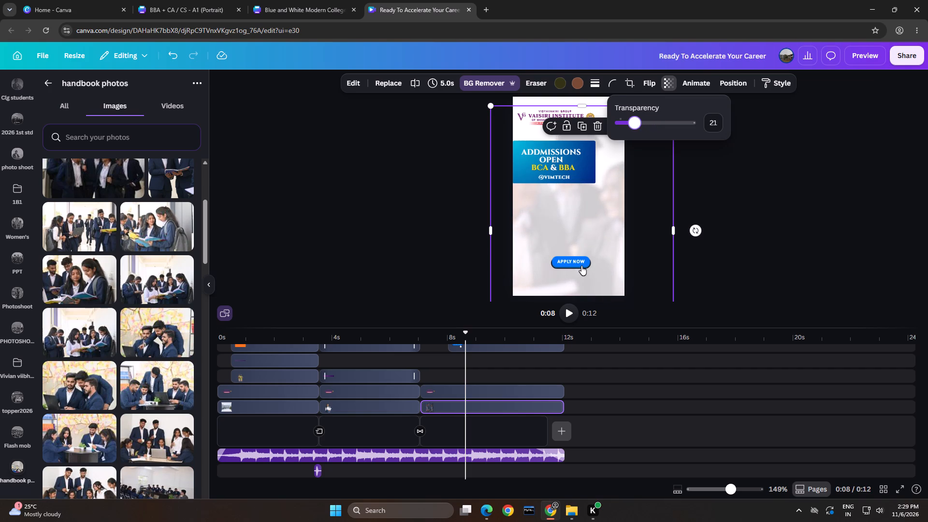
{"action": "left_click_drag", "start_coordinate": [634, 123], "coordinate": [660, 126]}
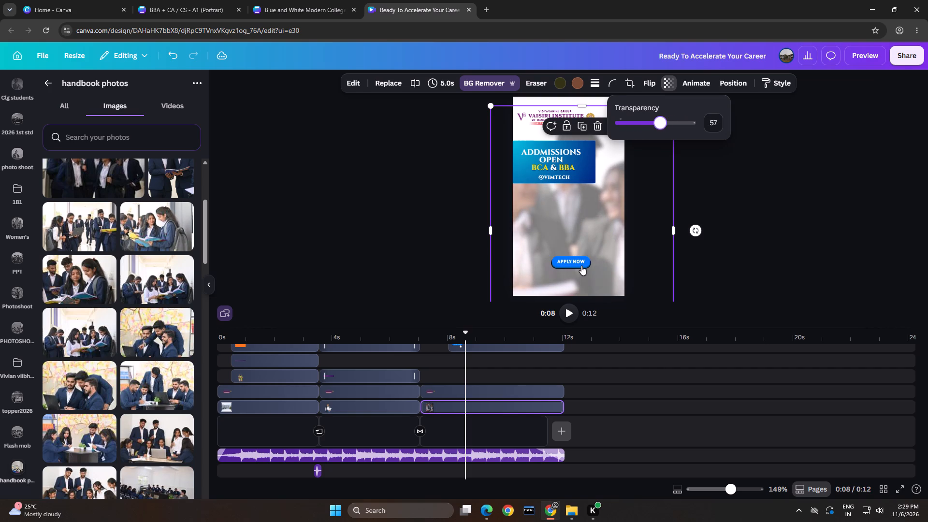
{"action": "left_click_drag", "start_coordinate": [660, 126], "coordinate": [651, 126]}
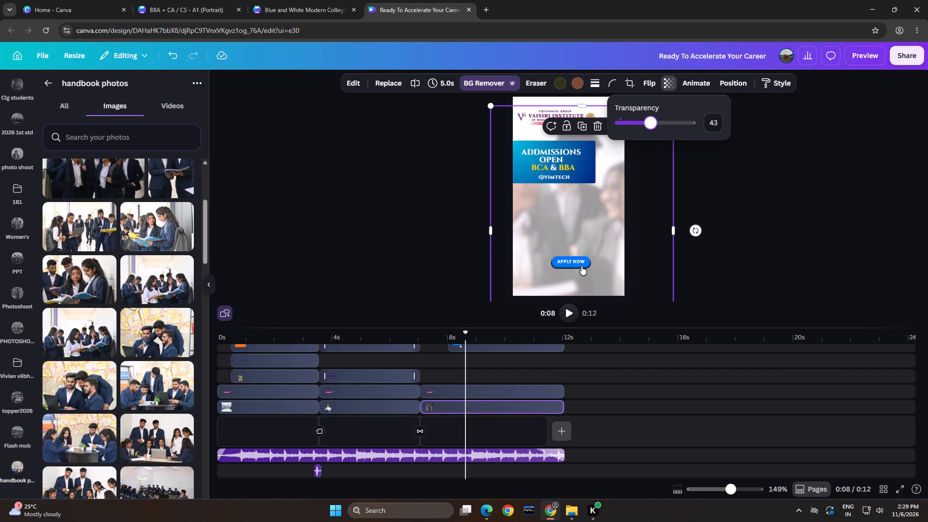
{"action": "left_click_drag", "start_coordinate": [651, 126], "coordinate": [649, 126]}
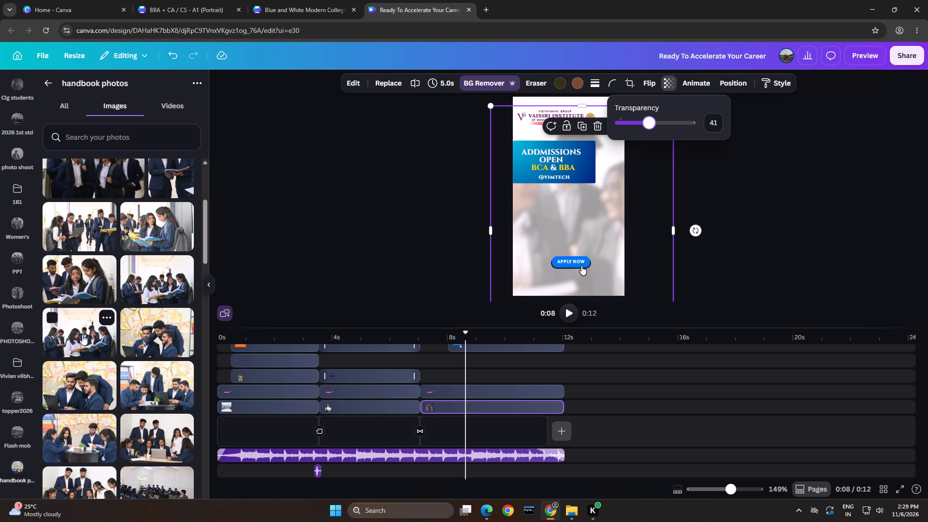
Leave the handbook photos folder for its parent phhhhhh folder and deselect the group photo.
{"action": "scroll", "coordinate": [91, 325], "scroll_direction": "up", "scroll_amount": 5}
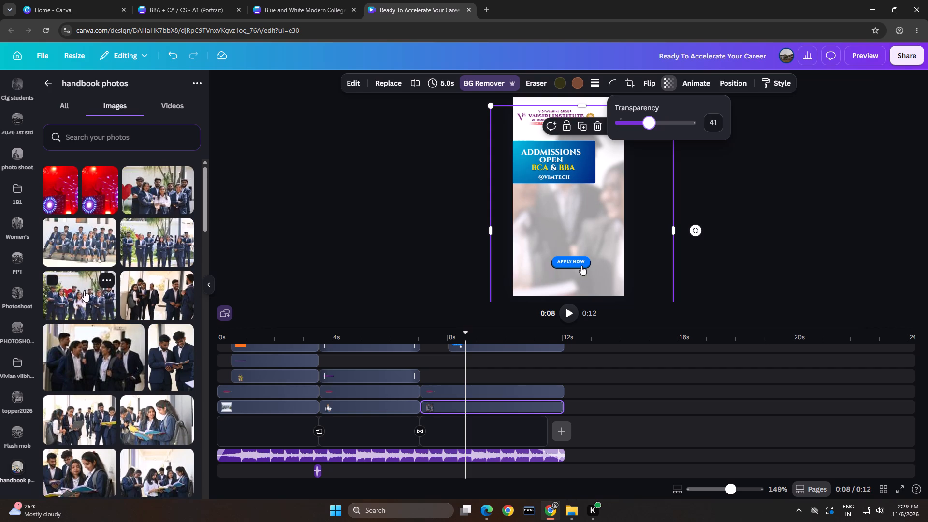
{"action": "left_click", "coordinate": [38, 77]}
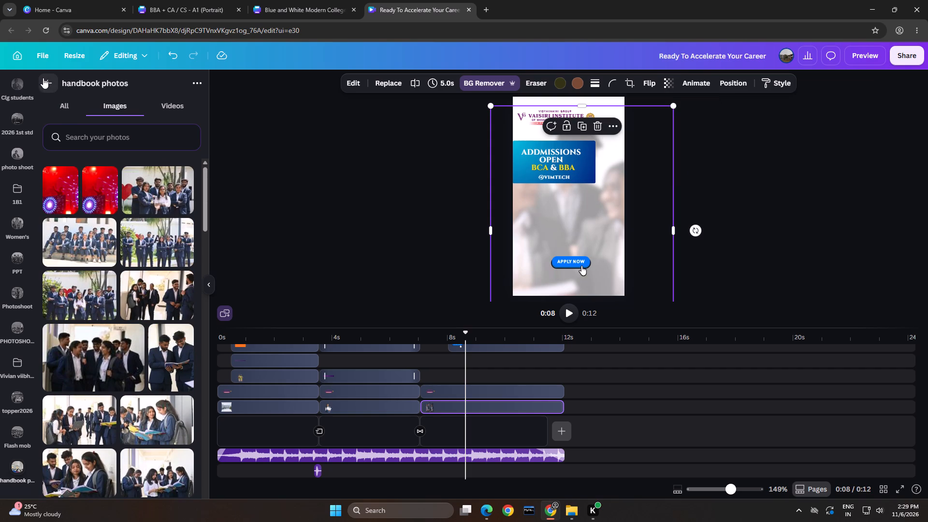
{"action": "left_click", "coordinate": [43, 78]}
{"action": "double_click", "coordinate": [799, 169]}
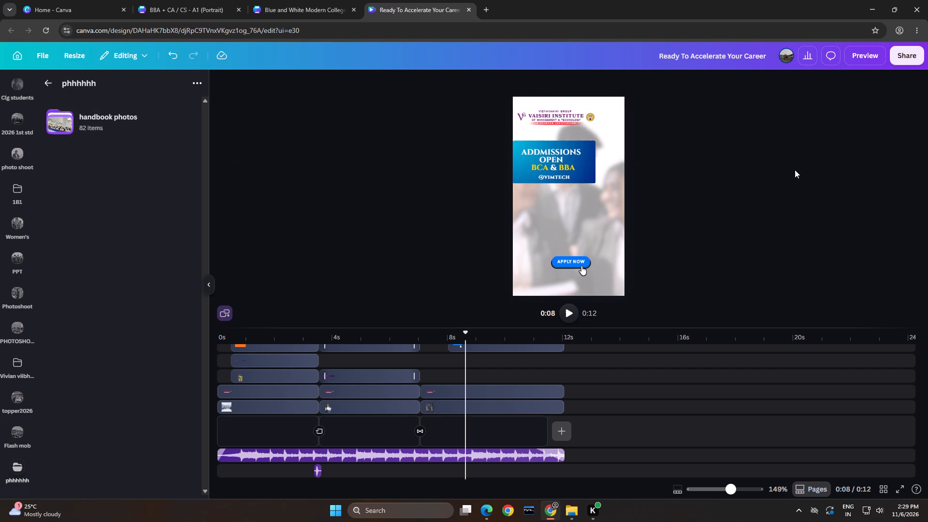
Leave the phhhhhh folder and fine-tune the transparency of the admissions scene's group photo.
{"action": "left_click", "coordinate": [49, 87]}
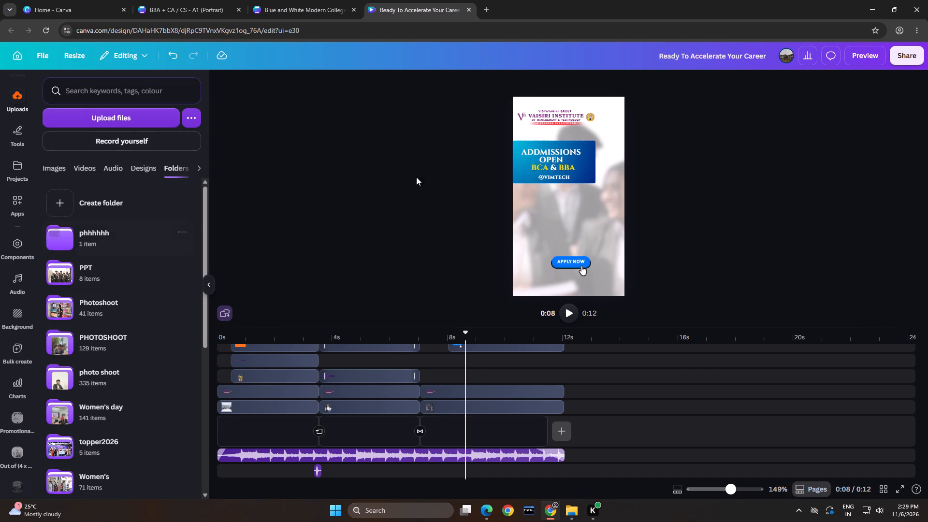
{"action": "left_click", "coordinate": [609, 188]}
{"action": "left_click", "coordinate": [670, 80]}
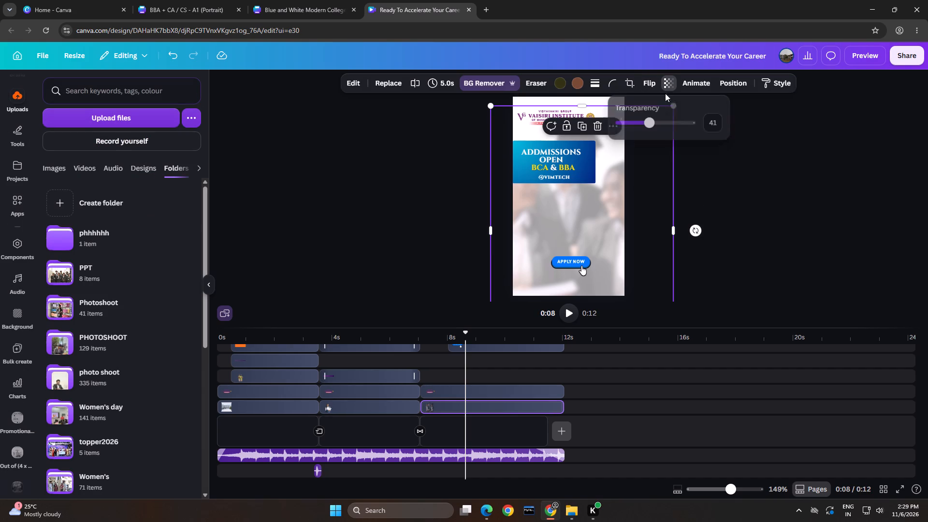
{"action": "left_click_drag", "start_coordinate": [654, 122], "coordinate": [650, 124]}
{"action": "left_click", "coordinate": [761, 170]}
Add the uploaded portrait of the bearded man in a navy suit to the admissions scene as a layer above the group photo.
{"action": "left_click", "coordinate": [57, 165]}
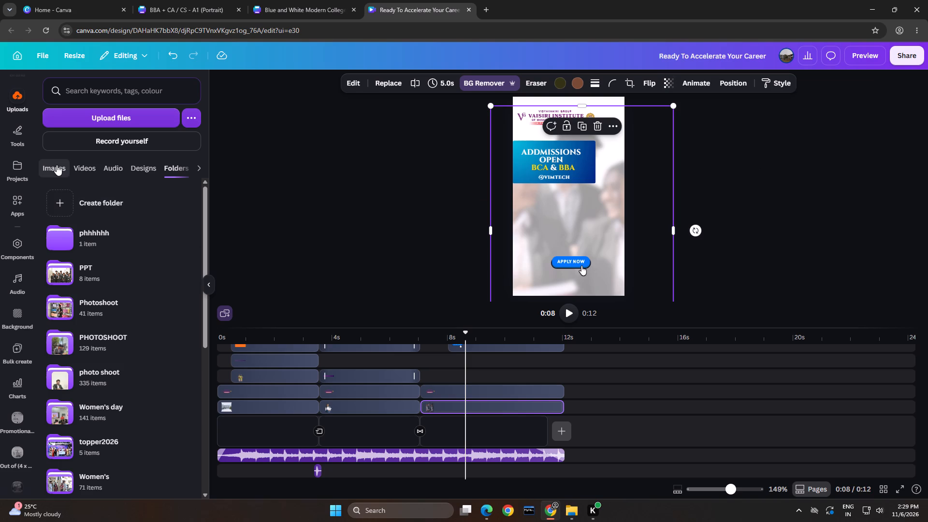
{"action": "scroll", "coordinate": [122, 240], "scroll_direction": "down", "scroll_amount": 20}
{"action": "scroll", "coordinate": [122, 240], "scroll_direction": "down", "scroll_amount": 3}
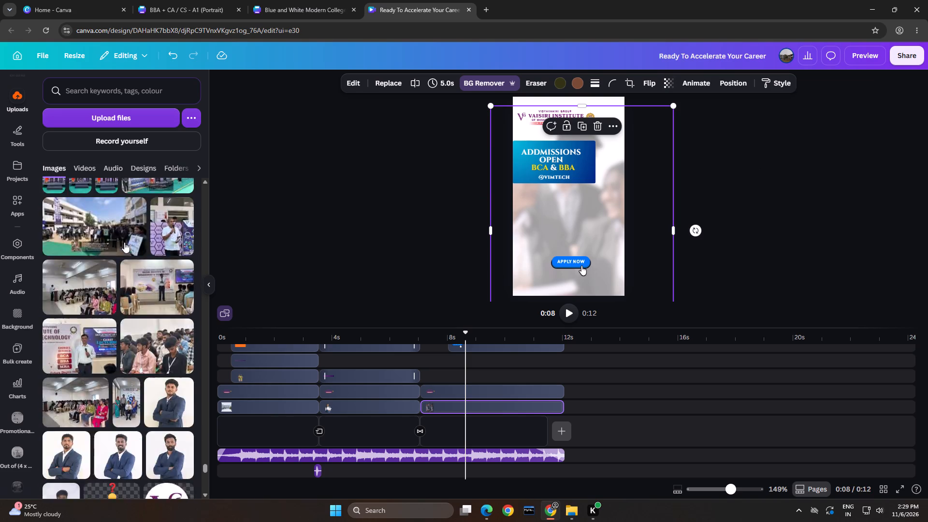
{"action": "scroll", "coordinate": [124, 242], "scroll_direction": "down", "scroll_amount": 5}
{"action": "scroll", "coordinate": [124, 242], "scroll_direction": "up", "scroll_amount": 3}
{"action": "left_click", "coordinate": [163, 362]}
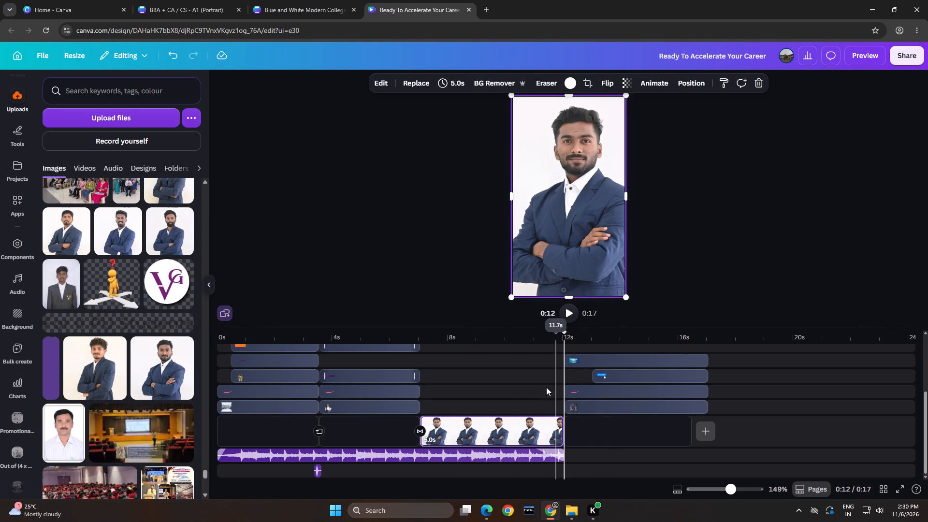
{"action": "left_click_drag", "start_coordinate": [518, 427], "coordinate": [519, 414]}
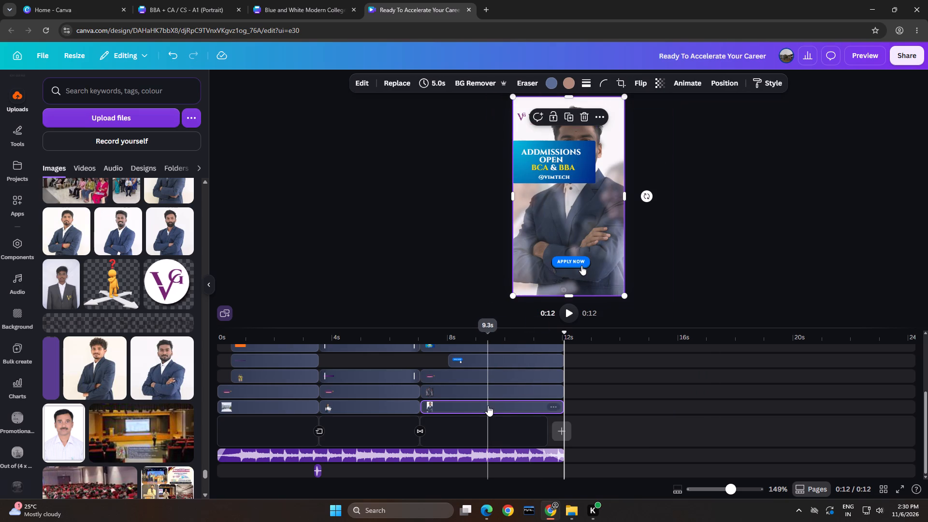
{"action": "left_click_drag", "start_coordinate": [488, 406], "coordinate": [487, 388]}
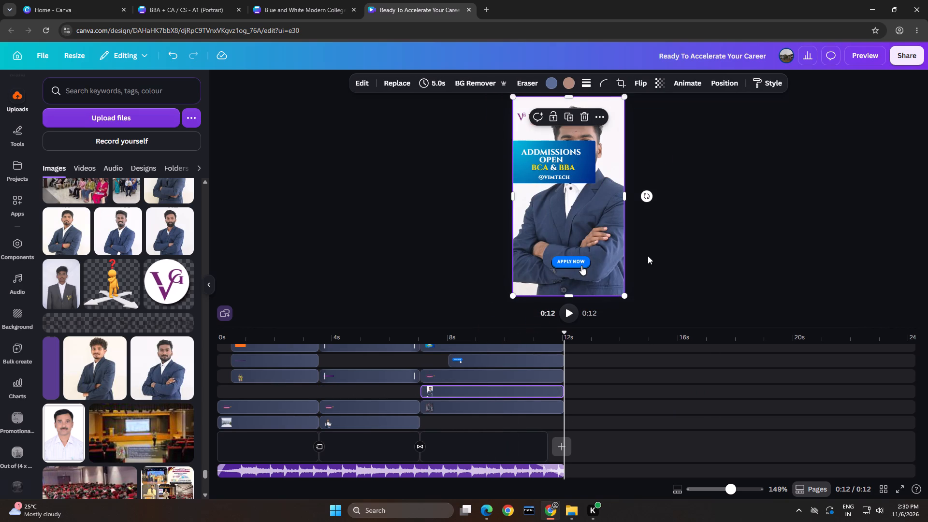
Remove the background from the suited man's portrait.
{"action": "left_click", "coordinate": [478, 81]}
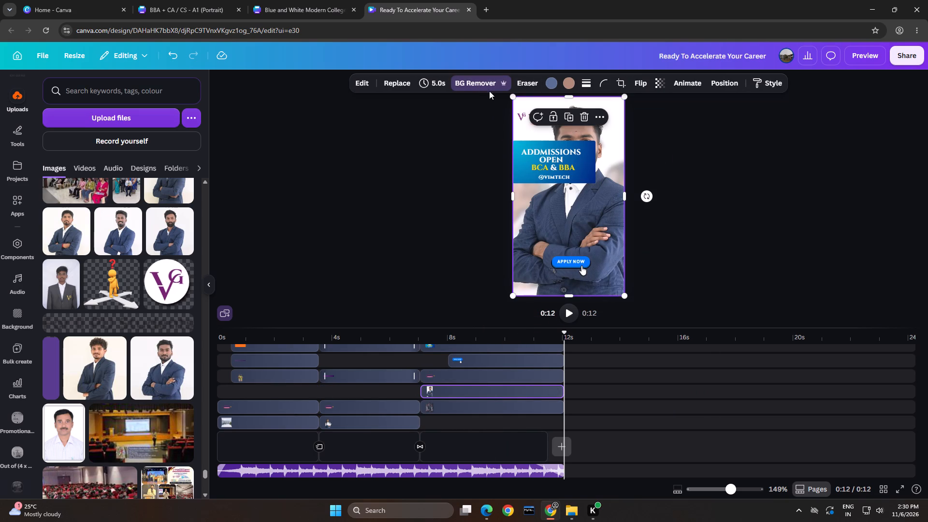
Move the portrait's timeline layer directly above the admissions banner so the man overlaps it.
{"action": "scroll", "coordinate": [506, 392], "scroll_direction": "up", "scroll_amount": 2}
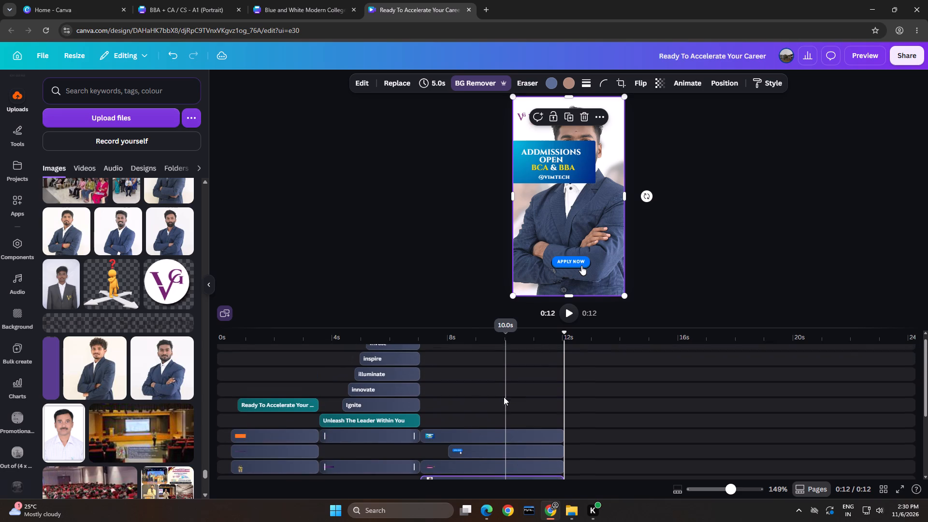
{"action": "scroll", "coordinate": [486, 437], "scroll_direction": "down", "scroll_amount": 2}
{"action": "left_click_drag", "start_coordinate": [466, 391], "coordinate": [472, 362]}
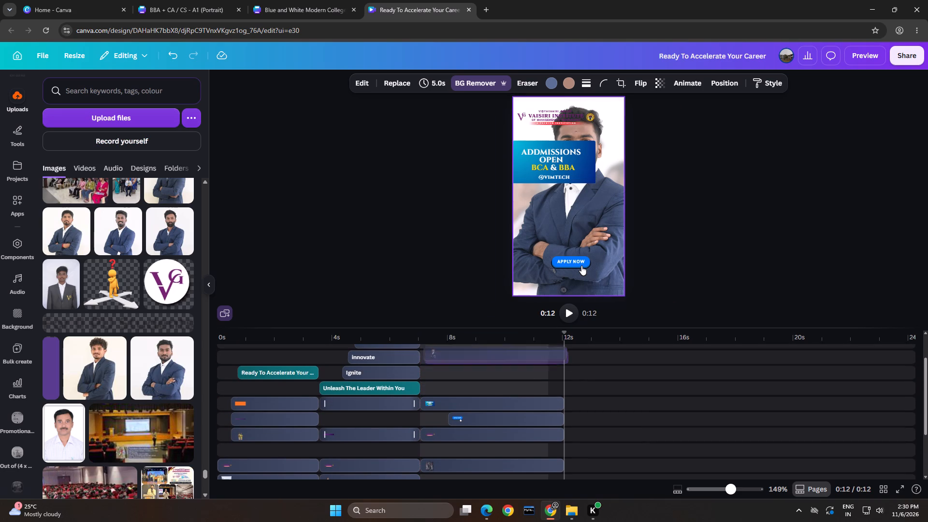
{"action": "left_click_drag", "start_coordinate": [472, 362], "coordinate": [471, 379]}
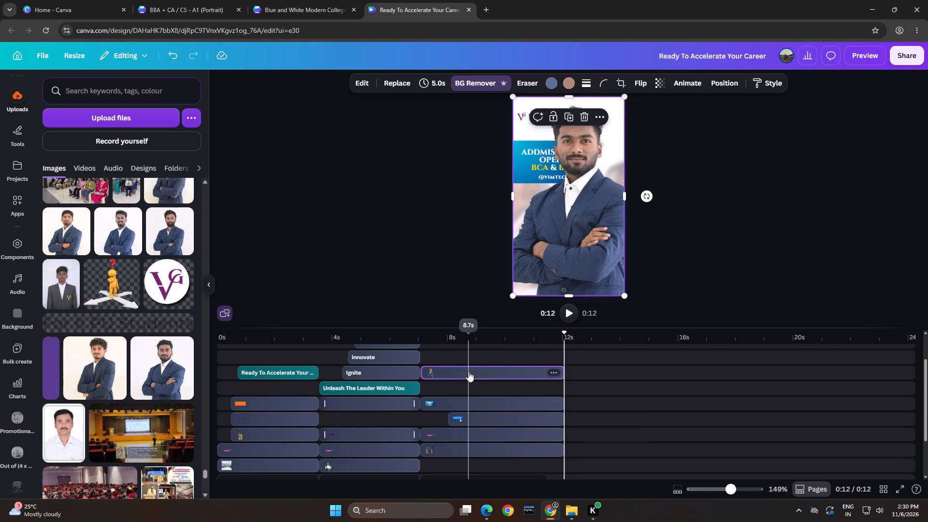
{"action": "left_click_drag", "start_coordinate": [468, 371], "coordinate": [468, 381]}
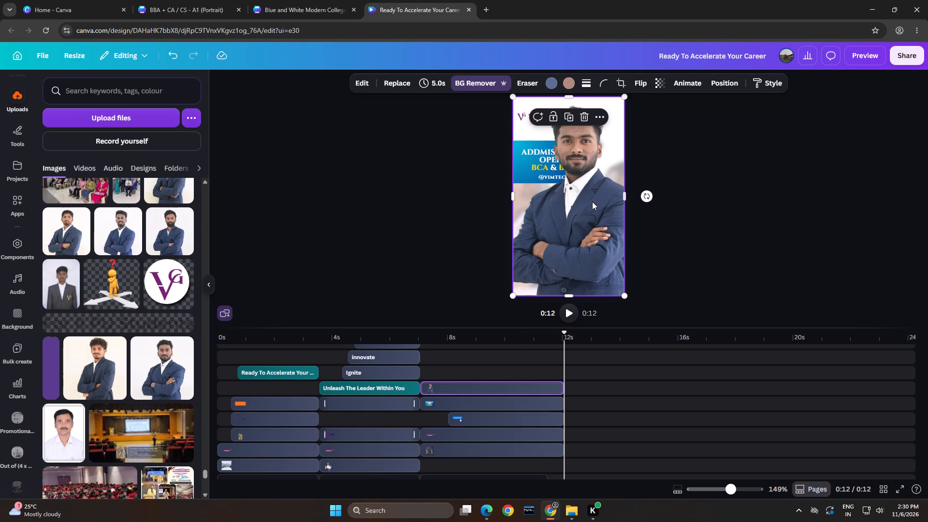
Resize the portrait slightly and place it toward the lower right of the frame, with the head overlapping the banner's right end.
{"action": "left_click", "coordinate": [483, 389]}
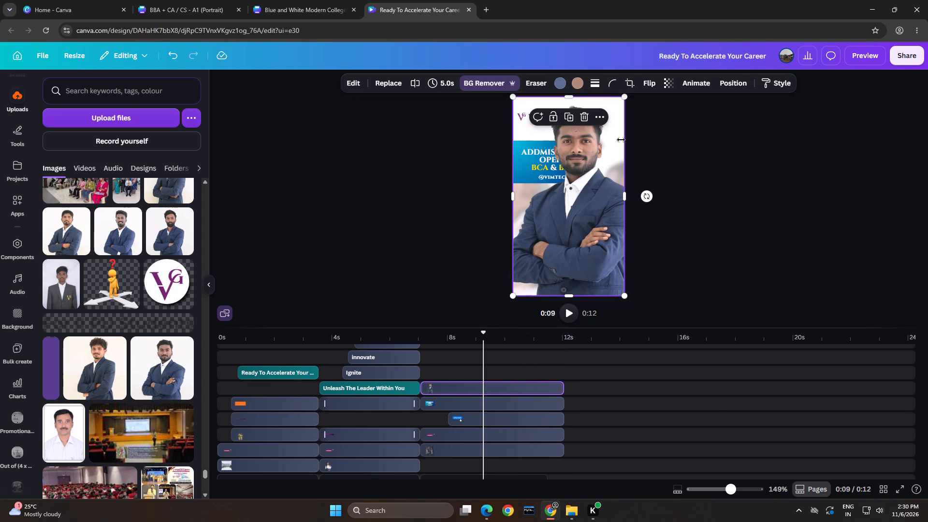
{"action": "left_click_drag", "start_coordinate": [627, 99], "coordinate": [713, 121]}
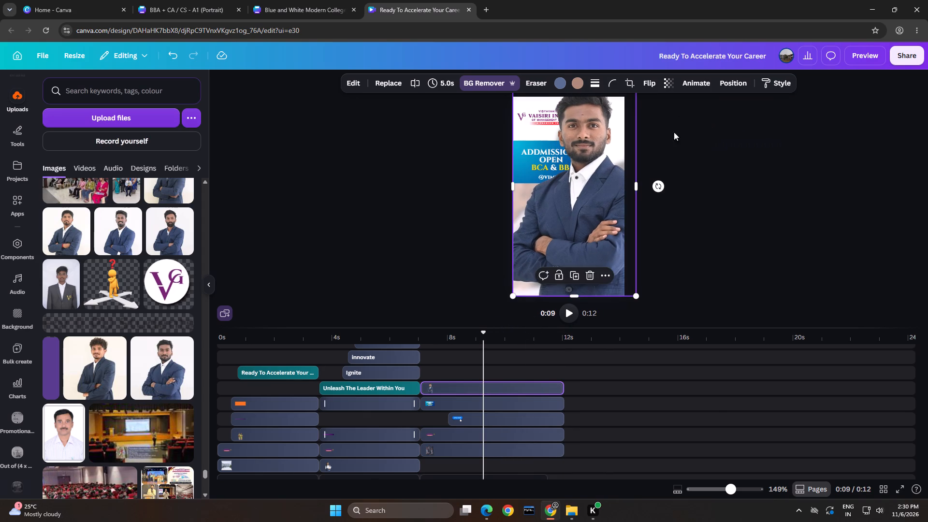
{"action": "left_click_drag", "start_coordinate": [602, 127], "coordinate": [620, 163]}
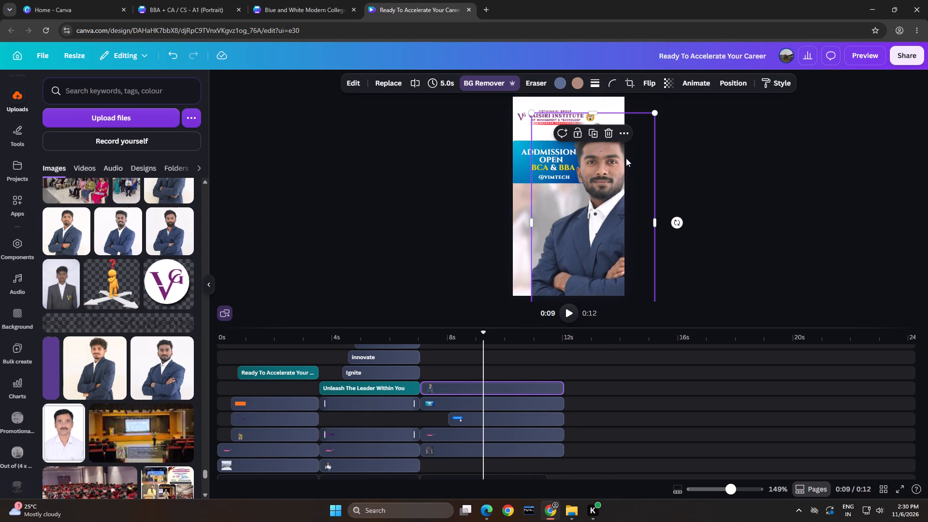
{"action": "left_click_drag", "start_coordinate": [625, 159], "coordinate": [634, 164]}
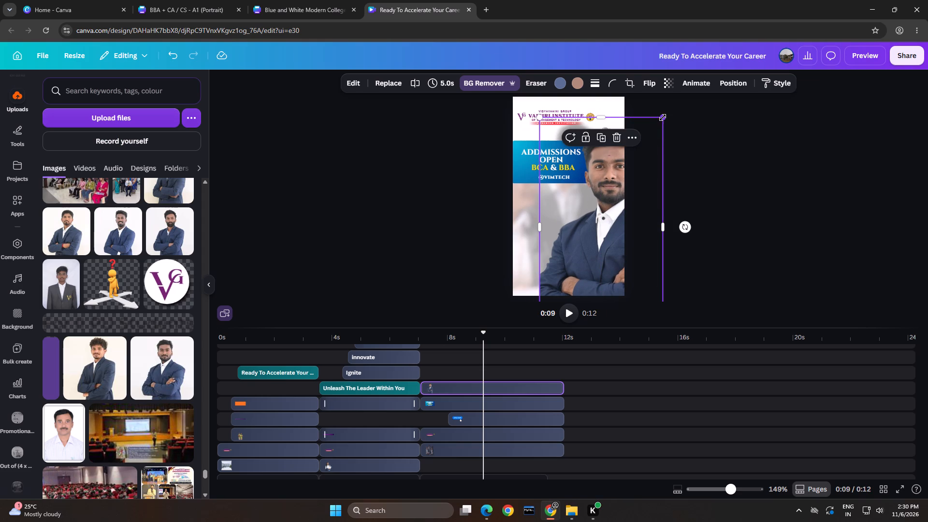
{"action": "left_click_drag", "start_coordinate": [663, 117], "coordinate": [653, 145]}
{"action": "left_click_drag", "start_coordinate": [609, 215], "coordinate": [608, 191]}
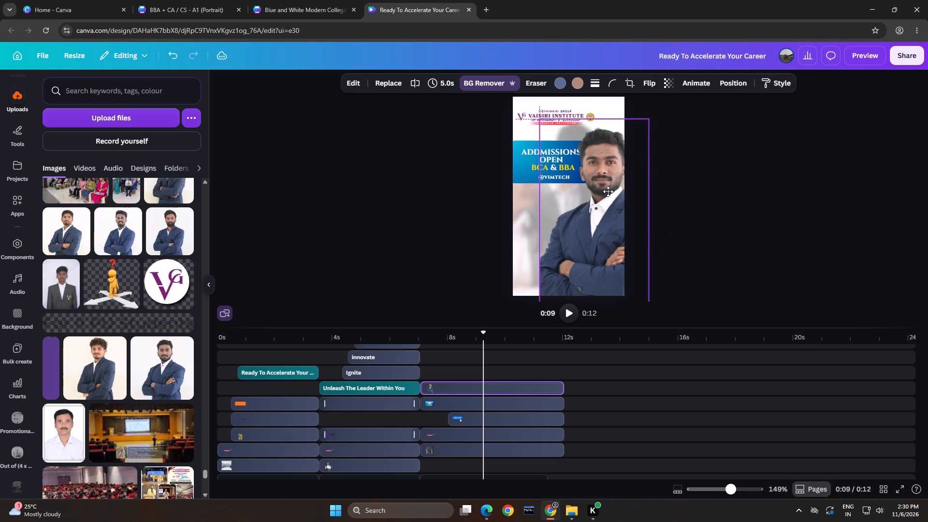
{"action": "left_click_drag", "start_coordinate": [608, 191], "coordinate": [606, 191]}
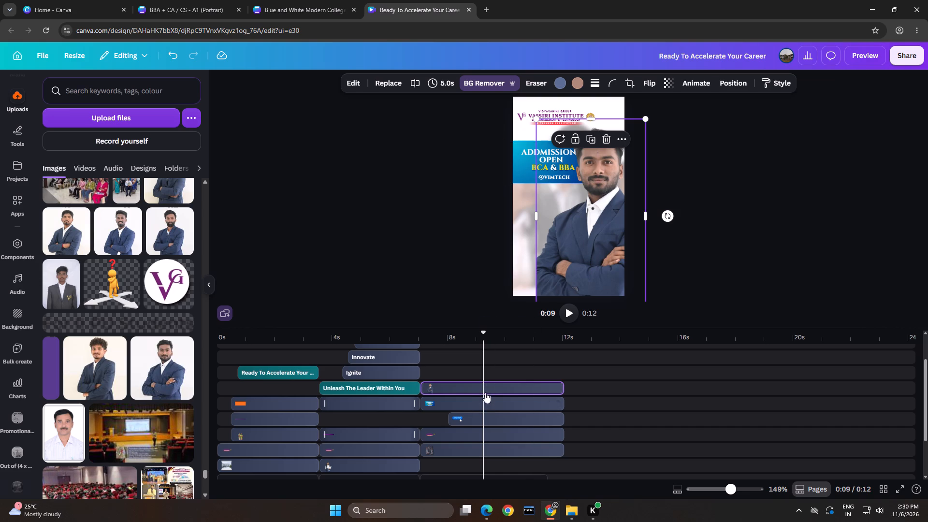
Raise the Apply Now button's layer above the portrait.
{"action": "left_click_drag", "start_coordinate": [485, 418], "coordinate": [485, 389]}
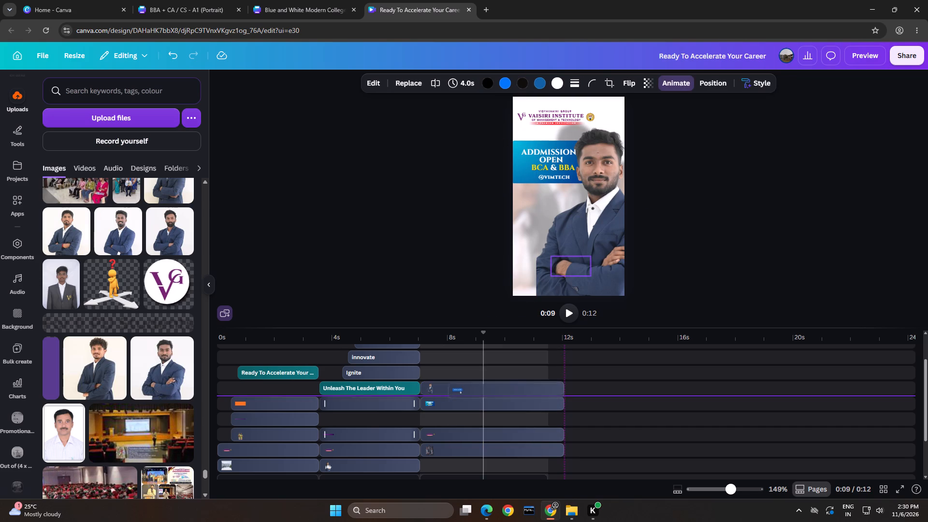
{"action": "left_click_drag", "start_coordinate": [485, 389], "coordinate": [485, 381]}
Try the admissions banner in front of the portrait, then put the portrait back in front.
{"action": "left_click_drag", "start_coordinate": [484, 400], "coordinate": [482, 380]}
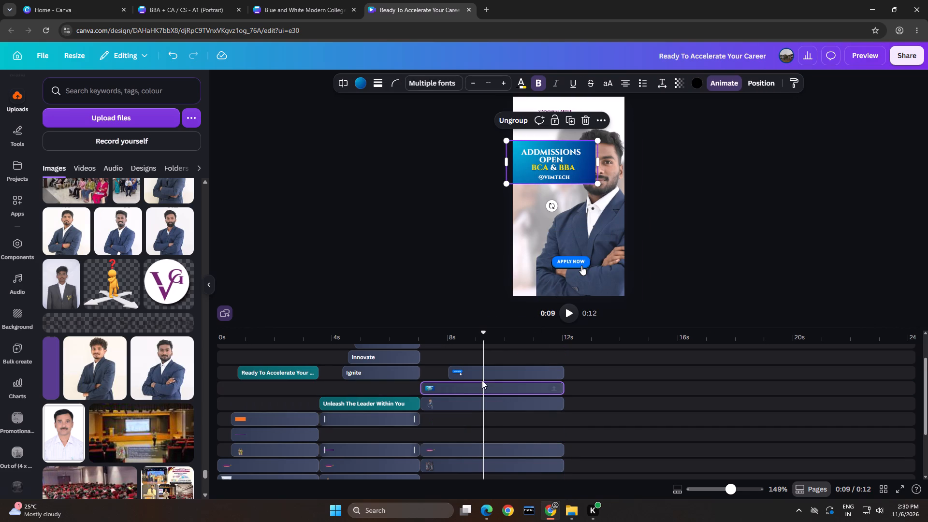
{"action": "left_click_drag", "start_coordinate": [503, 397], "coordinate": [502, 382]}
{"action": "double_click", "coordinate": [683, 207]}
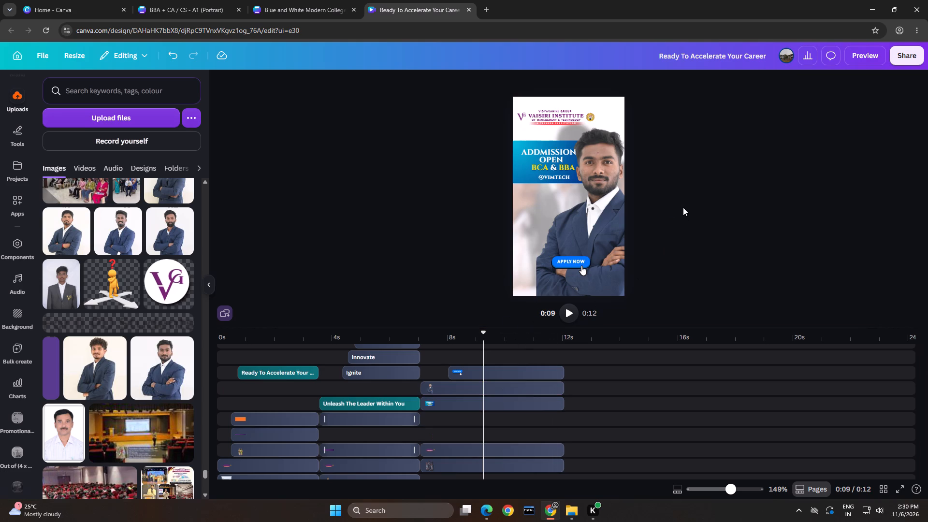
Shift the admissions banner slightly left so its text clears the man's face.
{"action": "left_click", "coordinate": [558, 160]}
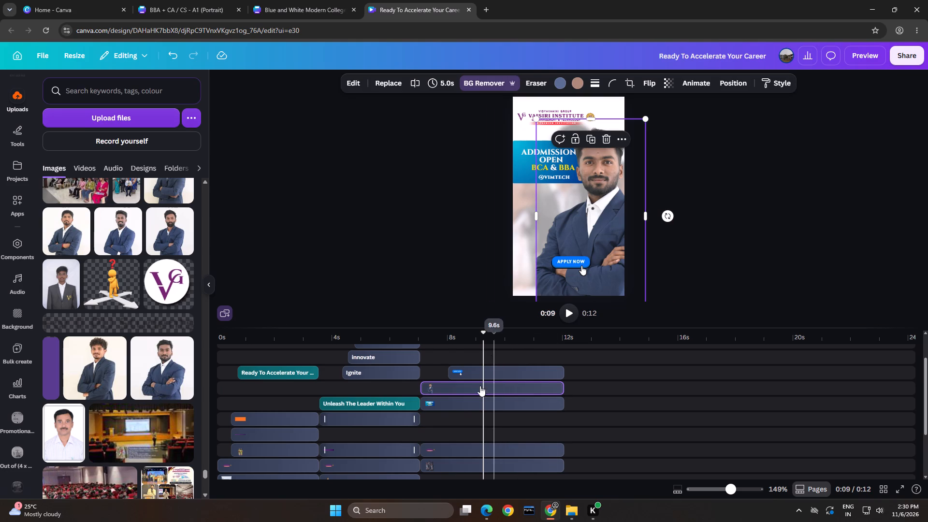
{"action": "left_click", "coordinate": [456, 405]}
{"action": "left_click_drag", "start_coordinate": [555, 174], "coordinate": [550, 174]}
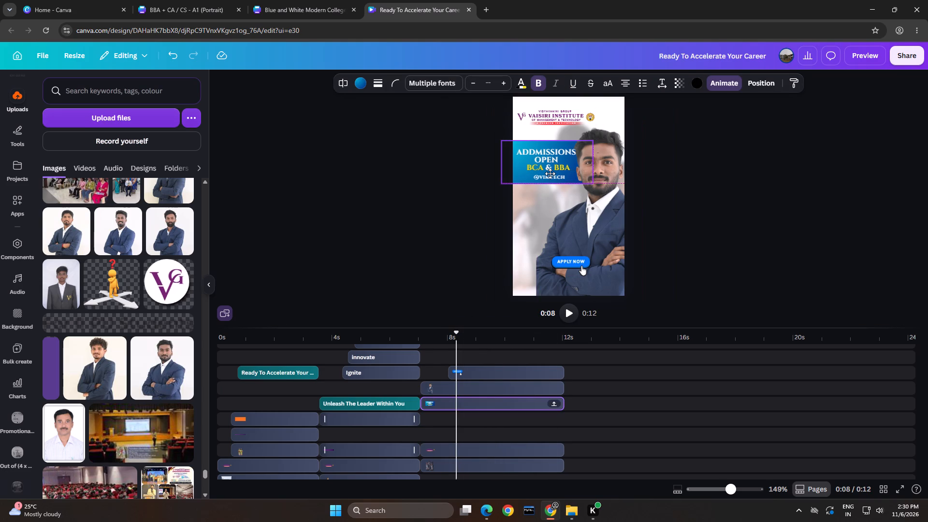
{"action": "left_click_drag", "start_coordinate": [550, 174], "coordinate": [548, 174]}
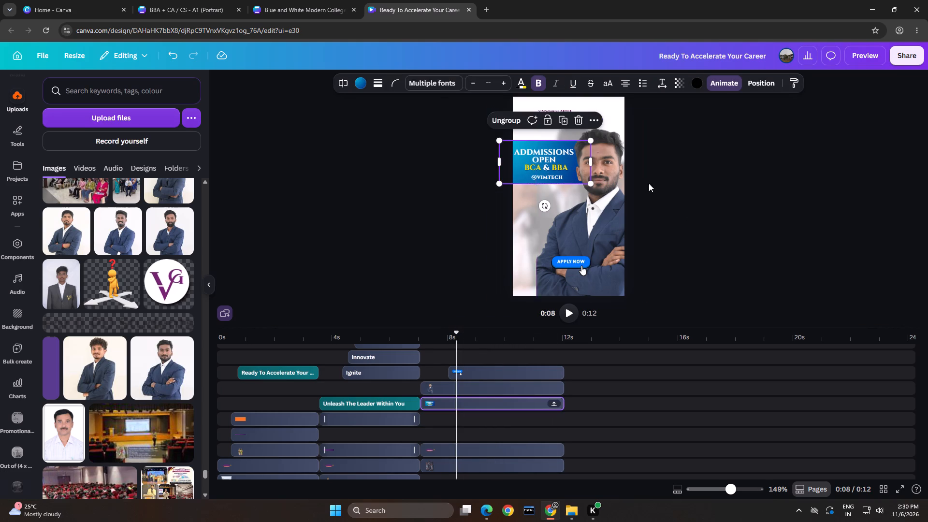
{"action": "double_click", "coordinate": [707, 176]}
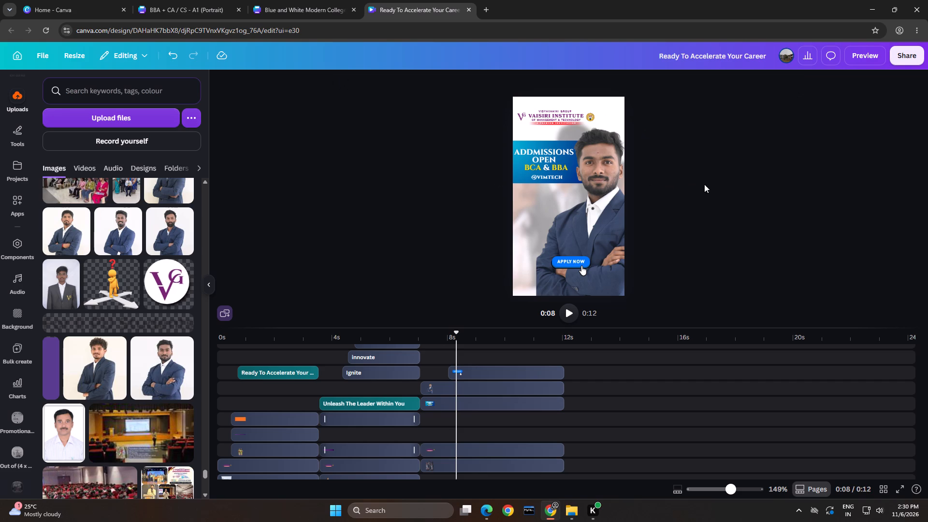
Extend the portrait's left edge to uncover more of the man's arm.
{"action": "left_click", "coordinate": [614, 232]}
{"action": "left_click_drag", "start_coordinate": [533, 219], "coordinate": [519, 218]}
{"action": "double_click", "coordinate": [731, 190]}
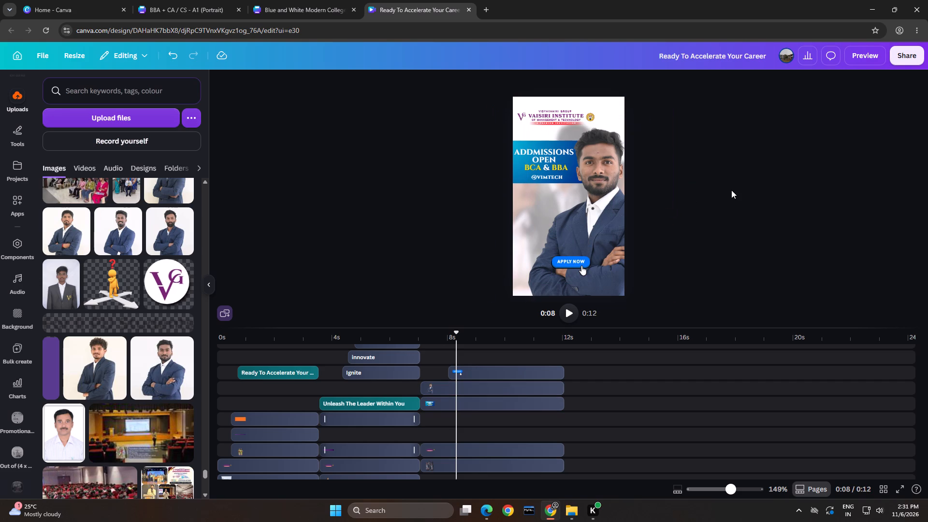
{"action": "left_click", "coordinate": [731, 190]}
Move the faded group photo slightly left and down behind the portrait.
{"action": "left_click", "coordinate": [513, 226]}
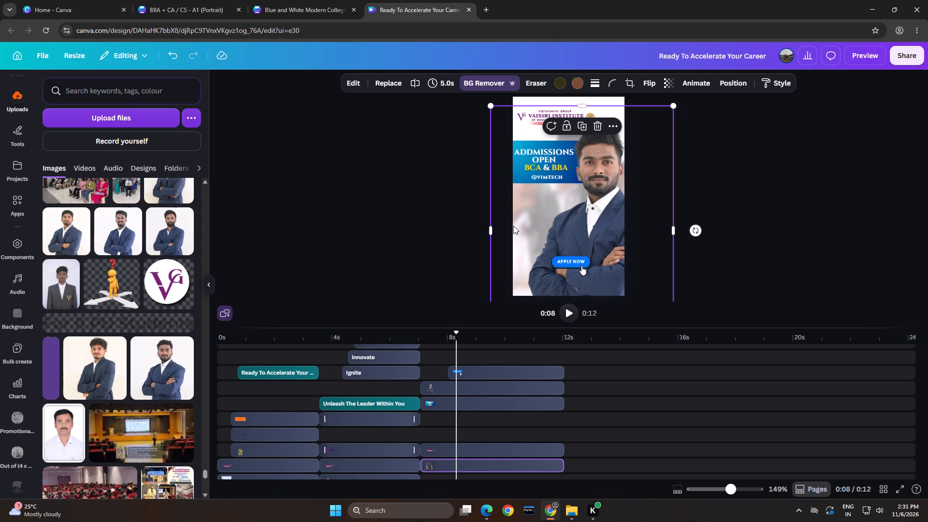
{"action": "left_click", "coordinate": [513, 226]}
{"action": "left_click_drag", "start_coordinate": [522, 225], "coordinate": [512, 230]}
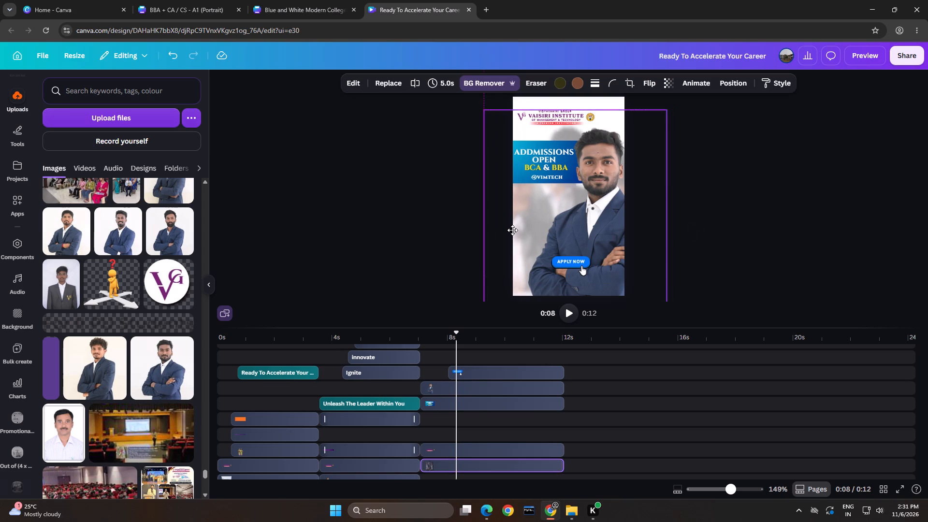
{"action": "left_click_drag", "start_coordinate": [512, 230], "coordinate": [511, 232]}
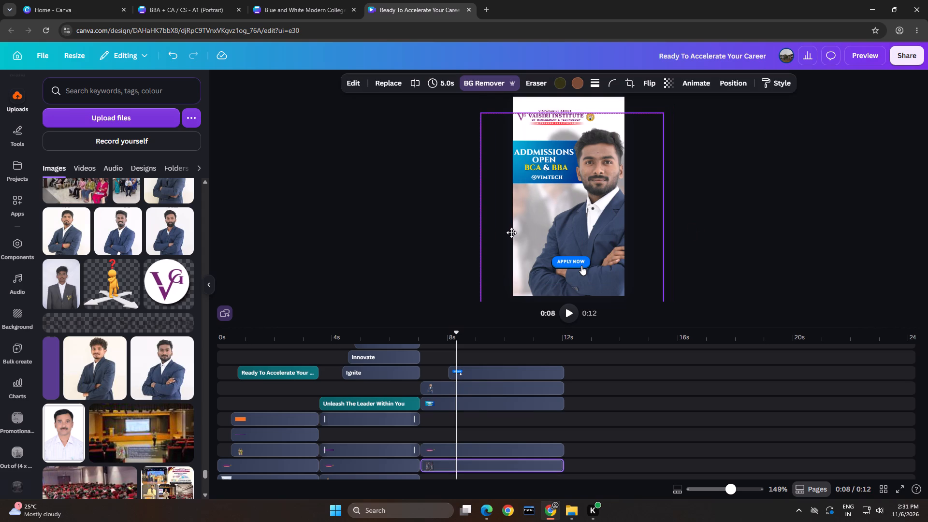
{"action": "left_click_drag", "start_coordinate": [511, 232], "coordinate": [512, 232]}
{"action": "double_click", "coordinate": [740, 160]}
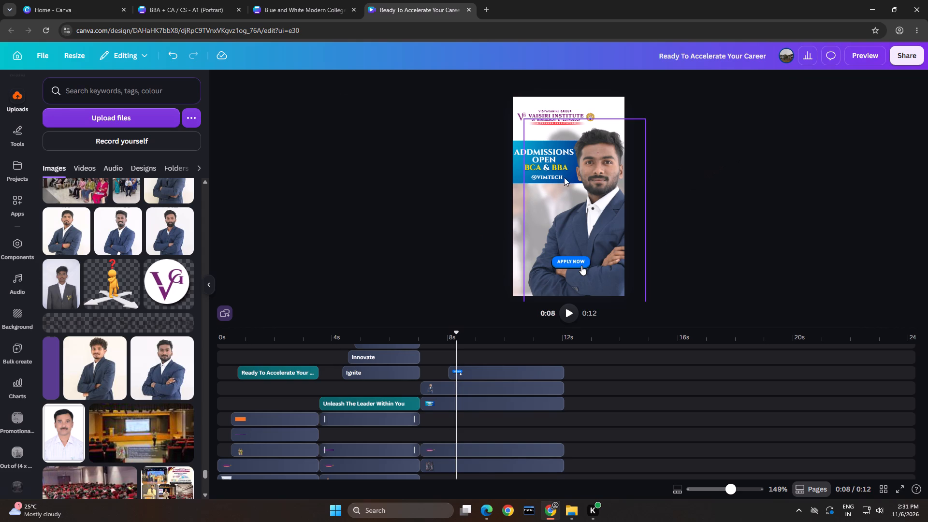
Nudge the admissions banner slightly to the right in six small increments and deselect it.
{"action": "left_click", "coordinate": [535, 159]}
{"action": "left_click", "coordinate": [532, 168]}
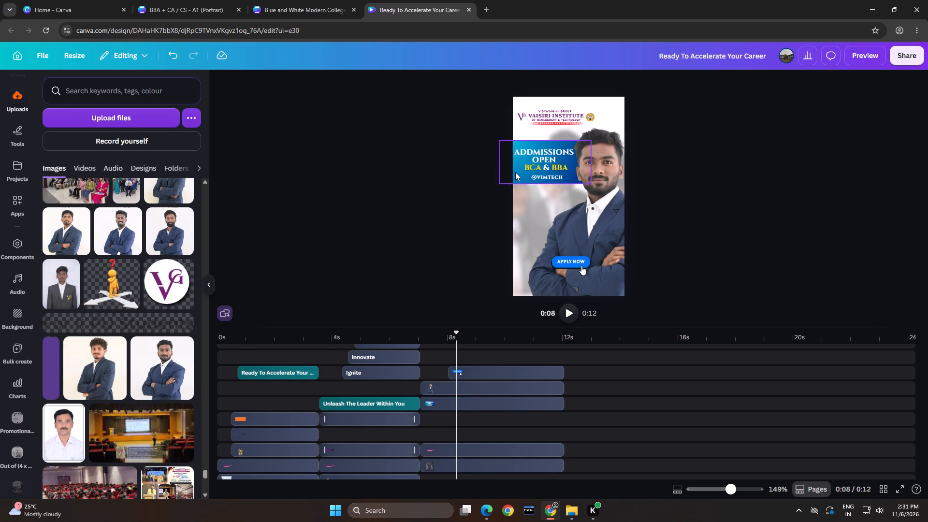
{"action": "left_click", "coordinate": [515, 172]}
{"action": "key", "text": "Right"}
{"action": "key", "text": "Right"}
{"action": "key", "text": "Right"}
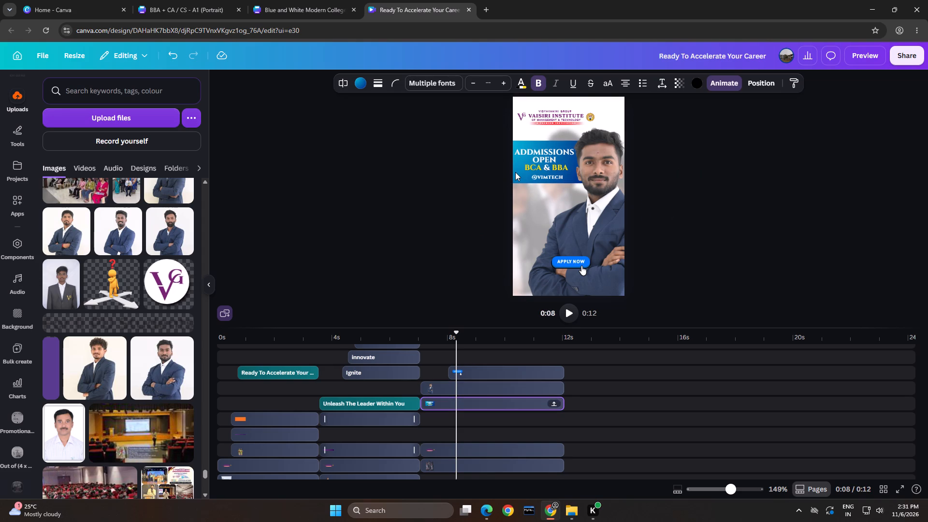
{"action": "key", "text": "Right"}
{"action": "key", "text": "Right"}
{"action": "key", "text": "Right"}
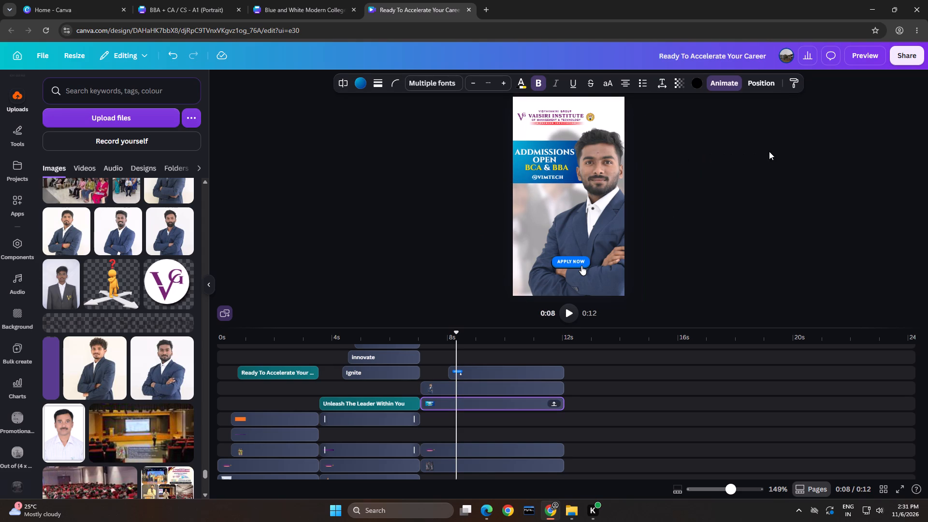
{"action": "double_click", "coordinate": [758, 157]}
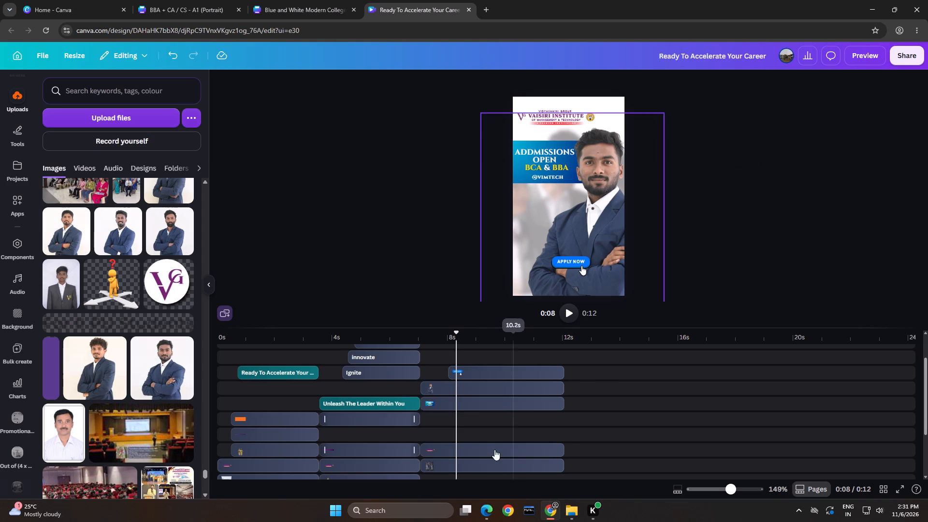
Shrink the faded group photo and place it in the lower part of the scene, below the admissions banner and behind the portrait.
{"action": "scroll", "coordinate": [481, 447], "scroll_direction": "down", "scroll_amount": 2}
{"action": "left_click", "coordinate": [471, 392]}
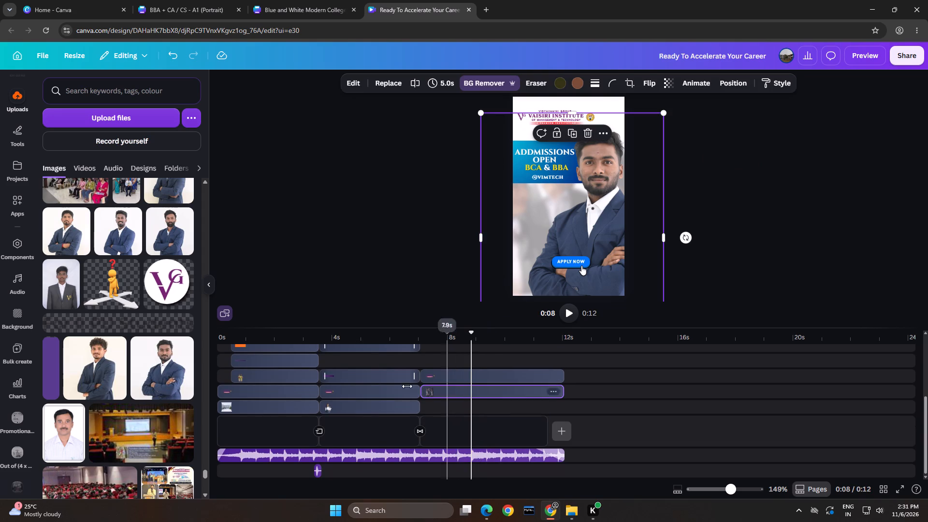
{"action": "scroll", "coordinate": [104, 339], "scroll_direction": "down", "scroll_amount": 3}
{"action": "scroll", "coordinate": [104, 339], "scroll_direction": "up", "scroll_amount": 8}
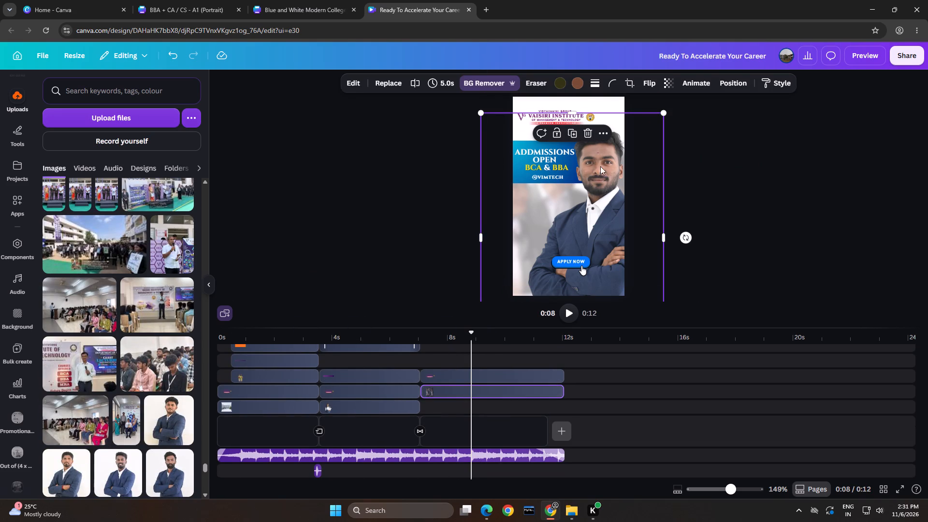
{"action": "left_click_drag", "start_coordinate": [667, 113], "coordinate": [577, 174]}
{"action": "left_click_drag", "start_coordinate": [543, 221], "coordinate": [545, 184]}
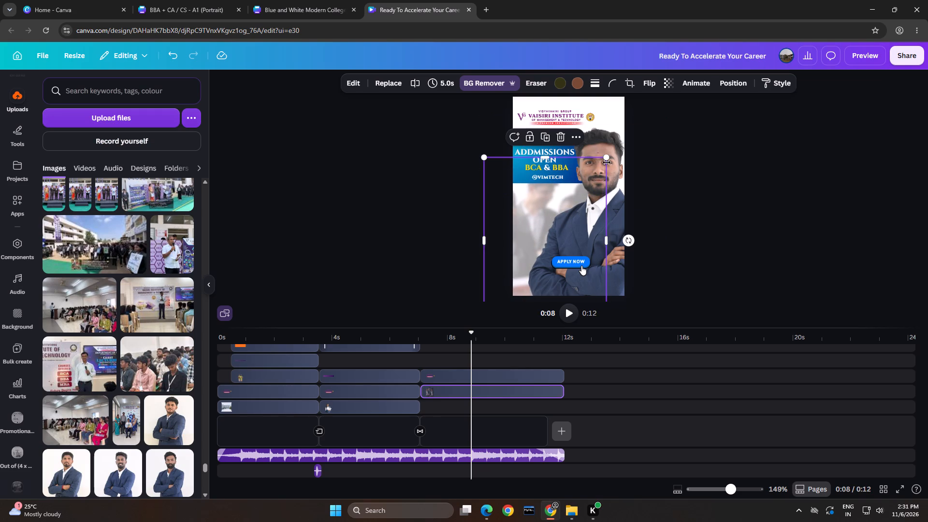
{"action": "left_click_drag", "start_coordinate": [608, 157], "coordinate": [561, 188]}
{"action": "left_click_drag", "start_coordinate": [540, 229], "coordinate": [539, 218]}
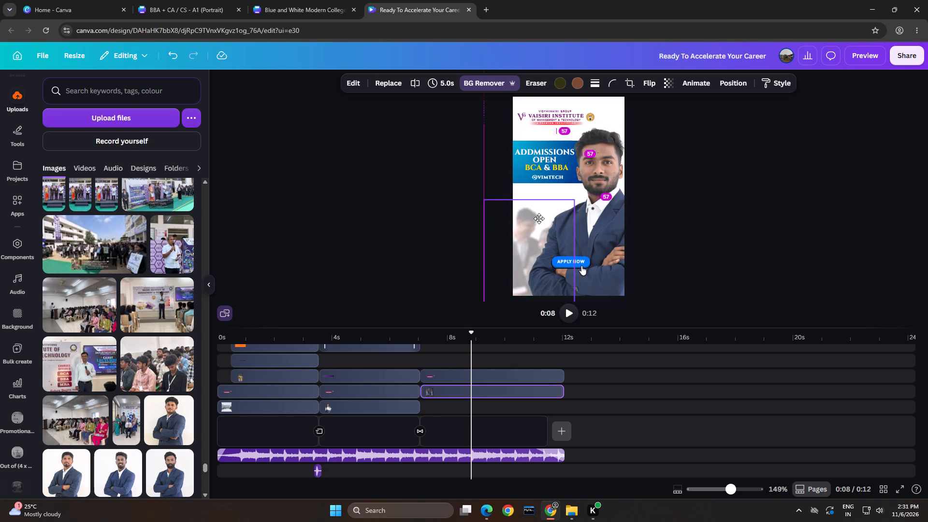
{"action": "left_click_drag", "start_coordinate": [539, 218], "coordinate": [550, 202]}
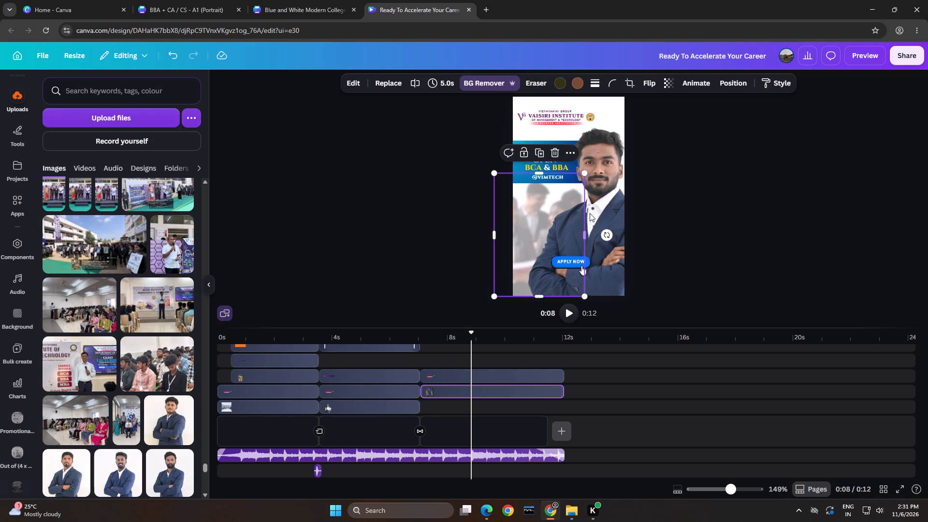
Extend the faded group photo's right edge past the page's right side, behind the portrait.
{"action": "left_click_drag", "start_coordinate": [586, 234], "coordinate": [640, 235]}
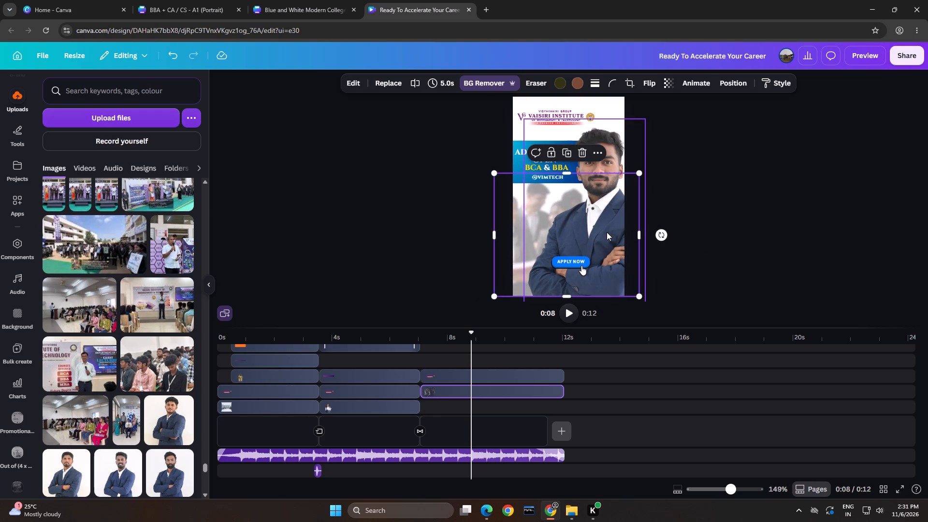
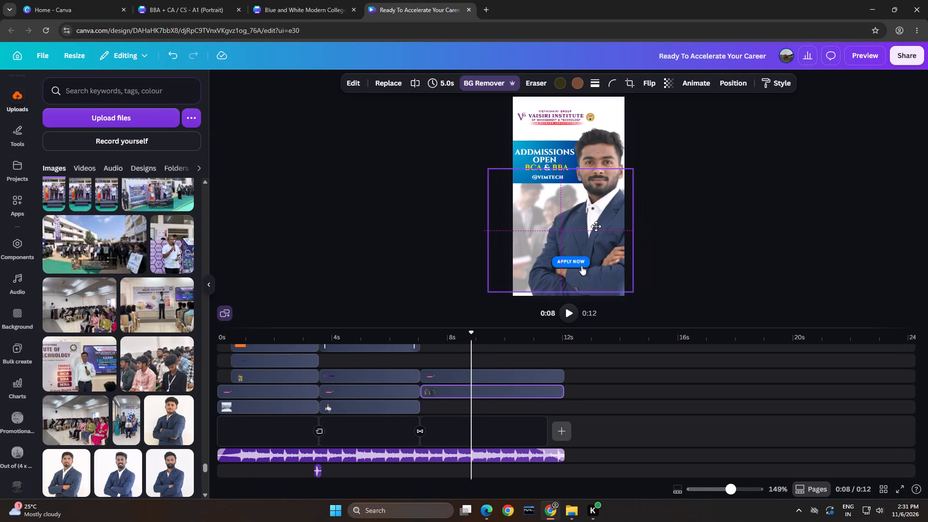
Stretch the faded group photo in the final scene upward and reposition it behind the man in the navy suit.
{"action": "double_click", "coordinate": [757, 189]}
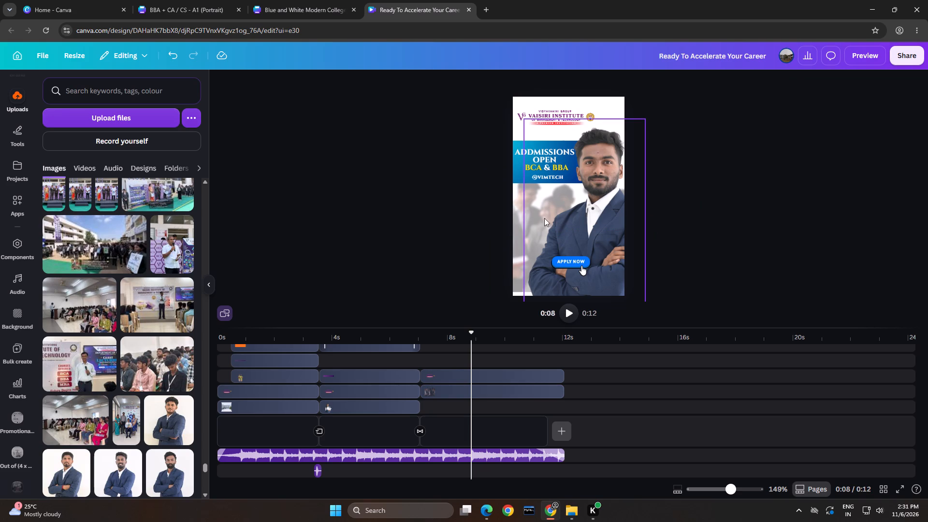
{"action": "left_click", "coordinate": [522, 219]}
{"action": "left_click_drag", "start_coordinate": [561, 171], "coordinate": [575, 117]}
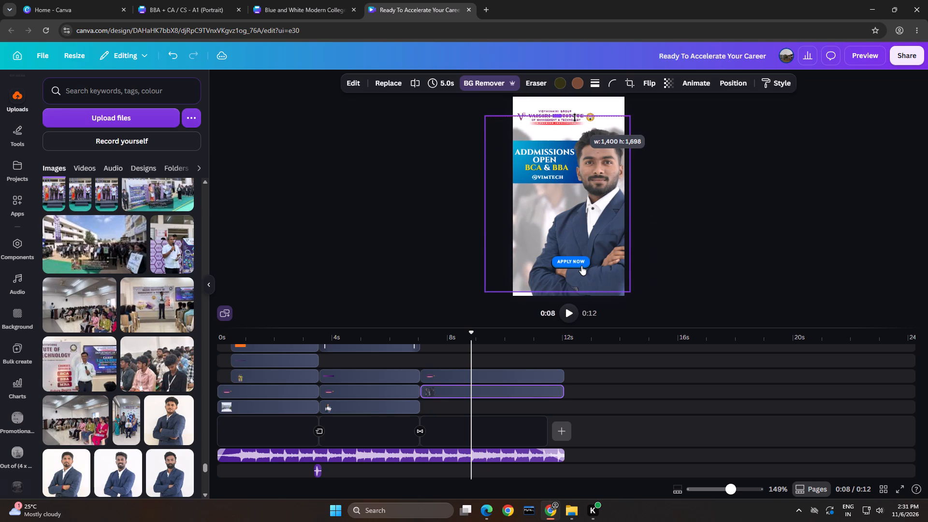
{"action": "left_click_drag", "start_coordinate": [575, 117], "coordinate": [631, 94]}
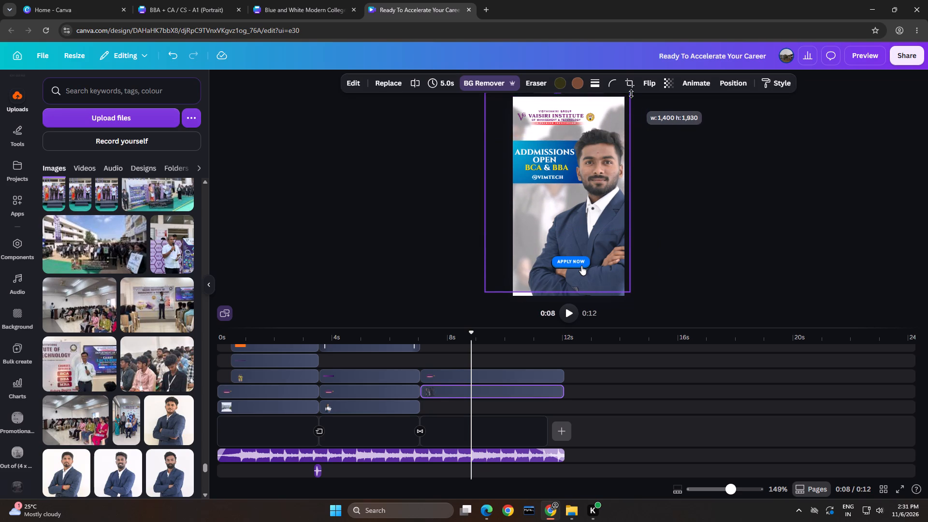
{"action": "left_click_drag", "start_coordinate": [631, 94], "coordinate": [640, 120]}
{"action": "left_click_drag", "start_coordinate": [553, 211], "coordinate": [564, 222]}
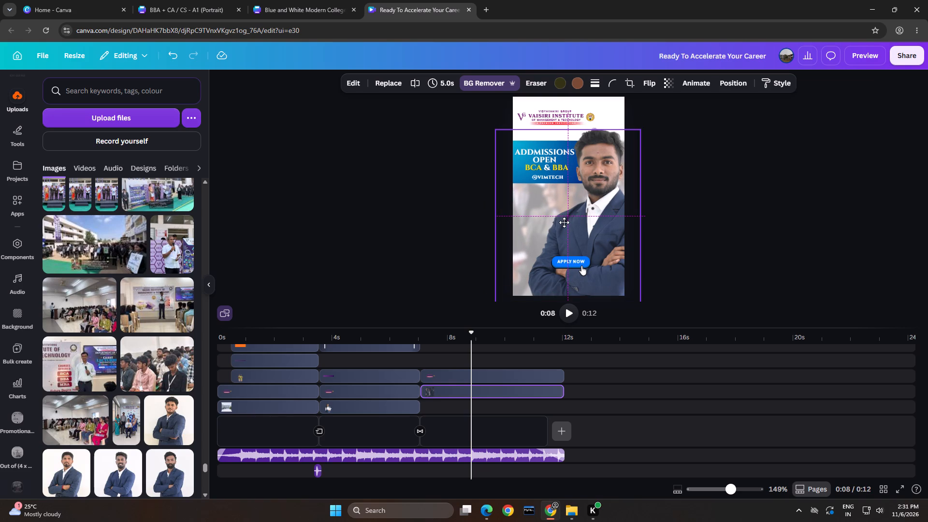
{"action": "left_click_drag", "start_coordinate": [564, 222], "coordinate": [572, 223]}
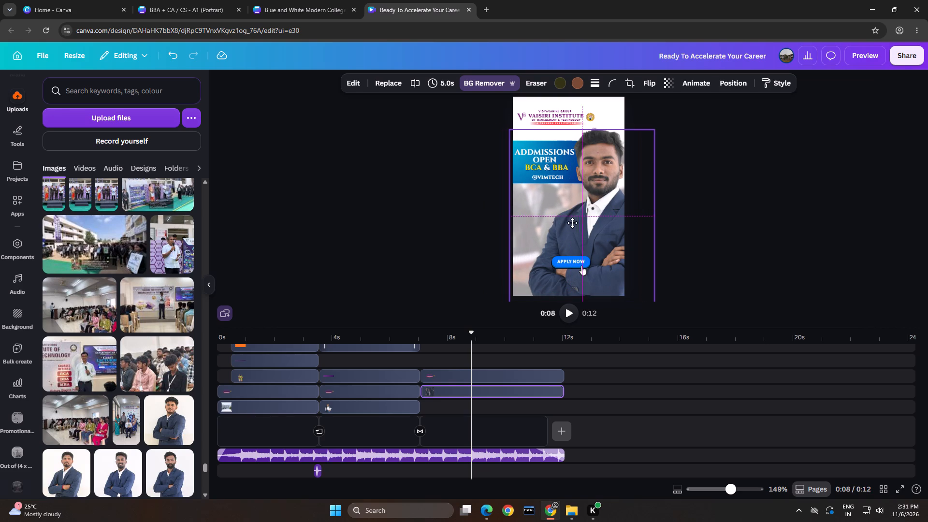
{"action": "left_click_drag", "start_coordinate": [572, 223], "coordinate": [569, 222]}
{"action": "double_click", "coordinate": [777, 163]}
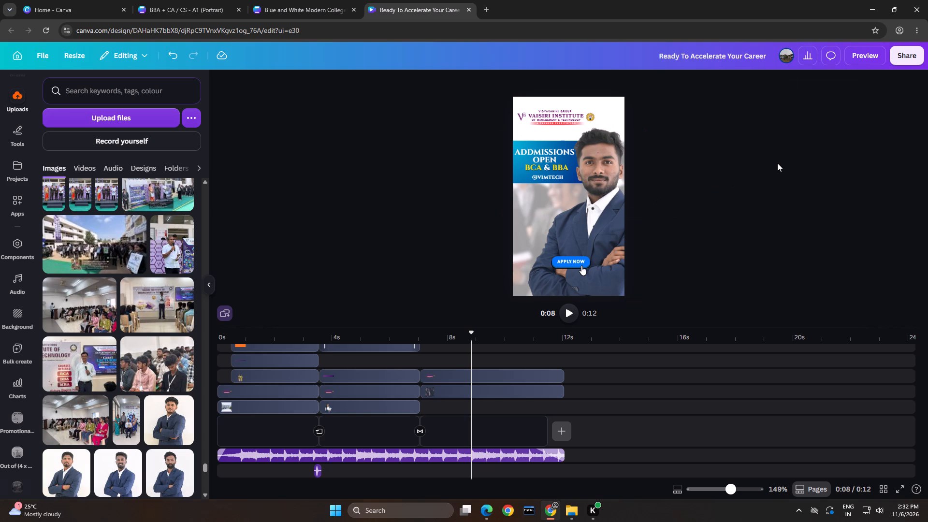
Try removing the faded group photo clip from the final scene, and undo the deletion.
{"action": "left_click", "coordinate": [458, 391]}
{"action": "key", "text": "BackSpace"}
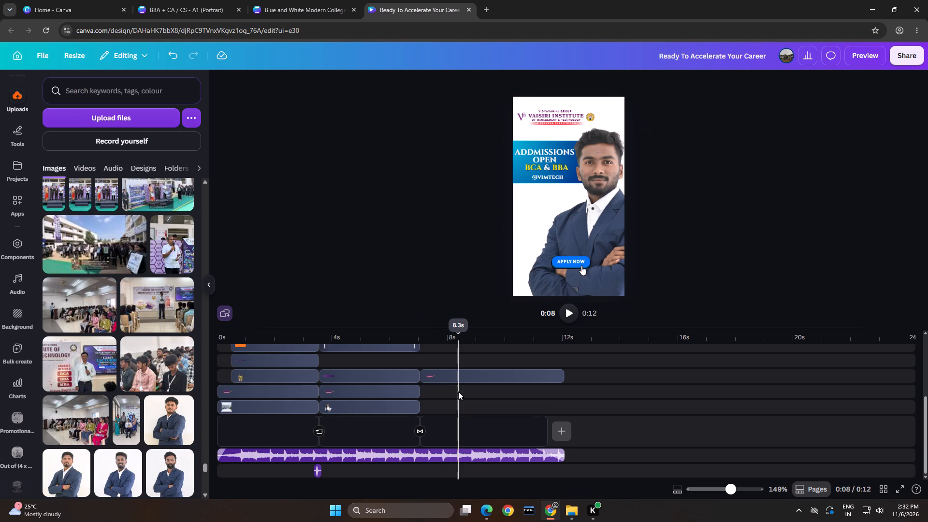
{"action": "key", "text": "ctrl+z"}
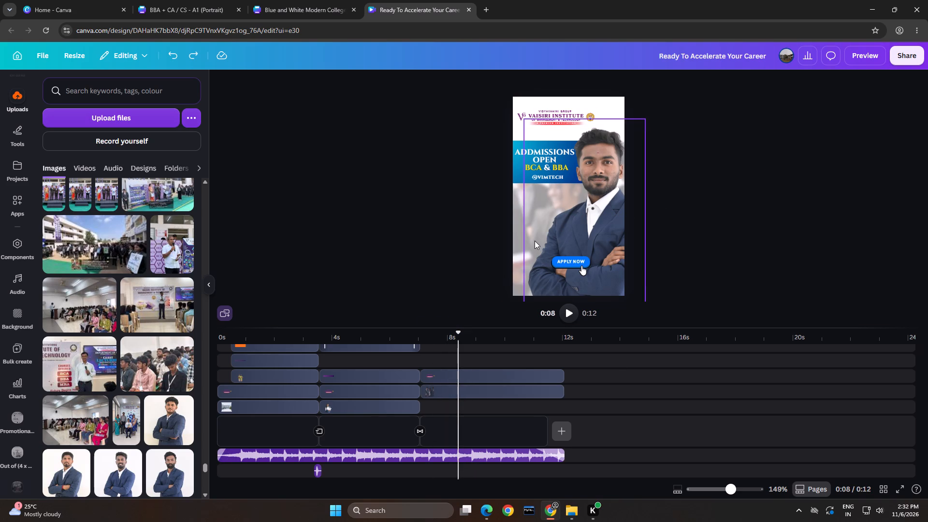
Lower the transparency value of the final scene's background group photo to about 24.
{"action": "left_click", "coordinate": [516, 230]}
{"action": "left_click", "coordinate": [671, 85]}
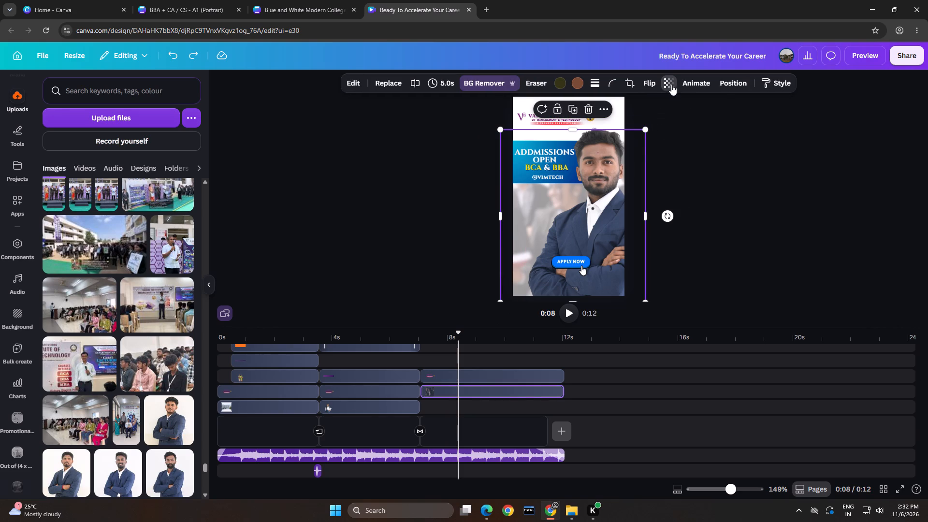
{"action": "left_click_drag", "start_coordinate": [651, 125], "coordinate": [643, 142]}
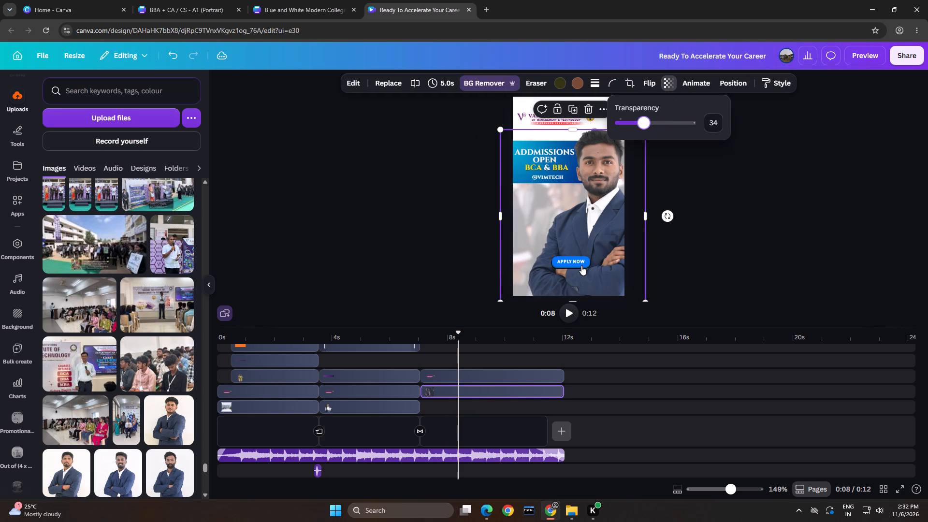
{"action": "left_click_drag", "start_coordinate": [643, 142], "coordinate": [637, 142]}
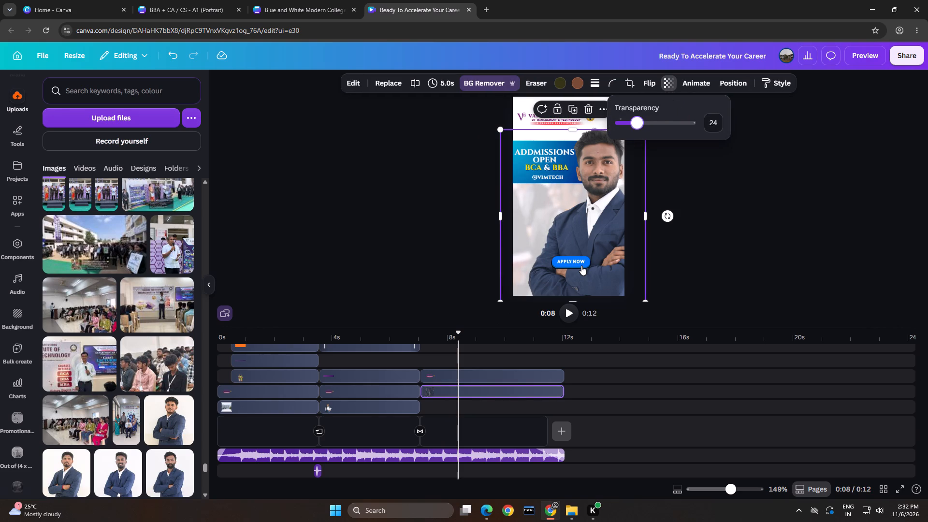
{"action": "left_click_drag", "start_coordinate": [637, 142], "coordinate": [633, 141]}
{"action": "left_click_drag", "start_coordinate": [633, 141], "coordinate": [638, 141]}
{"action": "double_click", "coordinate": [696, 173]}
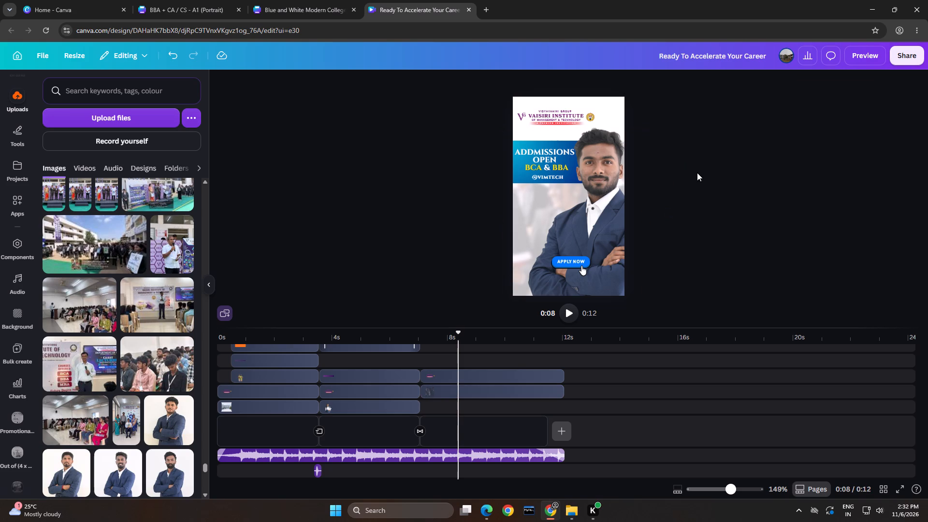
Review the reel by playing from the opening scene into the second scene, plus part of the final scene.
{"action": "scroll", "coordinate": [699, 250], "scroll_direction": "up", "scroll_amount": 2}
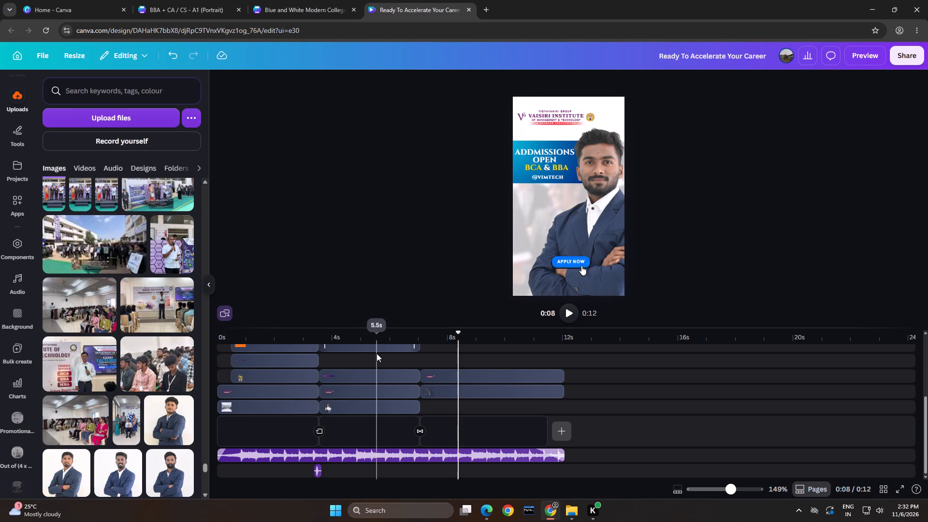
{"action": "left_click", "coordinate": [371, 356]}
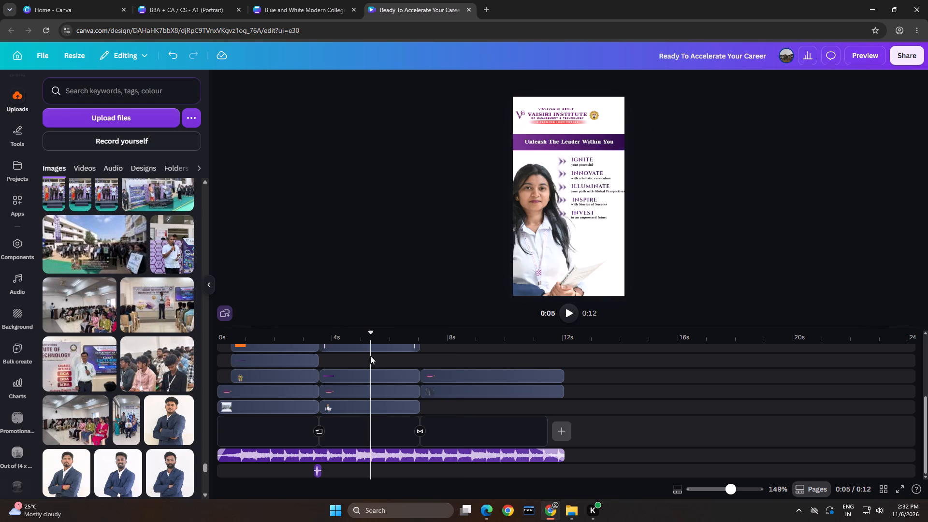
{"action": "left_click", "coordinate": [228, 362]}
{"action": "key", "text": "space"}
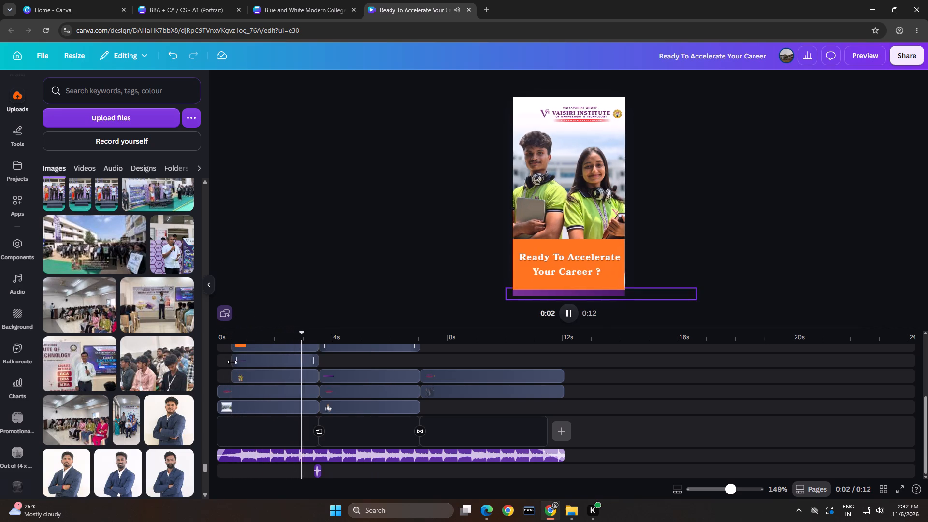
{"action": "key", "text": "space"}
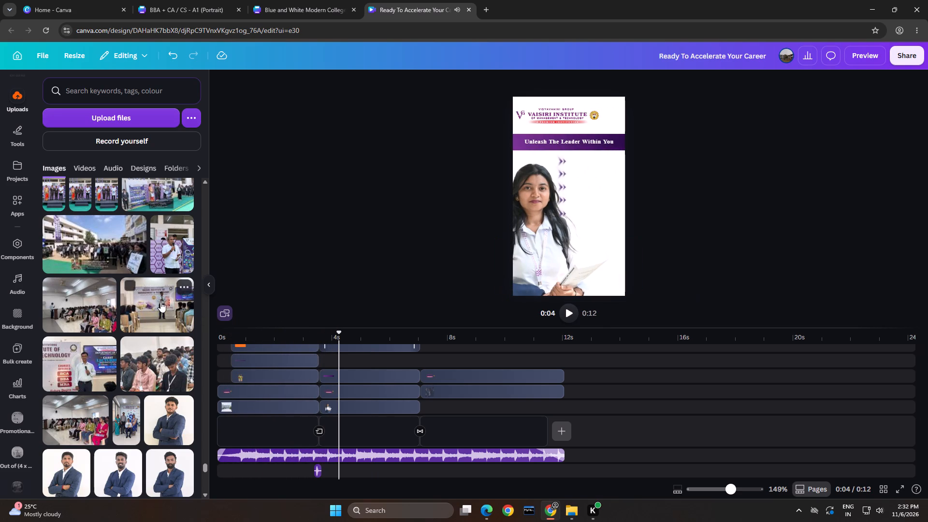
{"action": "scroll", "coordinate": [159, 302], "scroll_direction": "up", "scroll_amount": 16}
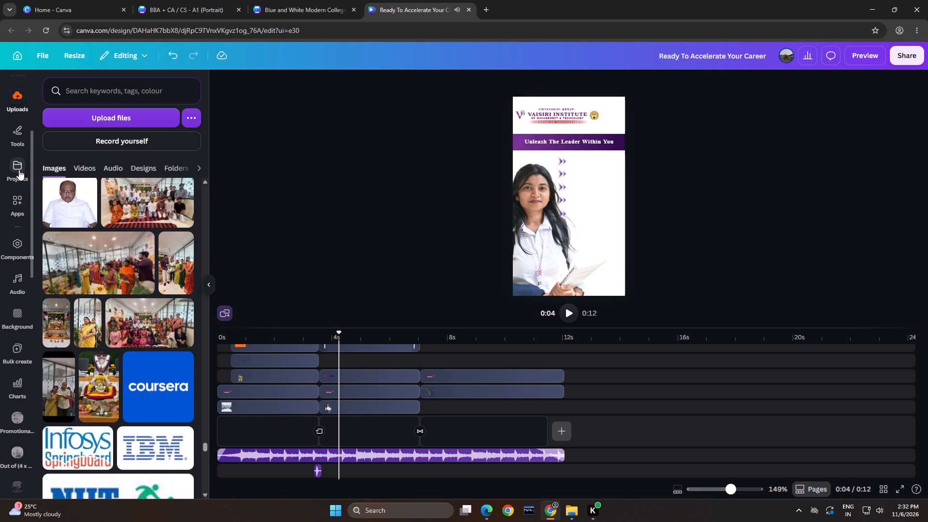
{"action": "left_click", "coordinate": [17, 170]}
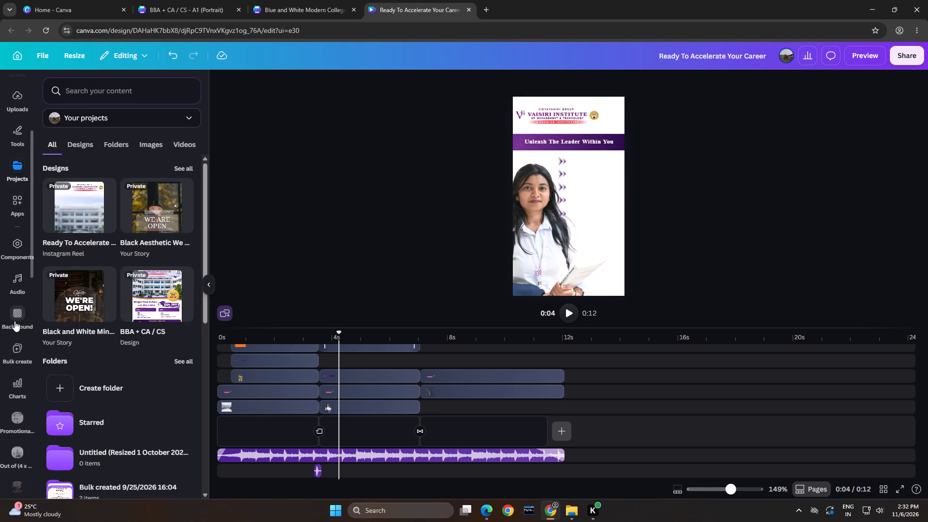
{"action": "left_click", "coordinate": [485, 359]}
{"action": "key", "text": "space"}
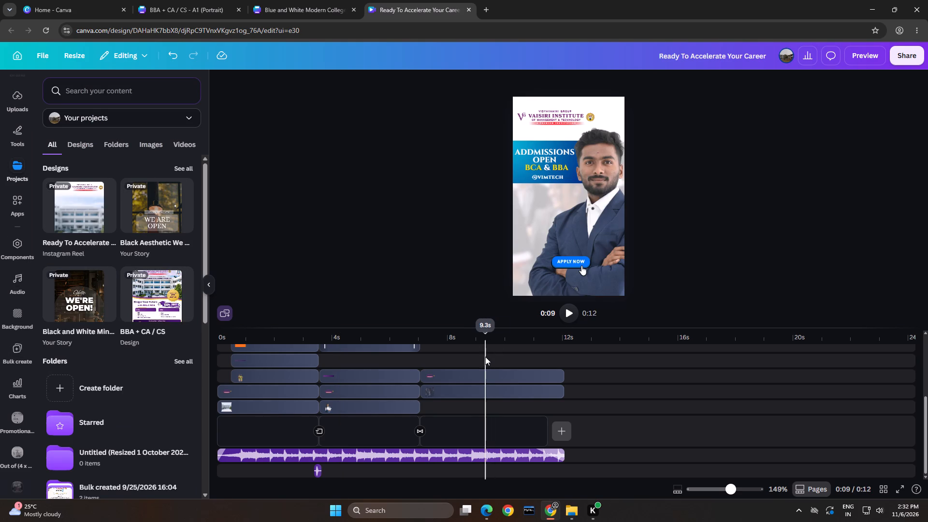
{"action": "key", "text": "space"}
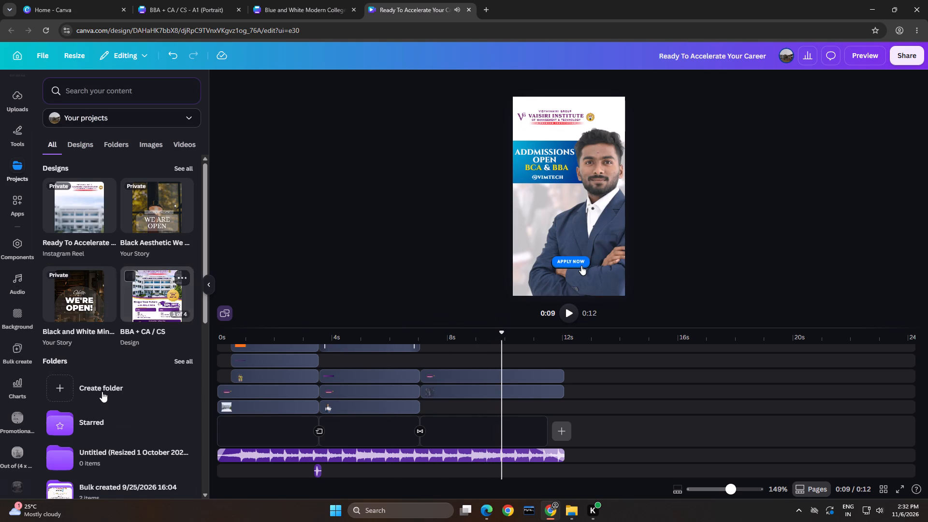
Look through the project videos and upload folders for photos, opening the handbook photos folder inside phhhhhh.
{"action": "scroll", "coordinate": [102, 391], "scroll_direction": "down", "scroll_amount": 3}
{"action": "scroll", "coordinate": [68, 175], "scroll_direction": "up", "scroll_amount": 4}
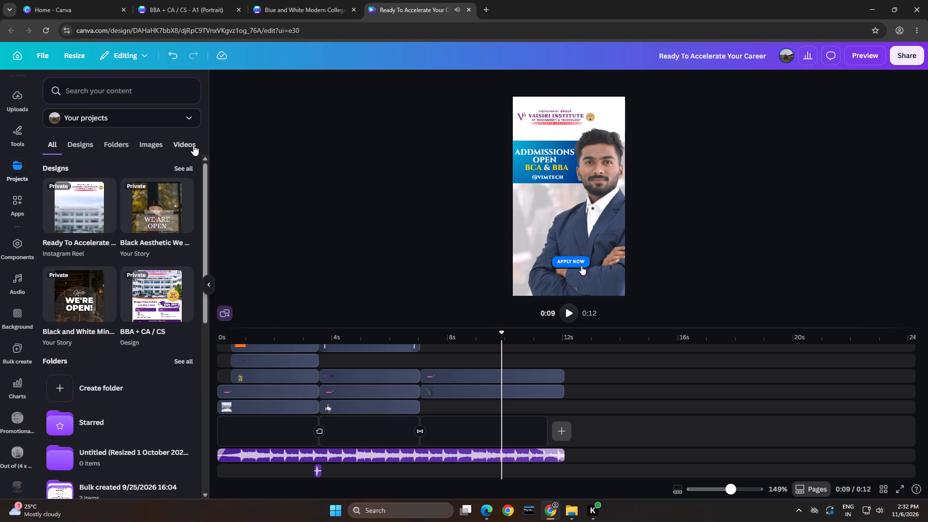
{"action": "left_click", "coordinate": [190, 145]}
{"action": "scroll", "coordinate": [16, 159], "scroll_direction": "up", "scroll_amount": 2}
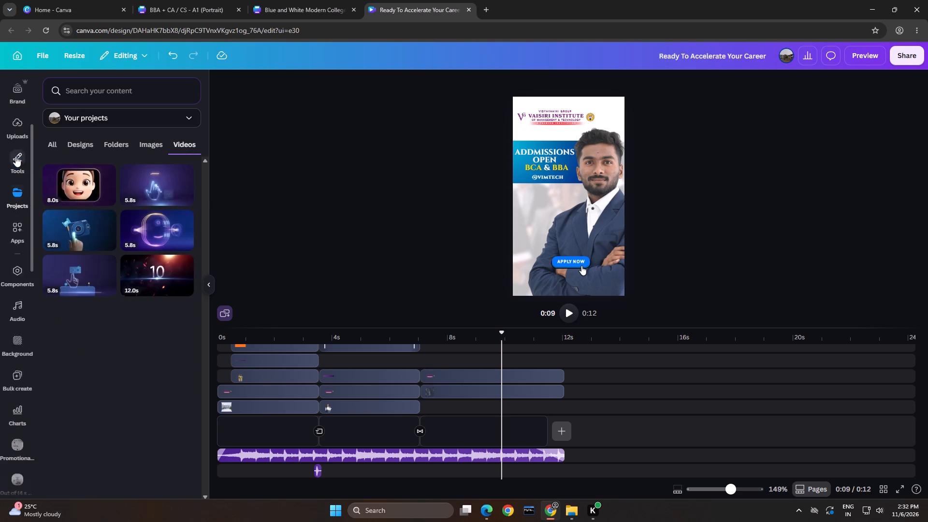
{"action": "left_click", "coordinate": [15, 194]}
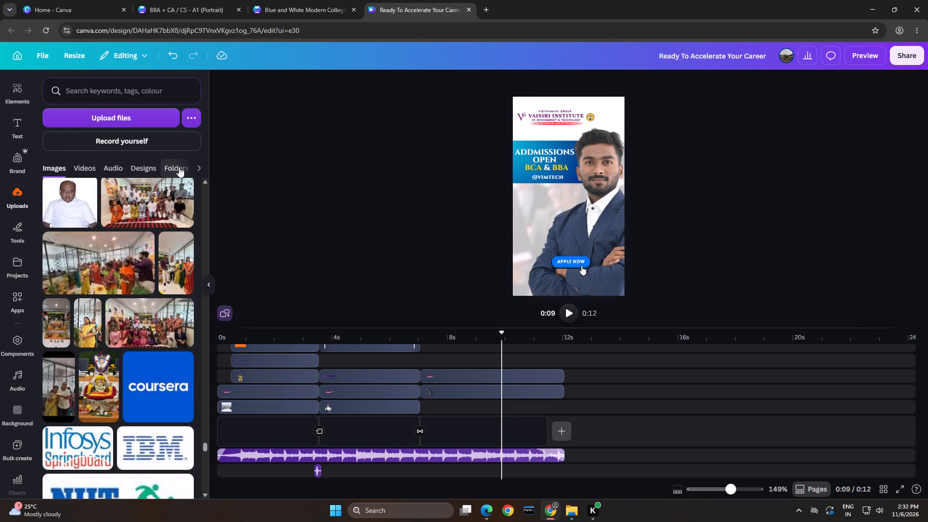
{"action": "left_click", "coordinate": [179, 167]}
{"action": "left_click", "coordinate": [137, 228]}
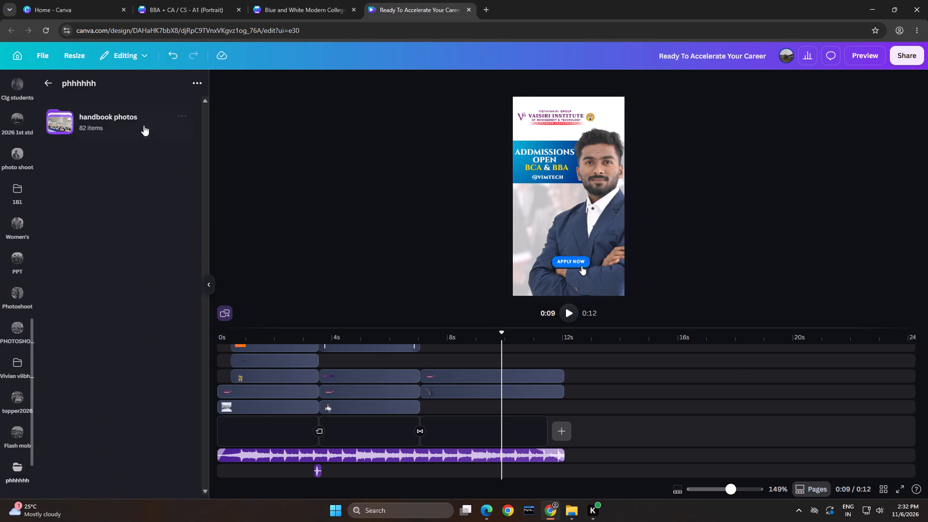
{"action": "left_click", "coordinate": [144, 125]}
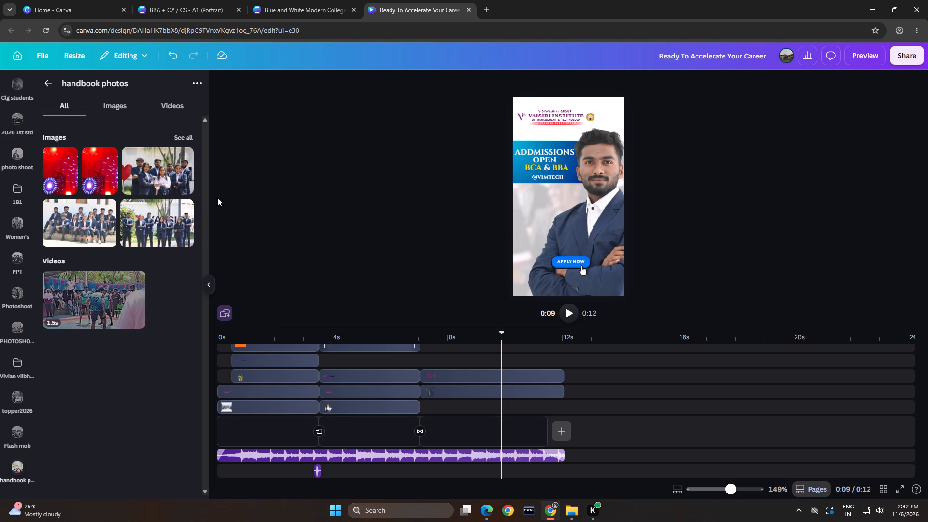
Add the group photo of students with folded arms as a timeline layer, aligned with the start of the second scene.
{"action": "left_click", "coordinate": [176, 170]}
{"action": "left_click_drag", "start_coordinate": [602, 419], "coordinate": [559, 412]}
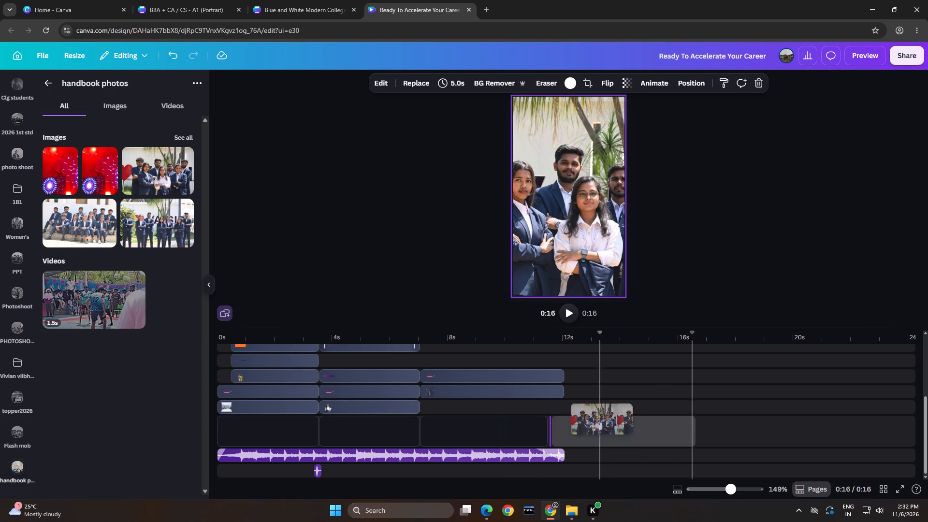
{"action": "left_click_drag", "start_coordinate": [559, 412], "coordinate": [379, 397]}
{"action": "left_click_drag", "start_coordinate": [375, 399], "coordinate": [374, 399]}
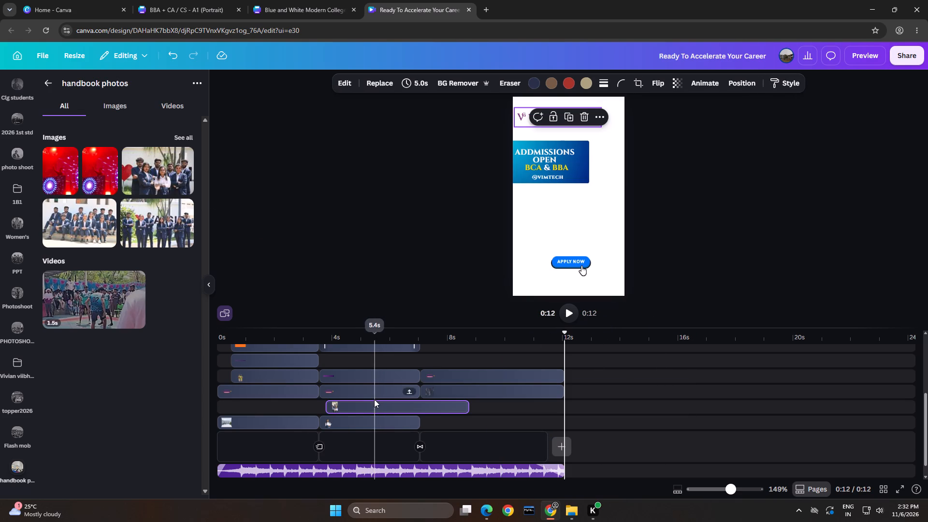
{"action": "left_click_drag", "start_coordinate": [374, 399], "coordinate": [355, 400]}
{"action": "left_click_drag", "start_coordinate": [364, 411], "coordinate": [356, 411]}
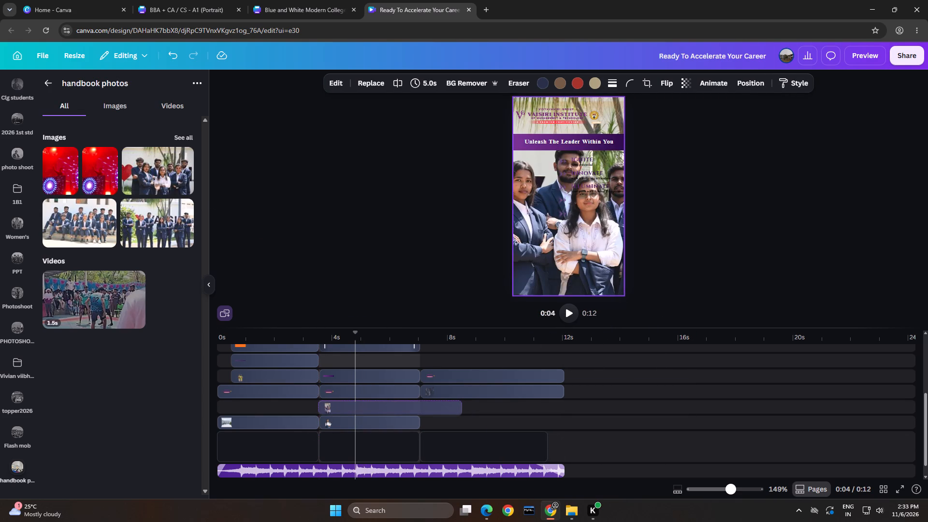
{"action": "left_click_drag", "start_coordinate": [356, 411], "coordinate": [360, 411]}
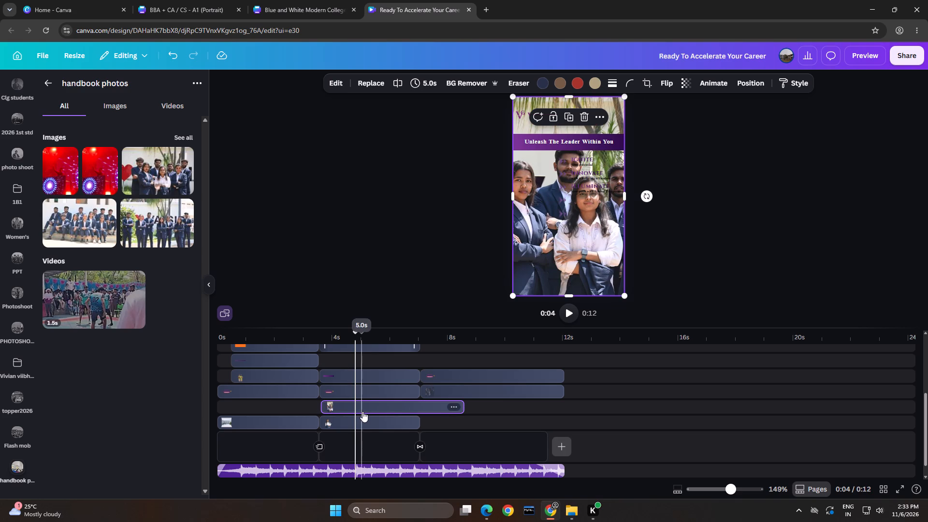
{"action": "left_click", "coordinate": [363, 410]}
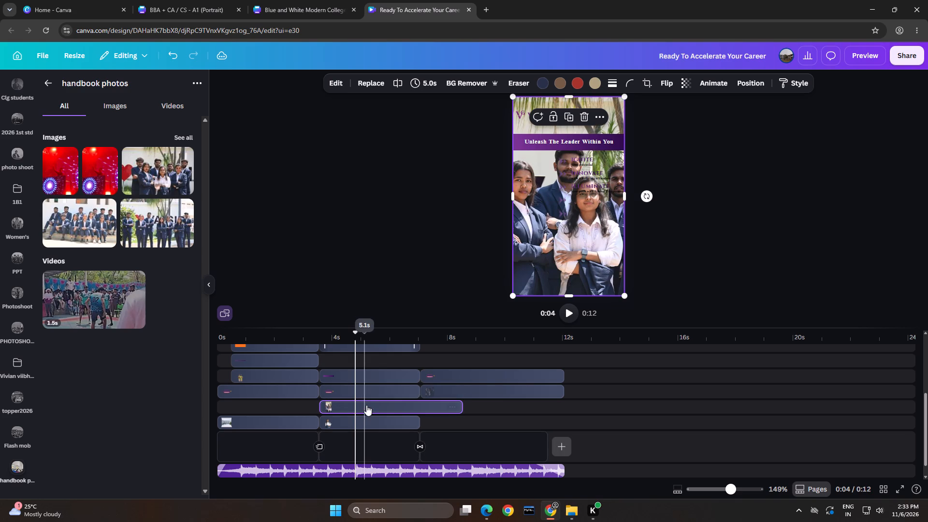
Replace the newly added group photo with the handbook photo of suited students talking together in a darker setting.
{"action": "left_click", "coordinate": [375, 79]}
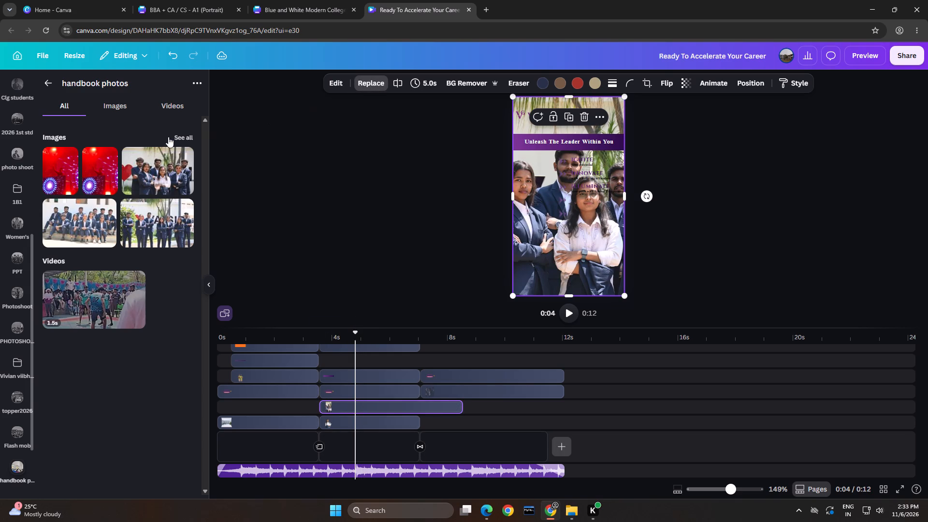
{"action": "left_click", "coordinate": [182, 132]}
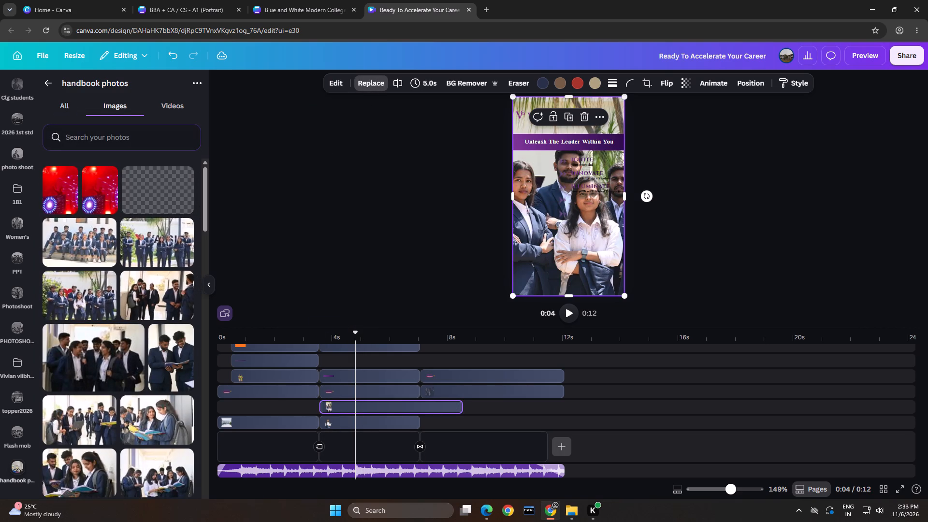
{"action": "scroll", "coordinate": [127, 302], "scroll_direction": "down", "scroll_amount": 2}
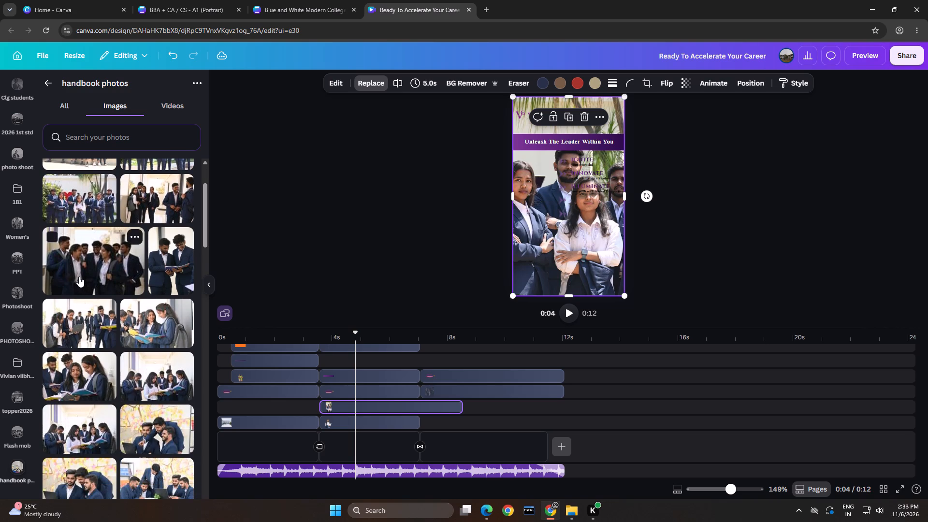
{"action": "left_click", "coordinate": [79, 259]}
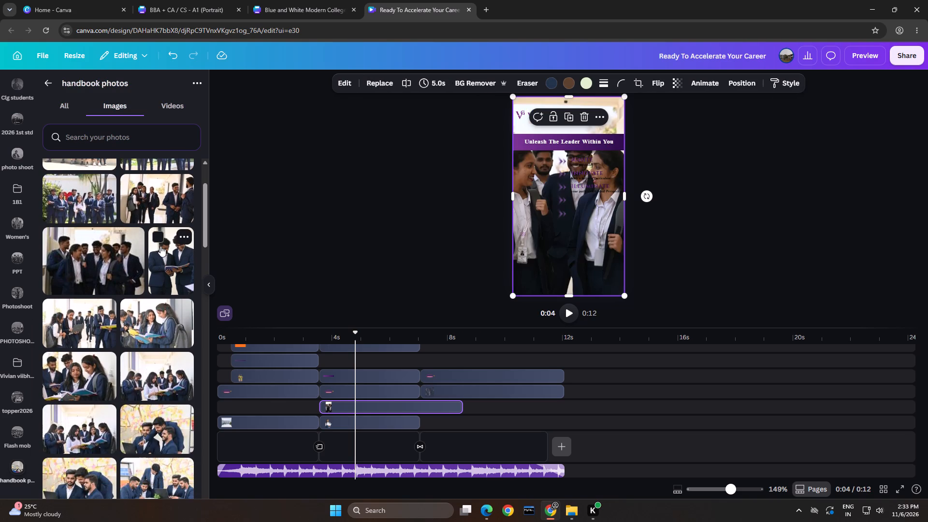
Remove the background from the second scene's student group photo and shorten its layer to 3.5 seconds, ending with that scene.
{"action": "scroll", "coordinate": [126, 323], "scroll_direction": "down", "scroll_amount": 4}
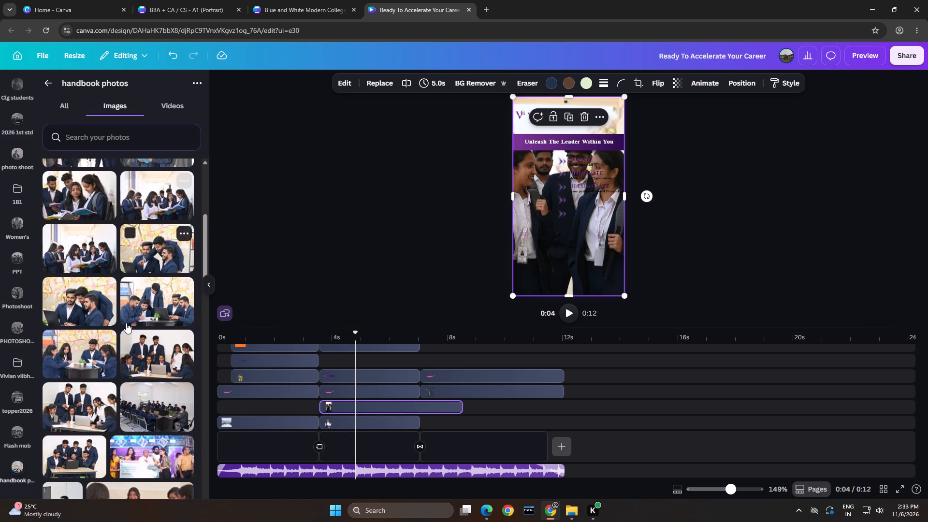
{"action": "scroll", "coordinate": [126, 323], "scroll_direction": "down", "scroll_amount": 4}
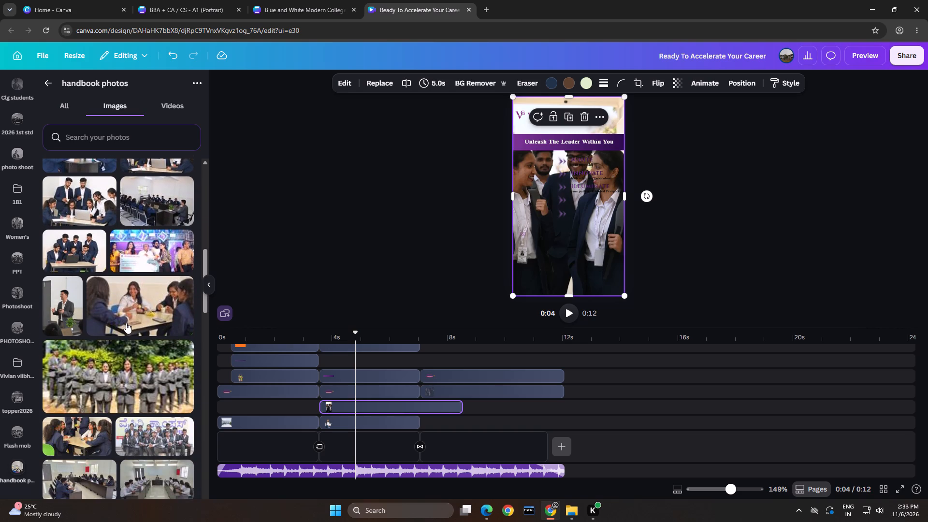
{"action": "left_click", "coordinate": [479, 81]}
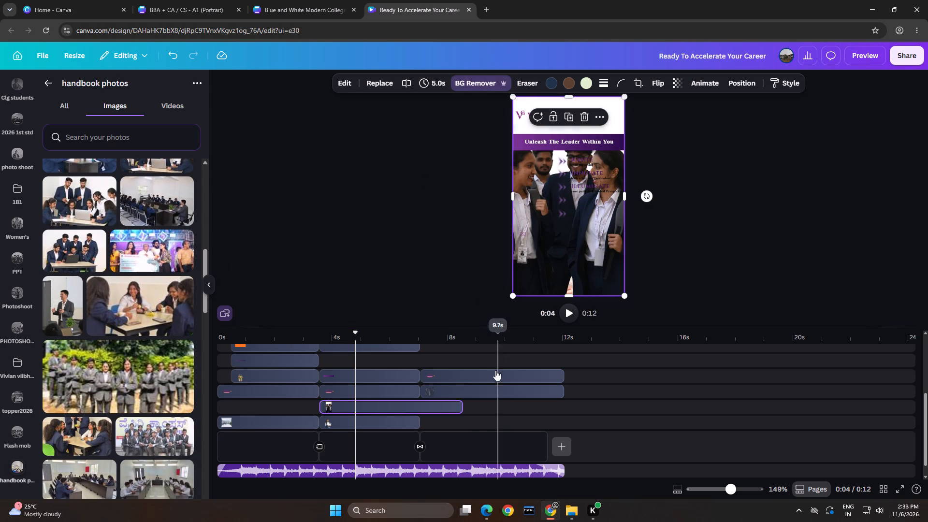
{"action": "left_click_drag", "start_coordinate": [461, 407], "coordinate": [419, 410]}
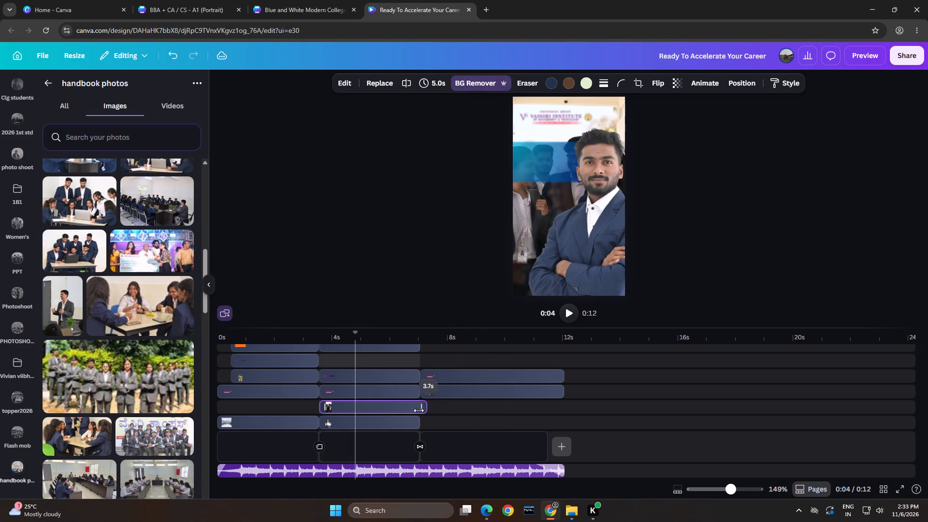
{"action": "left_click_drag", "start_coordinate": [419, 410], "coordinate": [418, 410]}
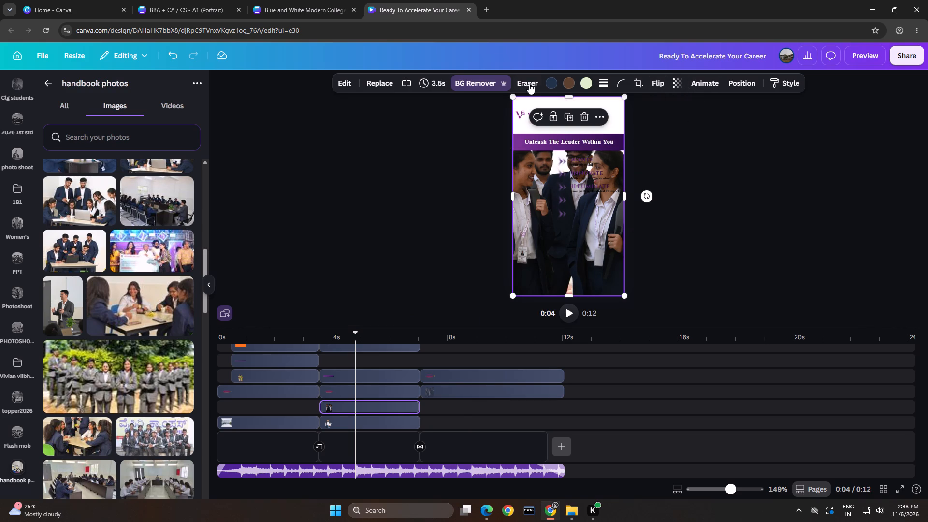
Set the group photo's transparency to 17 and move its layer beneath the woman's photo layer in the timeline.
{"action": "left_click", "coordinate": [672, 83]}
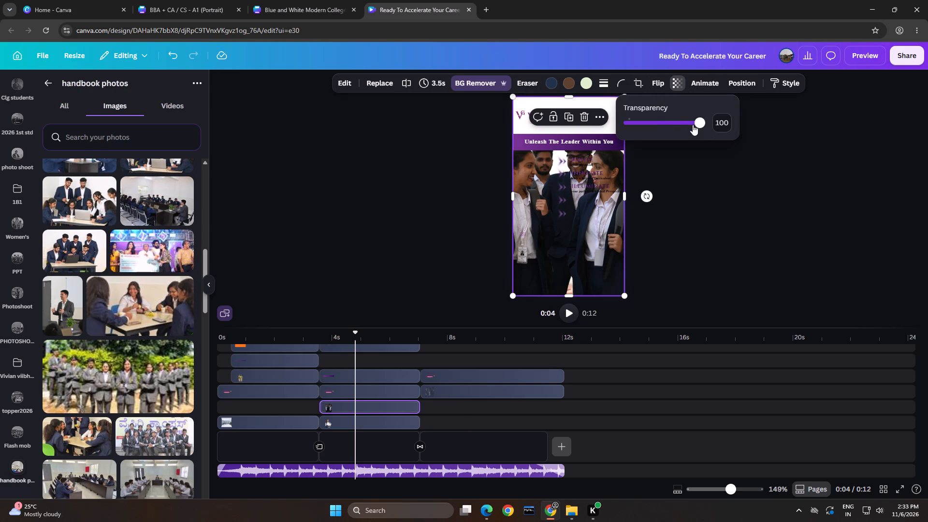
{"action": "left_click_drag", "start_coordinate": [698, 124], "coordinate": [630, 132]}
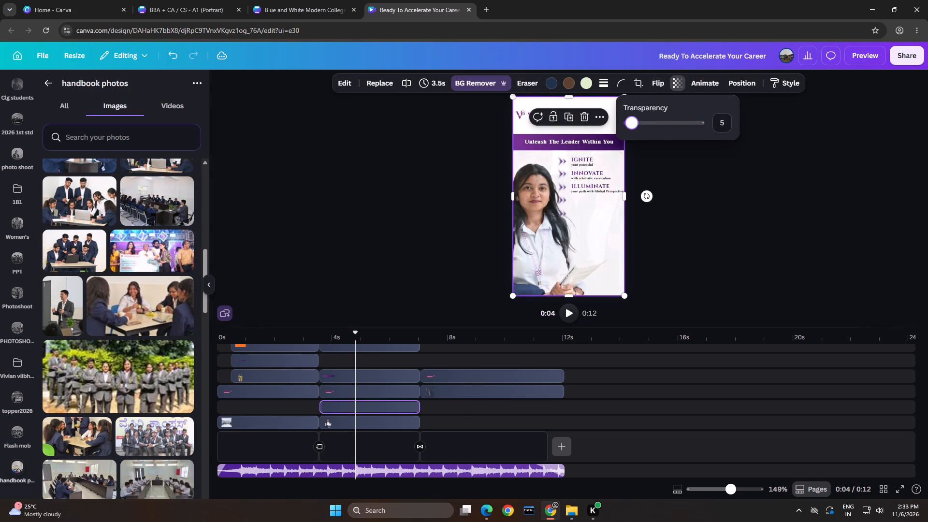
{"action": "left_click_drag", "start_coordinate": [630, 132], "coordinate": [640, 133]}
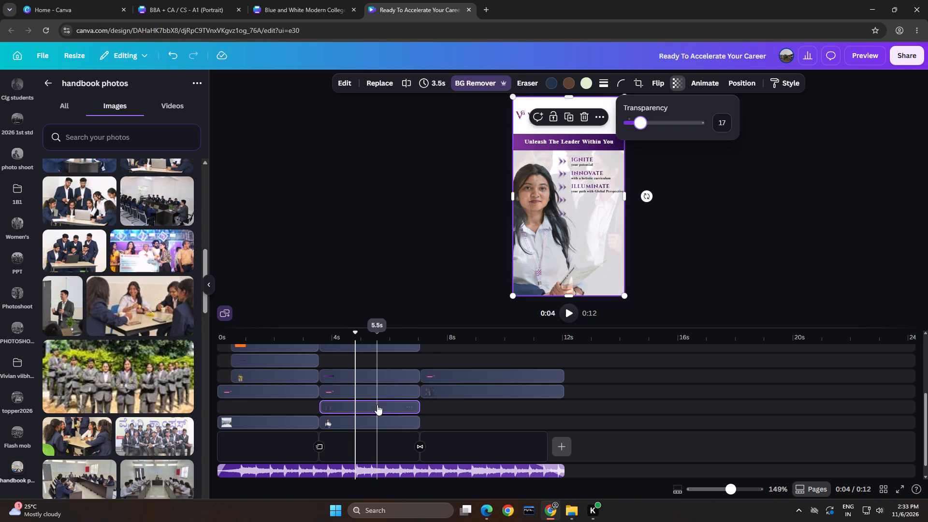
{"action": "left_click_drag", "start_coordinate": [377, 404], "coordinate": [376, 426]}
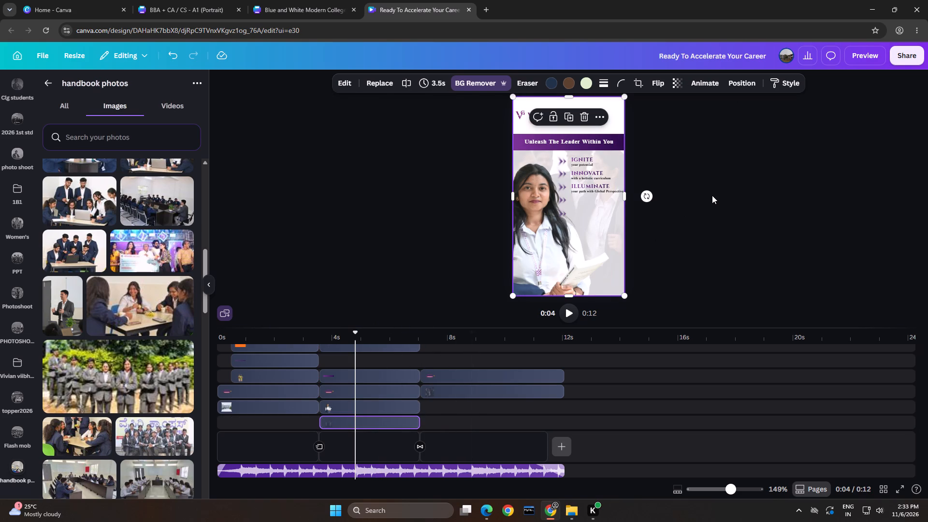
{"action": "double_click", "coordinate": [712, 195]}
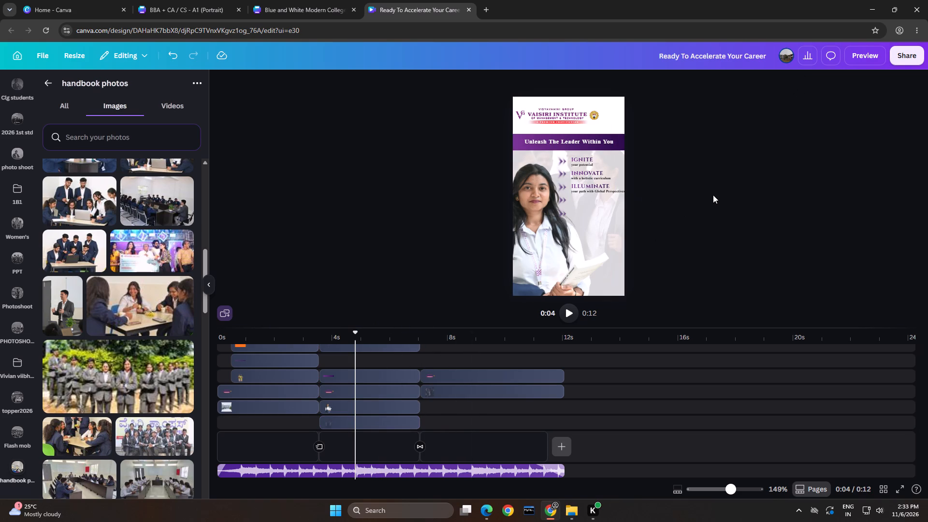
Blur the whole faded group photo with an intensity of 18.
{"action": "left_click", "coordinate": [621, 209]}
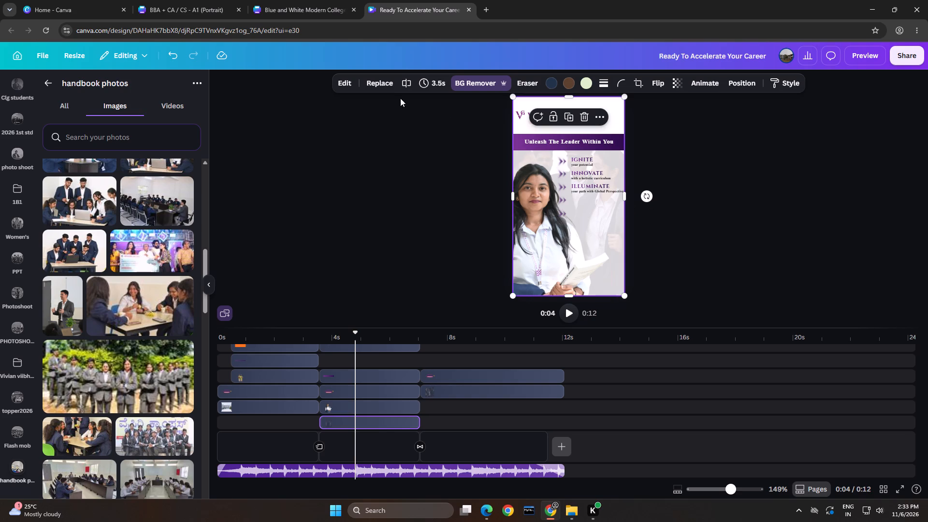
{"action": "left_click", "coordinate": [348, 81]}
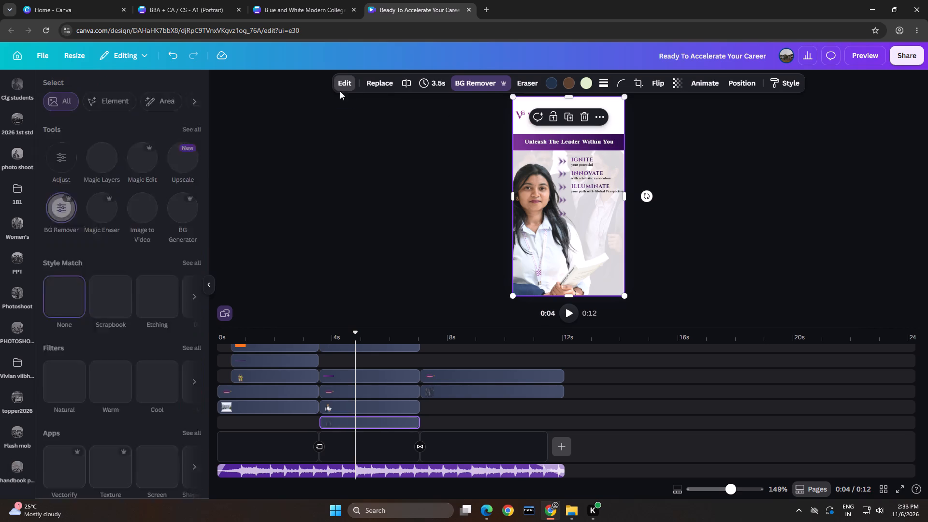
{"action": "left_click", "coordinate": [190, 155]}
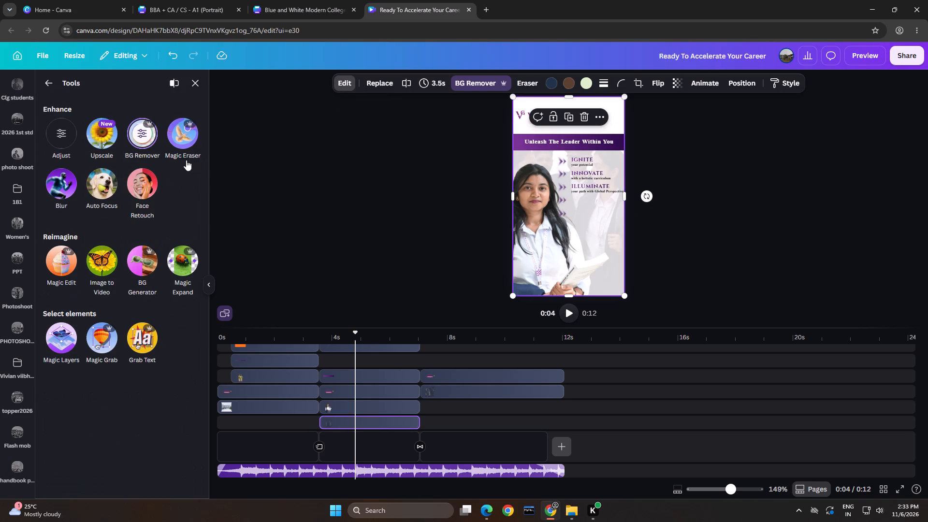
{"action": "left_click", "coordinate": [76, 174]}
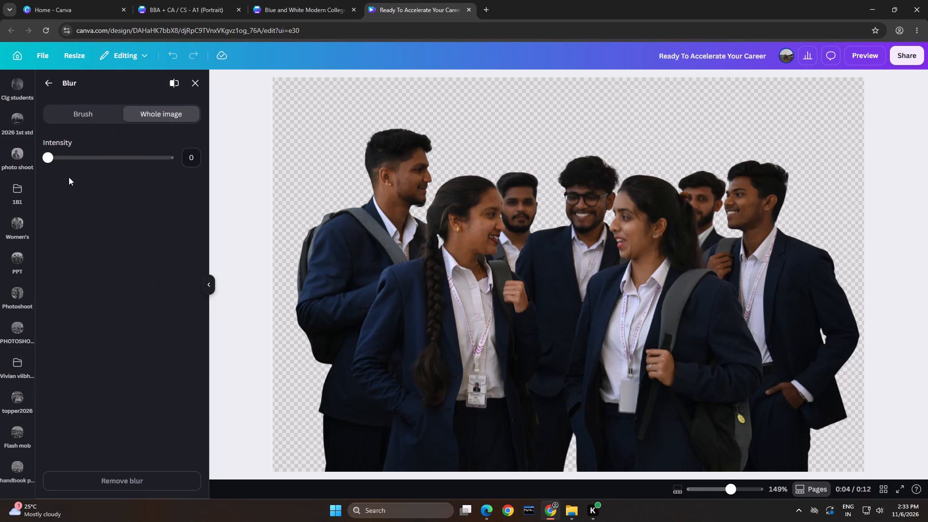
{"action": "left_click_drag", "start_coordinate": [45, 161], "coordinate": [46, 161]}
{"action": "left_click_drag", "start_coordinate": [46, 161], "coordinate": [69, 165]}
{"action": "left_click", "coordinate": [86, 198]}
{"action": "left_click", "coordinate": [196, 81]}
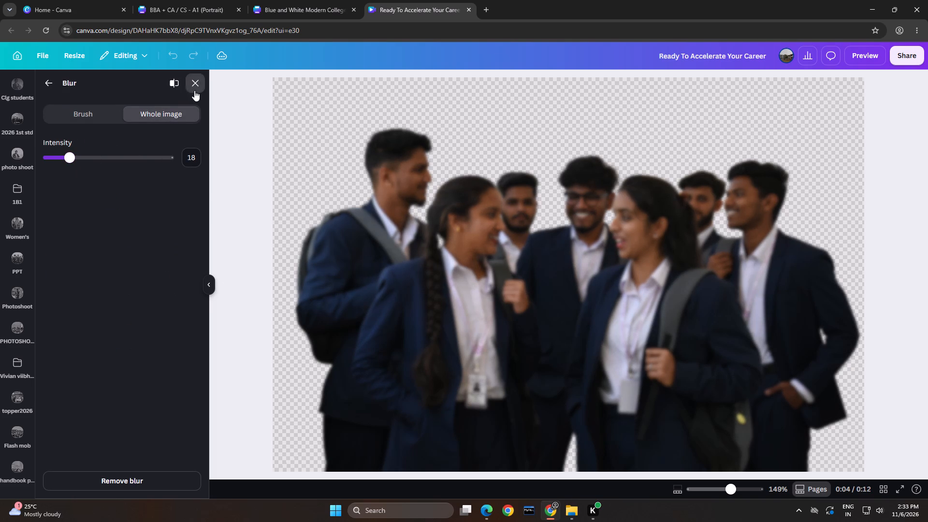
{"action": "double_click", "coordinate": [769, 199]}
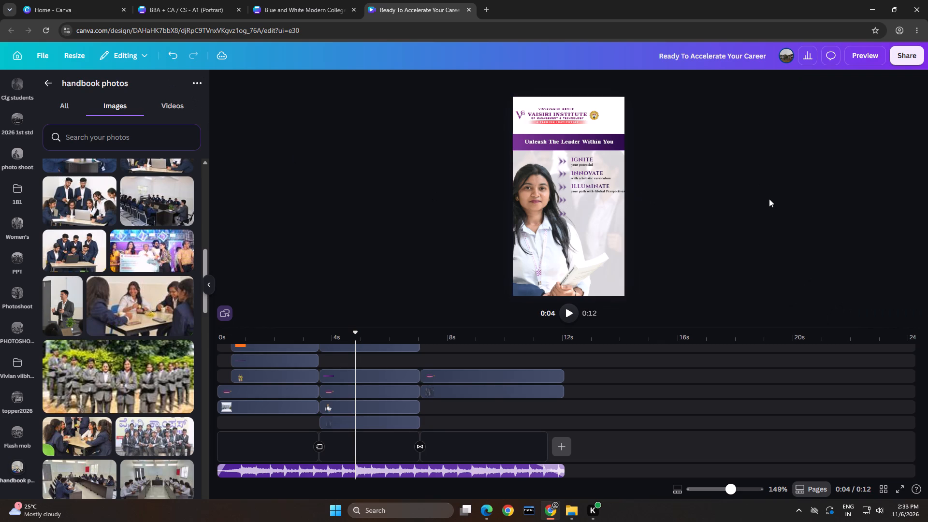
Delete the faded group photo layer from the second scene.
{"action": "left_click", "coordinate": [354, 420]}
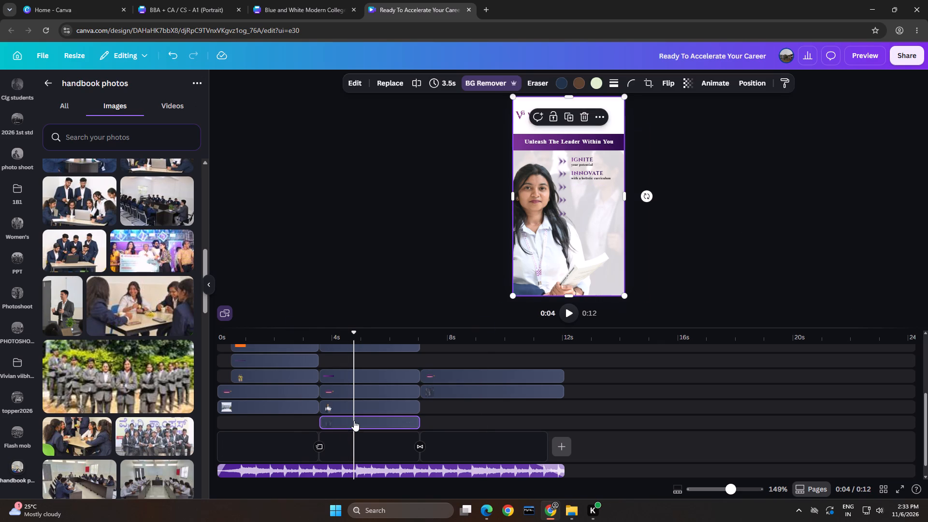
{"action": "key", "text": "BackSpace"}
{"action": "left_click", "coordinate": [722, 257]}
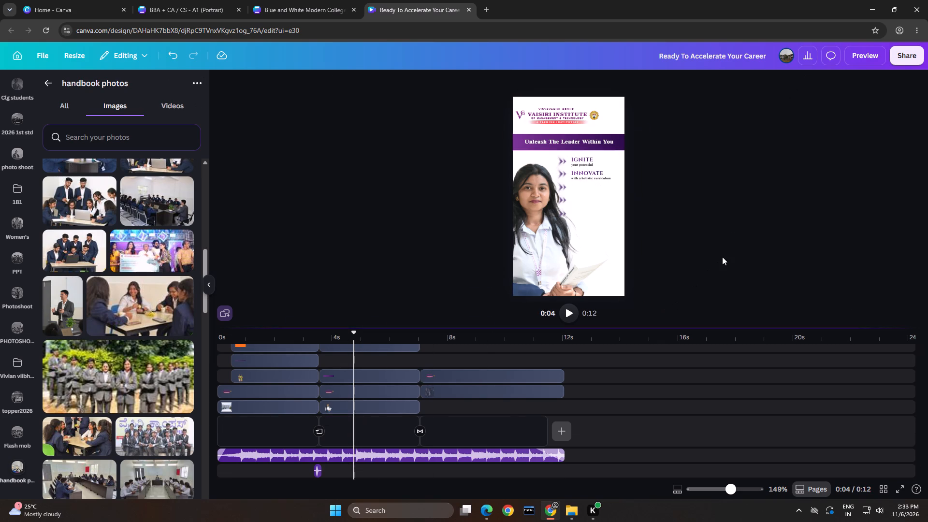
Play the change from the end of the second scene into the final scene to check its transition.
{"action": "key", "text": "space"}
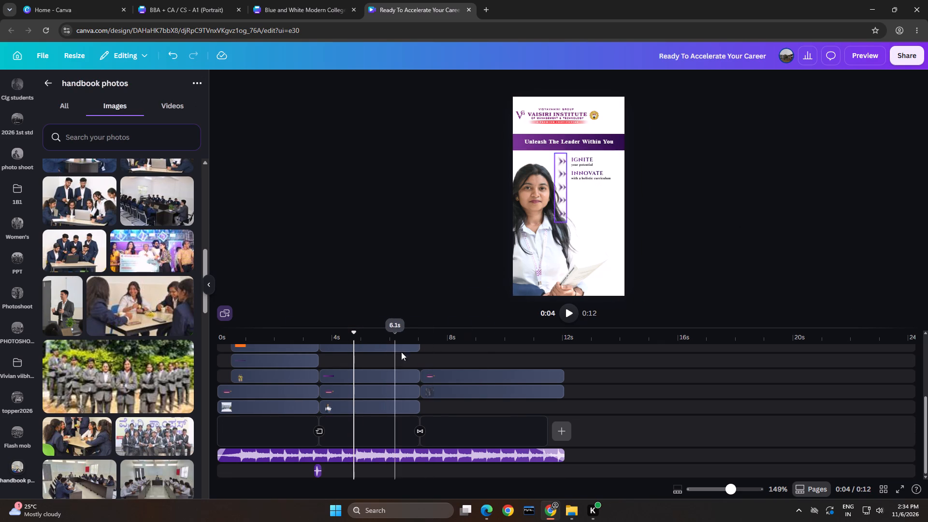
{"action": "key", "text": "space"}
{"action": "left_click", "coordinate": [409, 352]}
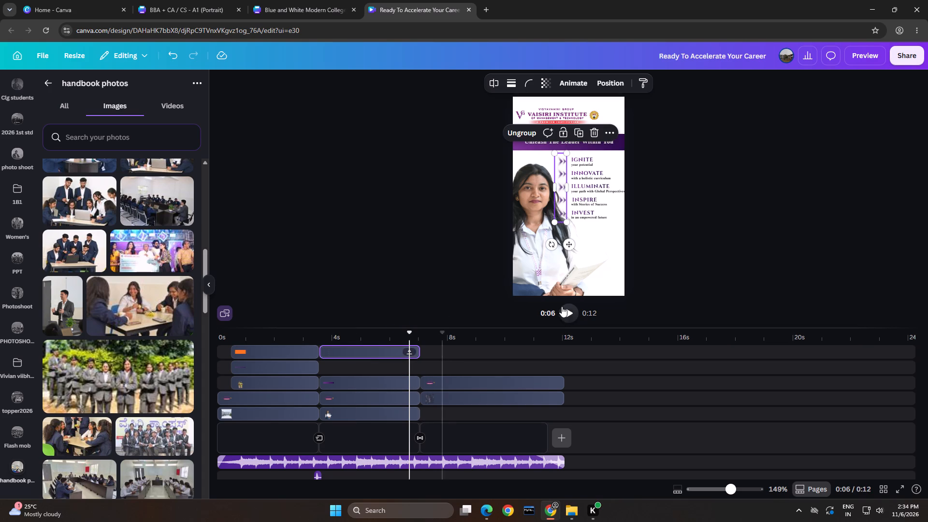
{"action": "left_click", "coordinate": [571, 307]}
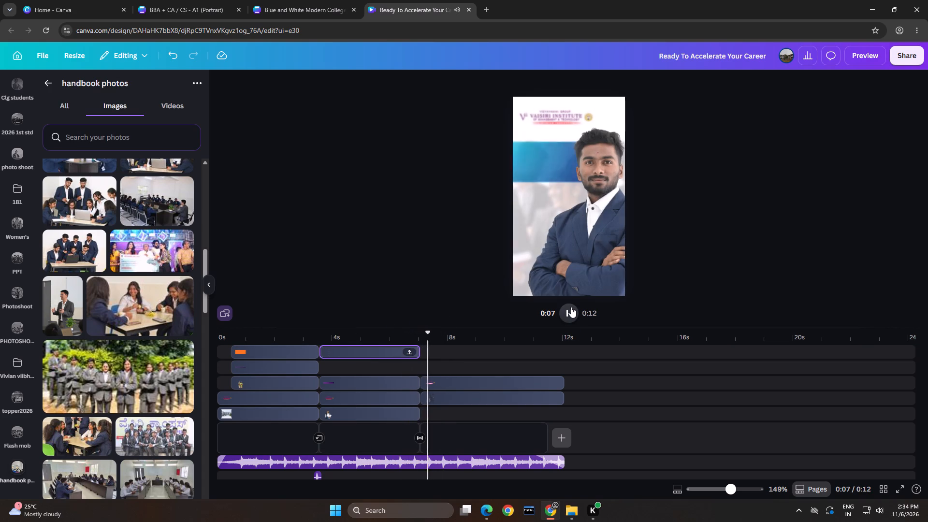
{"action": "key", "text": "space"}
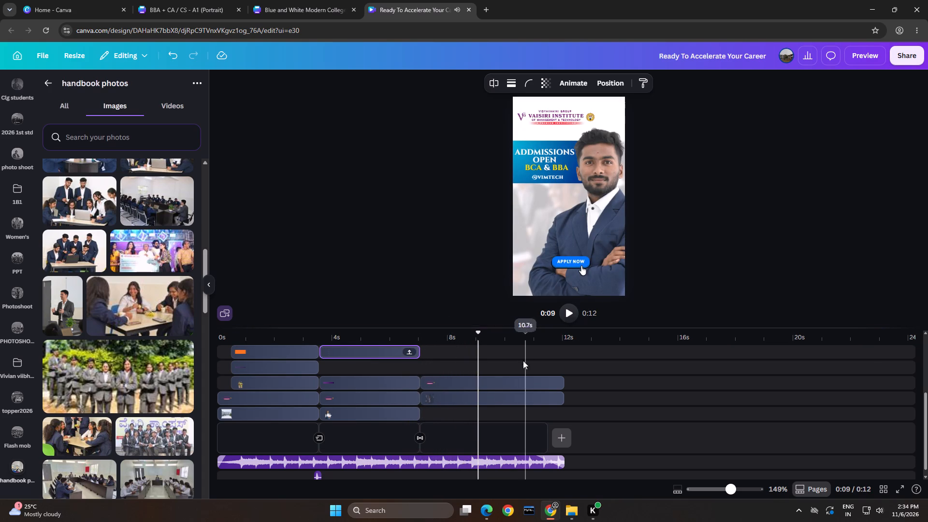
{"action": "left_click", "coordinate": [387, 420]}
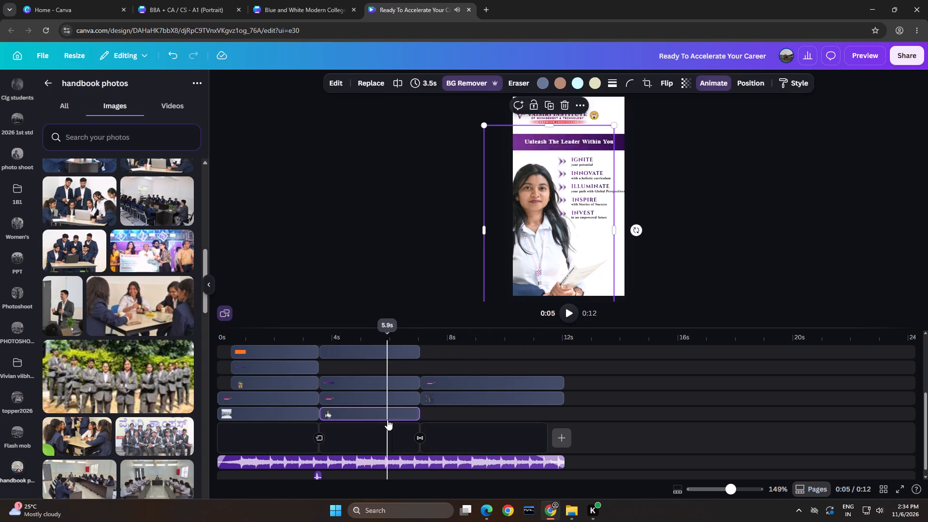
{"action": "key", "text": "space"}
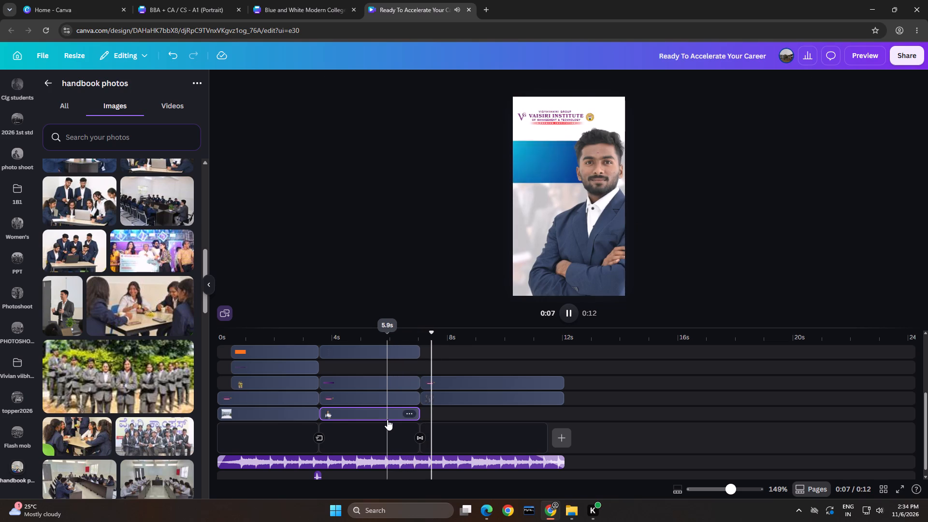
{"action": "key", "text": "space"}
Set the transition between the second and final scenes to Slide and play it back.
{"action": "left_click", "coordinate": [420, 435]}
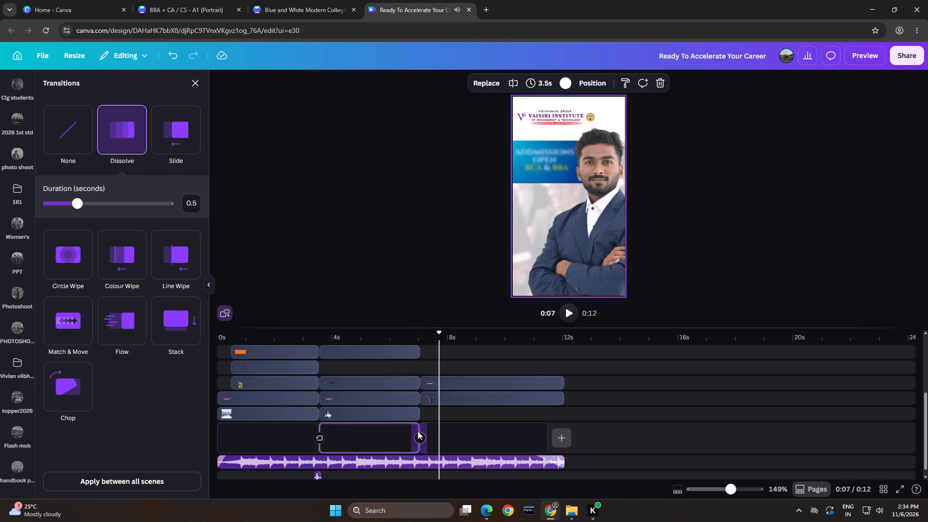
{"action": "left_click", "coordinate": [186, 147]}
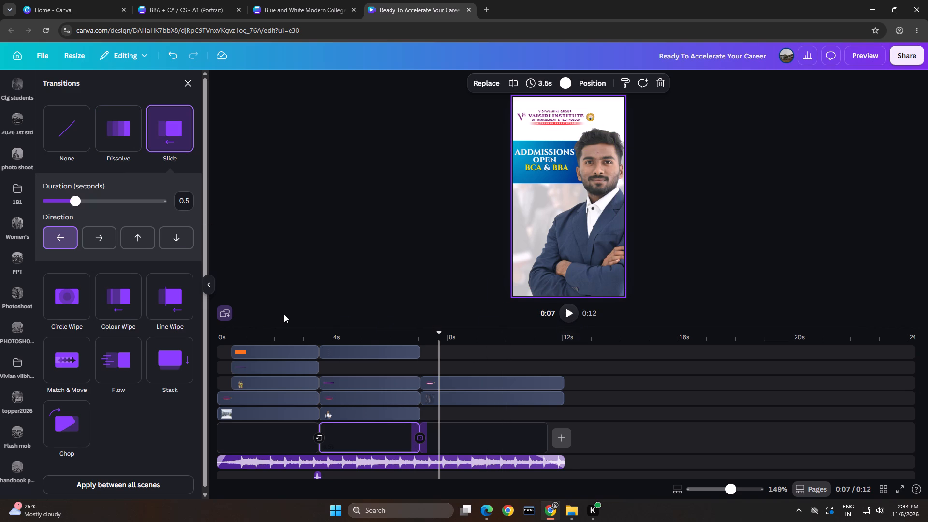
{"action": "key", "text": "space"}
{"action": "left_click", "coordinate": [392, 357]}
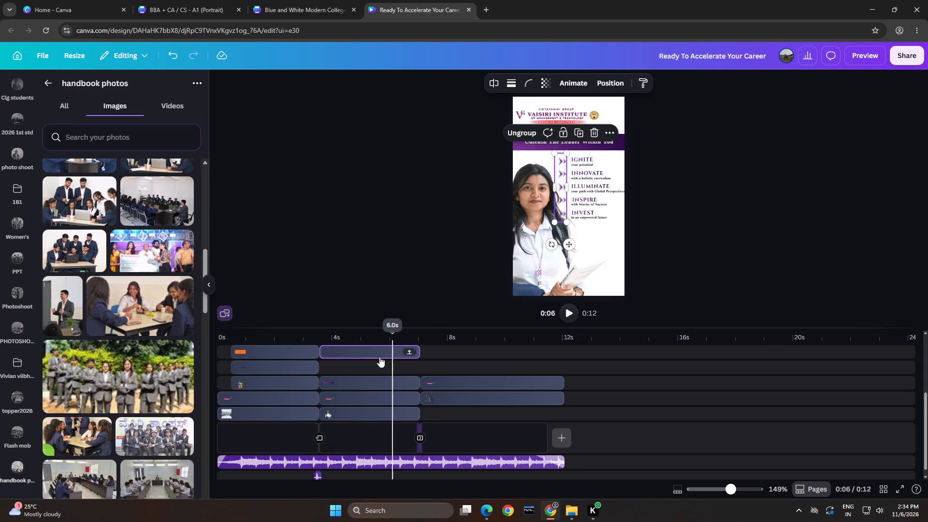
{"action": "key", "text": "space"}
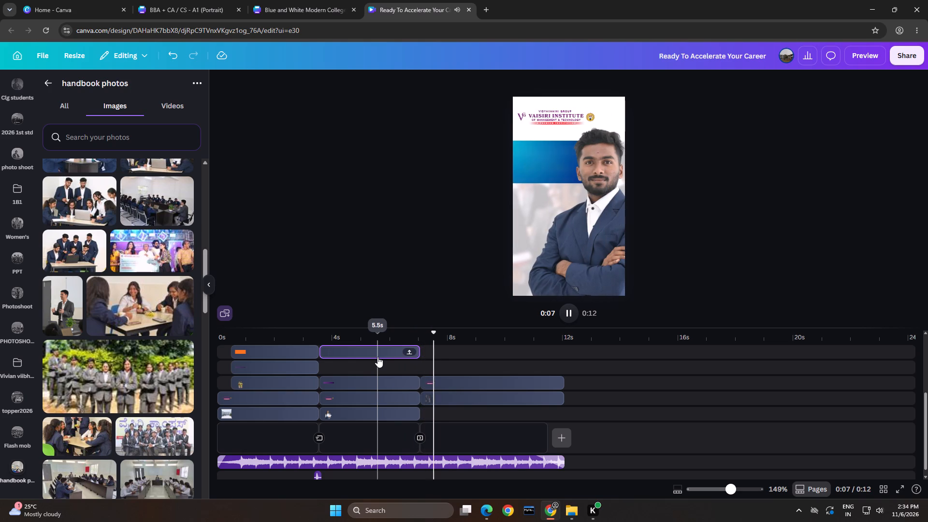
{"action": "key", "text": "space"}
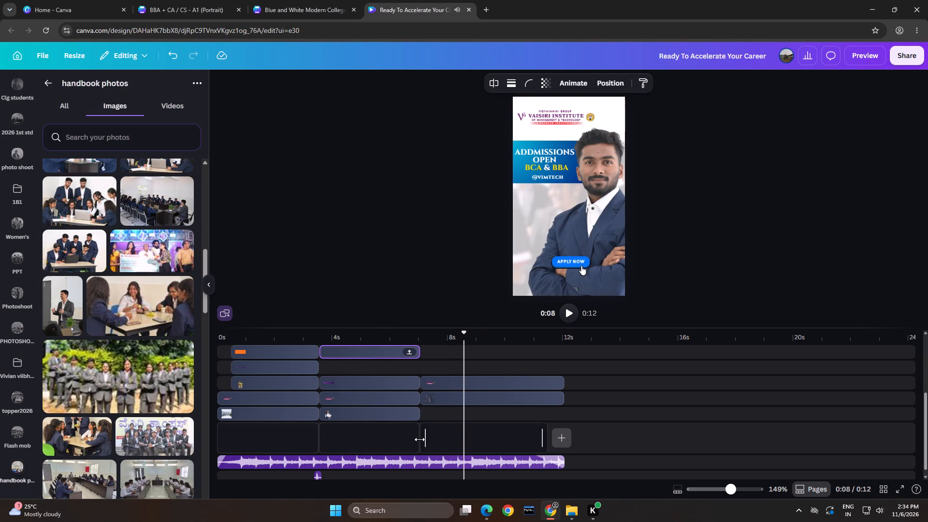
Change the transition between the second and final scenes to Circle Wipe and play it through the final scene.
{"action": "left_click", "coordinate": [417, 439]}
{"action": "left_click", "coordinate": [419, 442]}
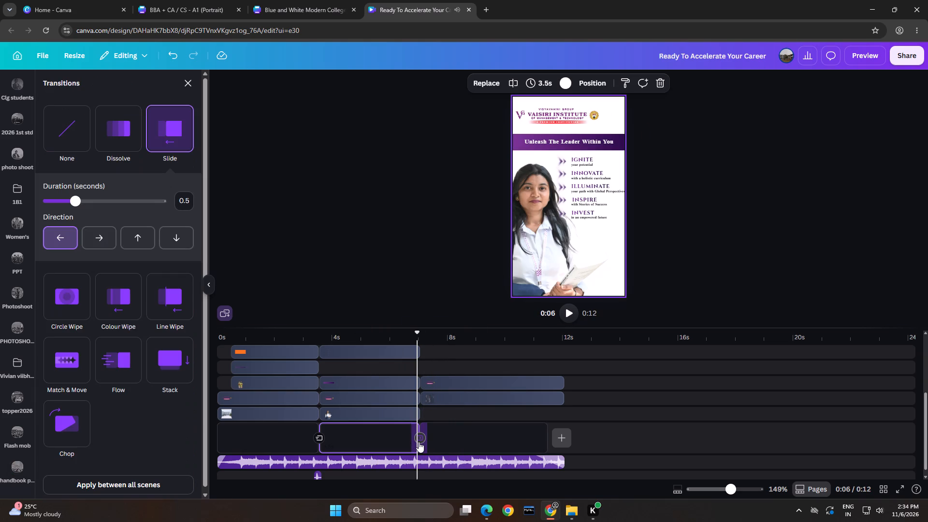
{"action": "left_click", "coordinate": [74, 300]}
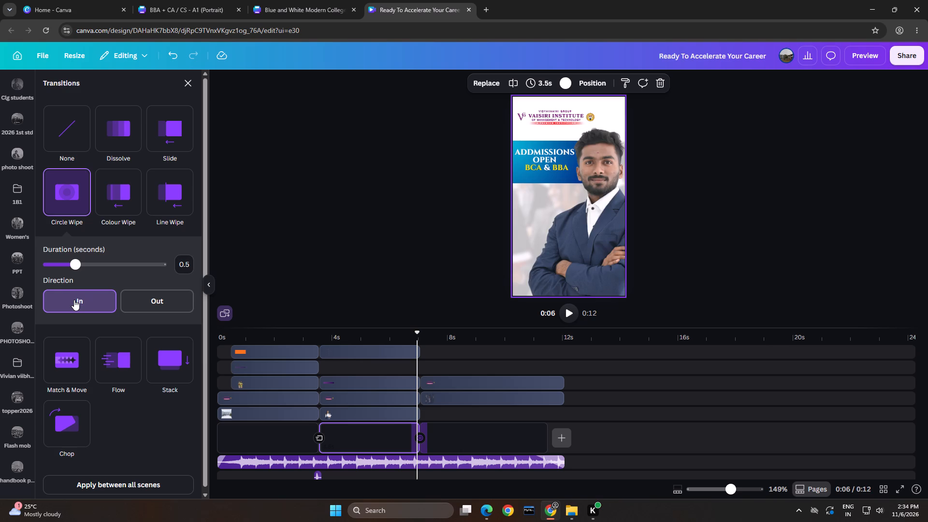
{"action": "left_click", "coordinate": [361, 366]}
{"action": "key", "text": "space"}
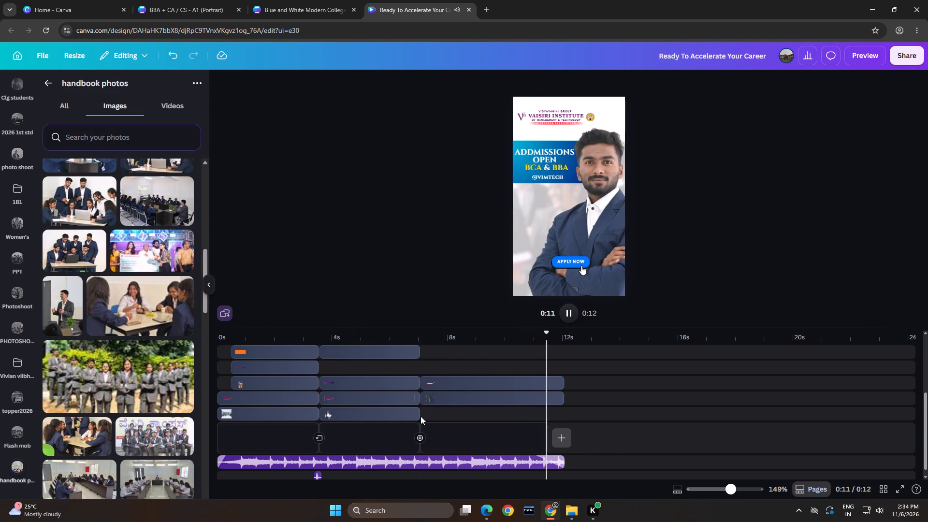
Change the transition between the second and final scenes to Colour Wipe.
{"action": "left_click", "coordinate": [419, 436]}
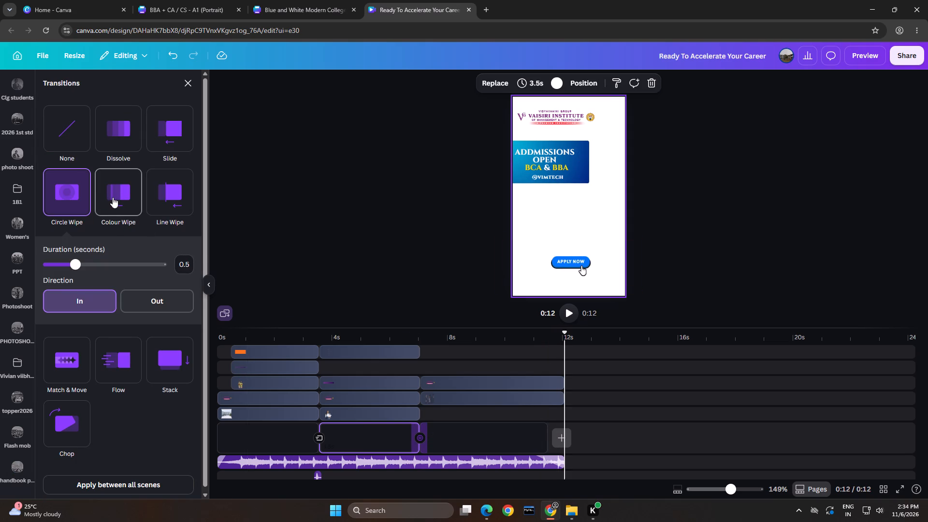
{"action": "left_click", "coordinate": [121, 198]}
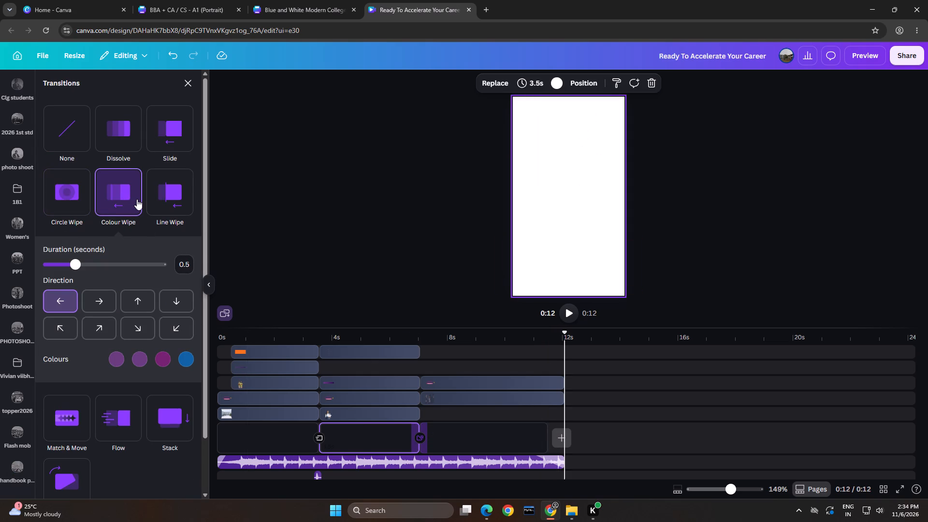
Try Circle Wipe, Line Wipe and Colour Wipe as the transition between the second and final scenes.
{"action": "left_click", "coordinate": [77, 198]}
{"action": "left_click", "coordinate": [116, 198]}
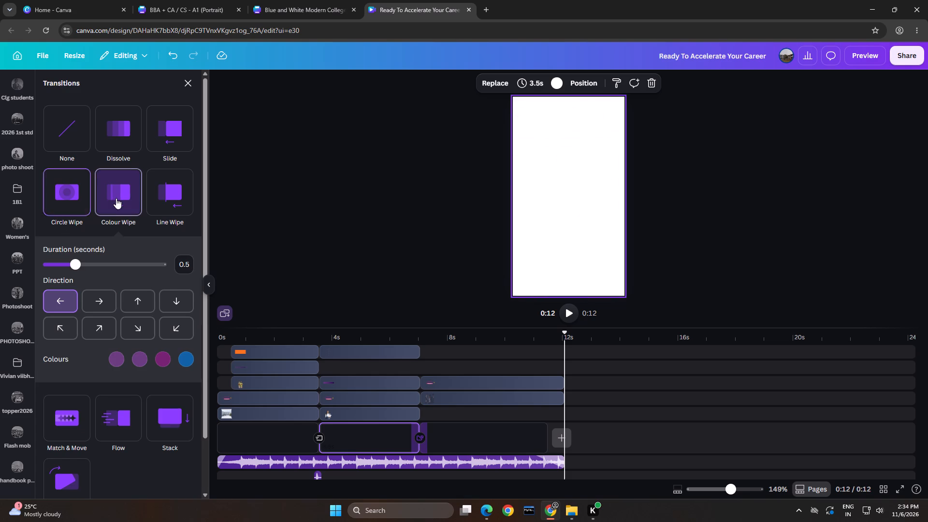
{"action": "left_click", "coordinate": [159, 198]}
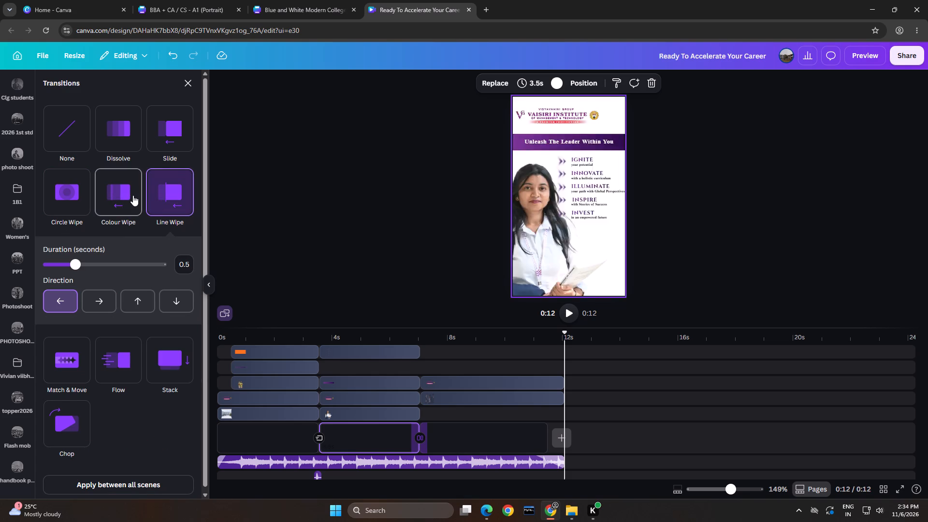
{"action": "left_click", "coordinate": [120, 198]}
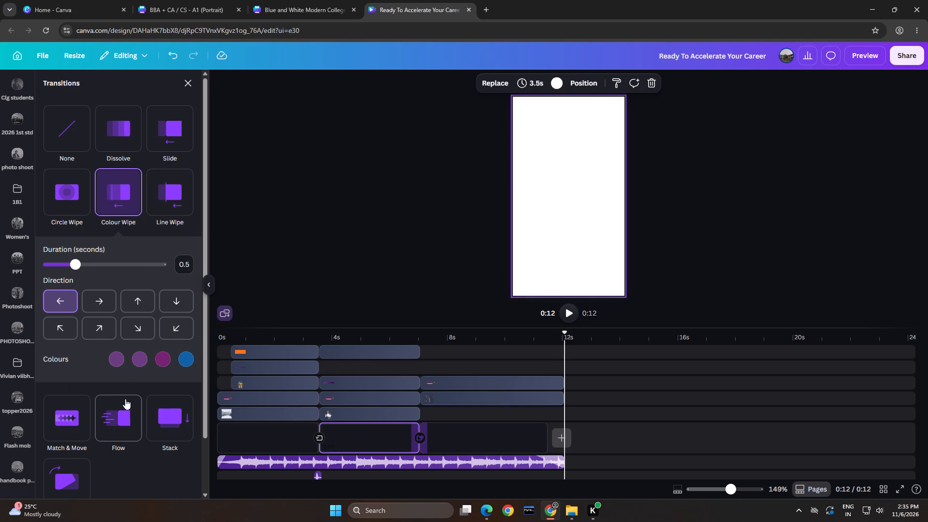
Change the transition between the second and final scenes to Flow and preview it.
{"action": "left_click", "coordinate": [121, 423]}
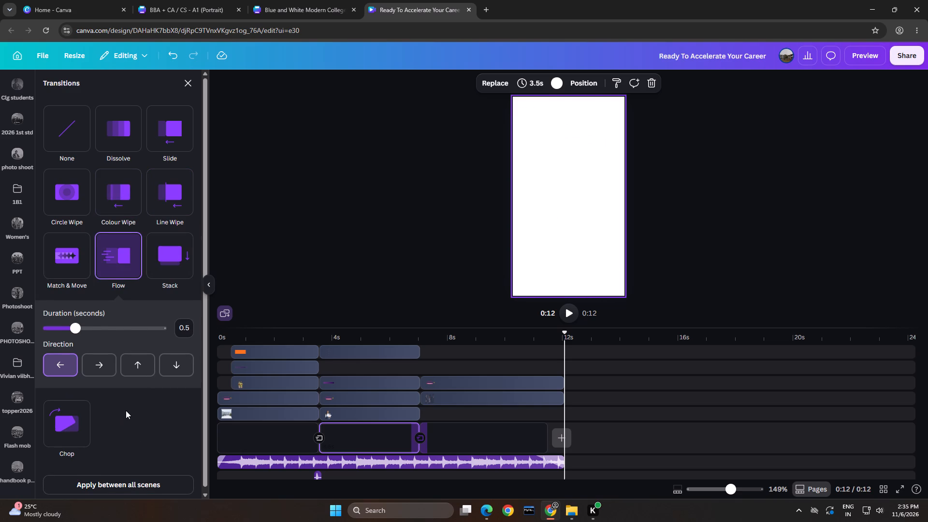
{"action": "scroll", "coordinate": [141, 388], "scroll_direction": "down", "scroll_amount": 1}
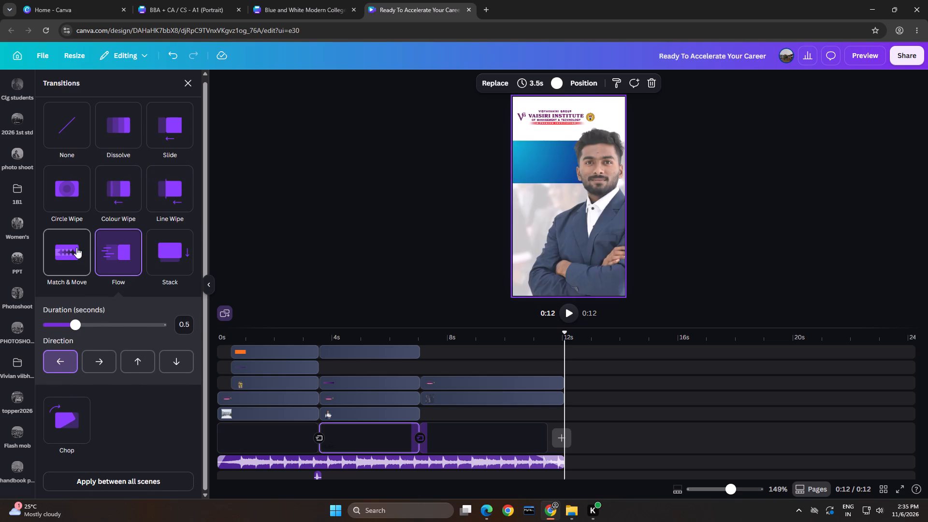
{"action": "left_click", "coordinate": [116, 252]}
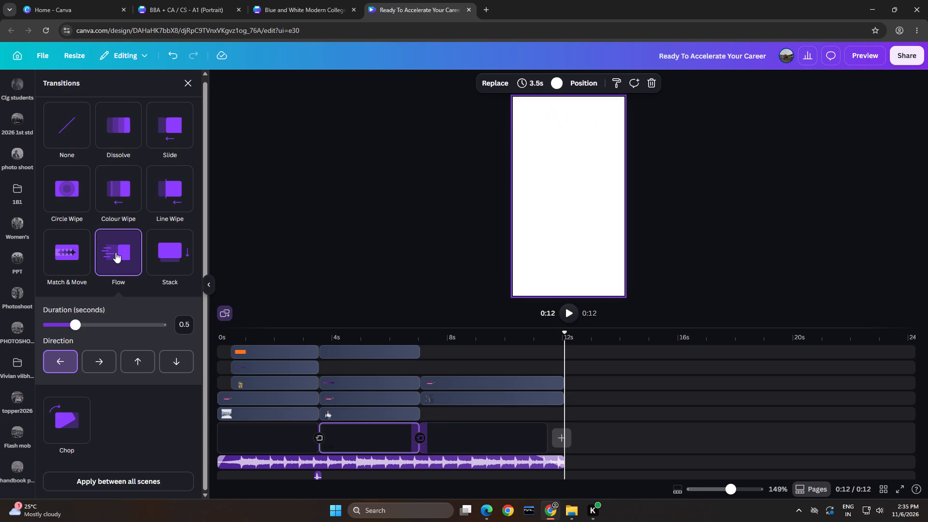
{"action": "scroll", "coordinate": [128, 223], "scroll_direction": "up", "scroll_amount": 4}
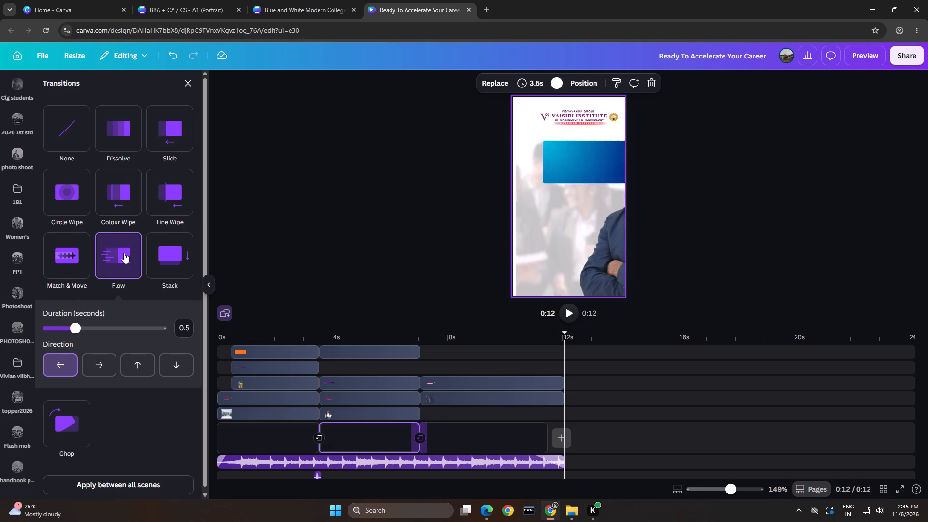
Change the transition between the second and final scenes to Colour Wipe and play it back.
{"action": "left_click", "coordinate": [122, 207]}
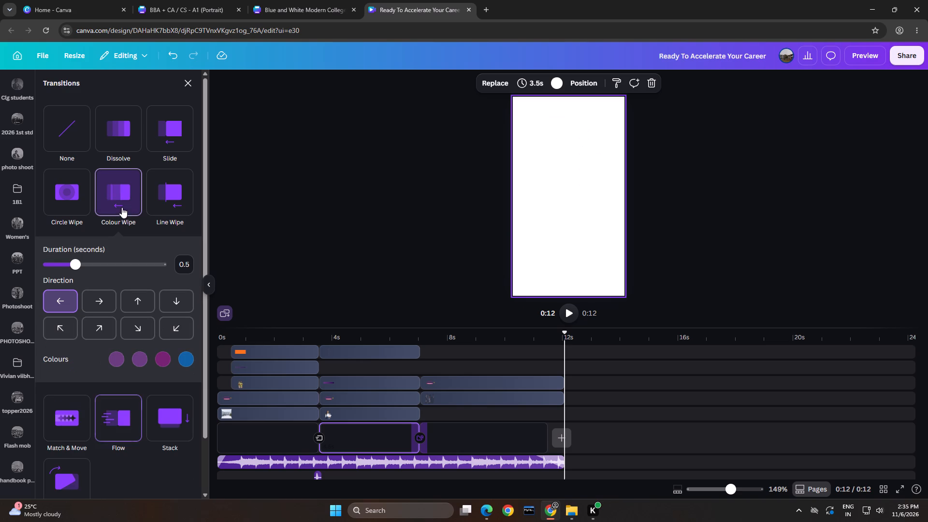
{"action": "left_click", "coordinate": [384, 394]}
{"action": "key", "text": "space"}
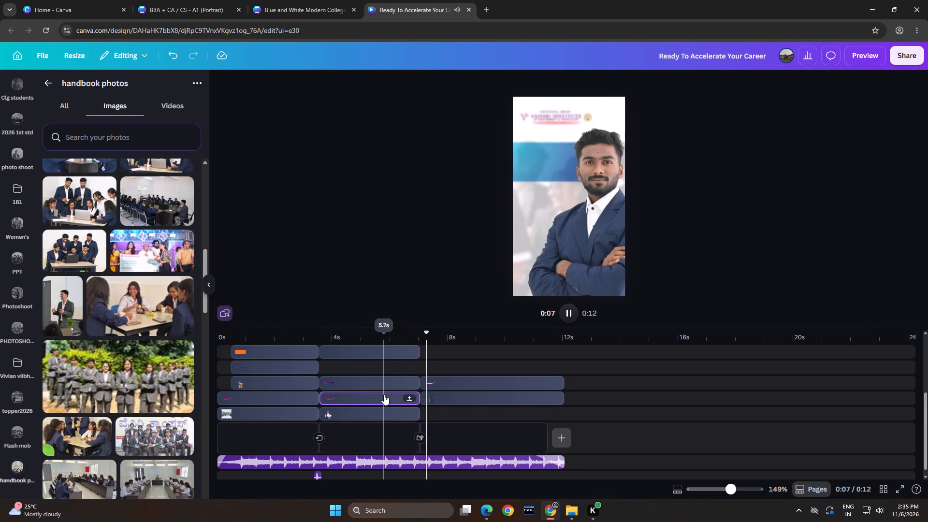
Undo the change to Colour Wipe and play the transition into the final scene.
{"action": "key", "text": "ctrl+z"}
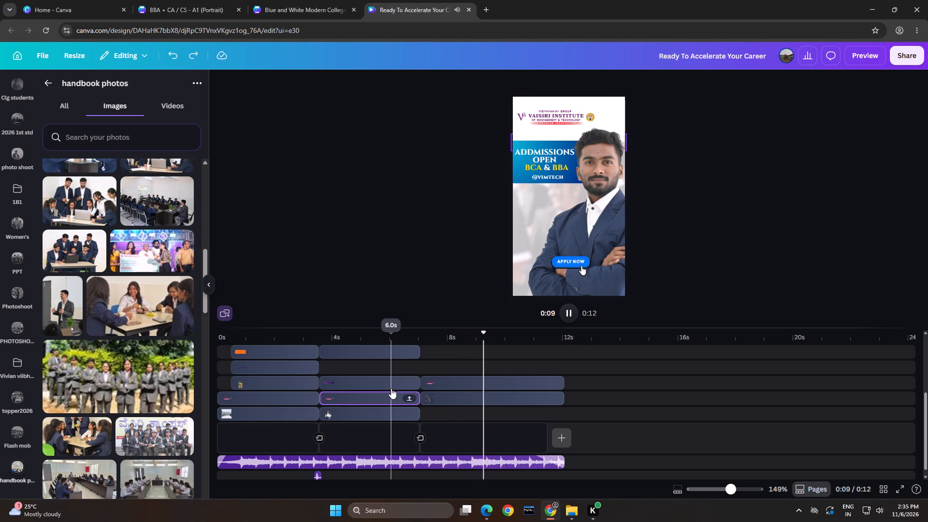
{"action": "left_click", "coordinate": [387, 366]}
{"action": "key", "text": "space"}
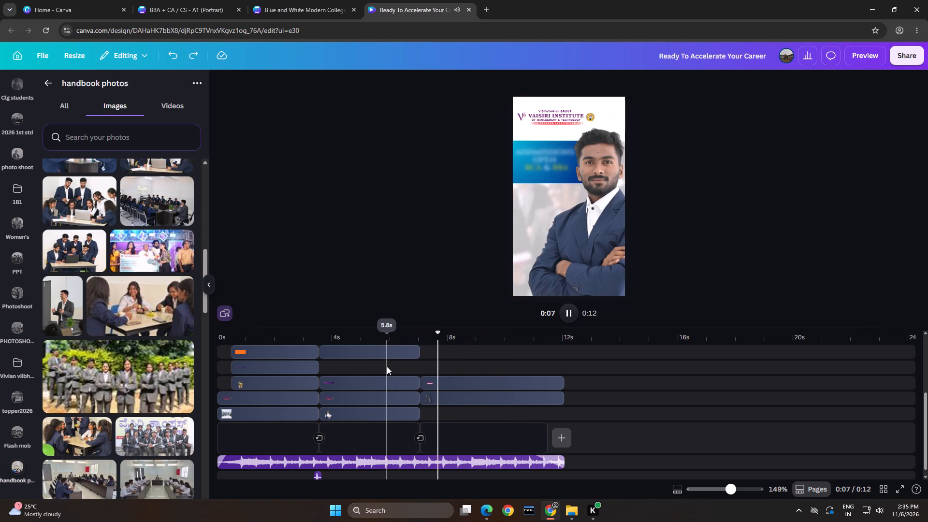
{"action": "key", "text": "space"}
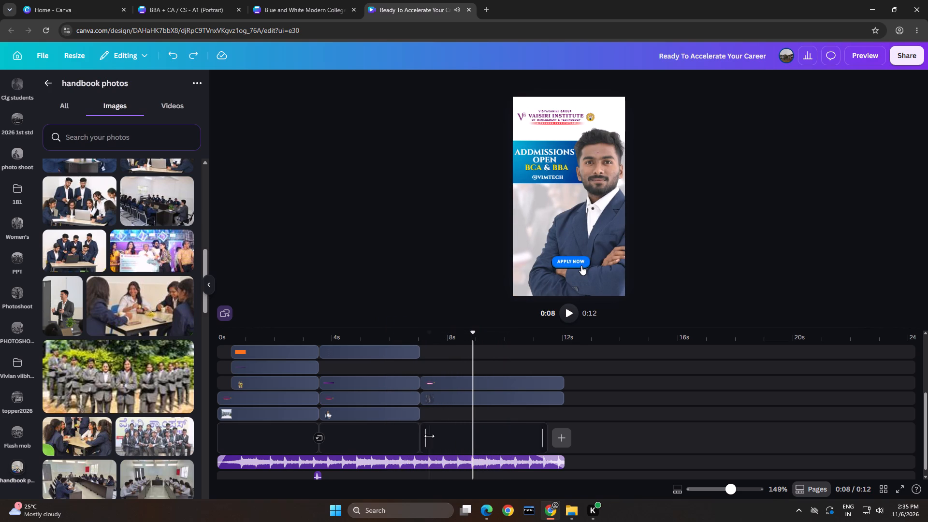
Set the transition between the second and final scenes to Circle Wipe and play it through the final scene.
{"action": "left_click", "coordinate": [420, 440]}
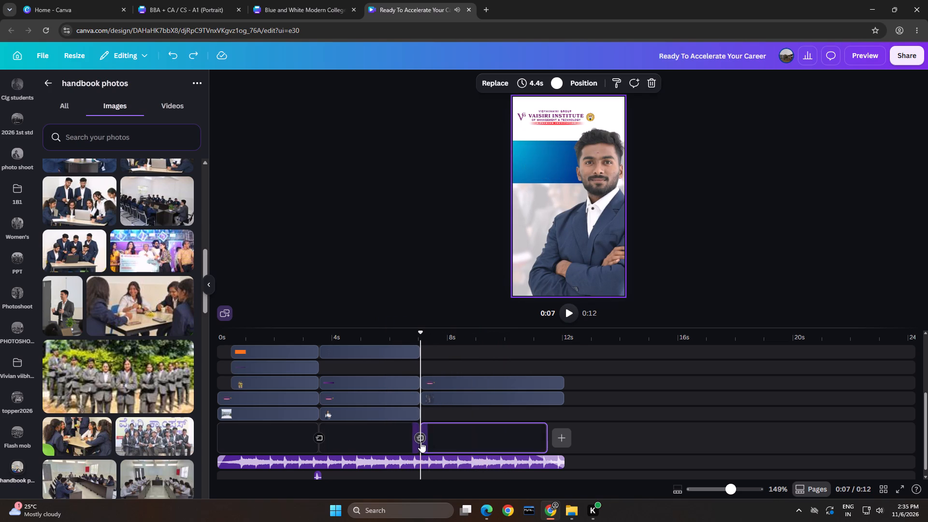
{"action": "left_click", "coordinate": [420, 440]}
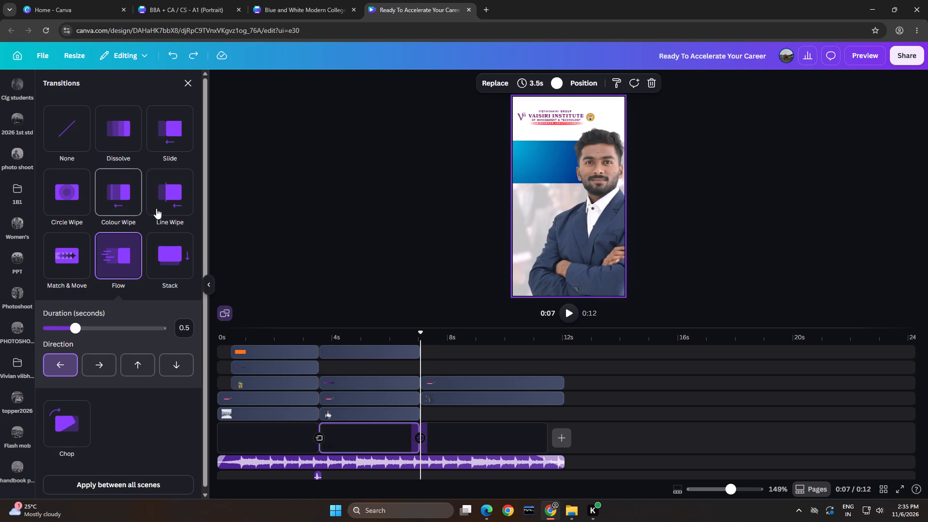
{"action": "scroll", "coordinate": [169, 208], "scroll_direction": "down", "scroll_amount": 4}
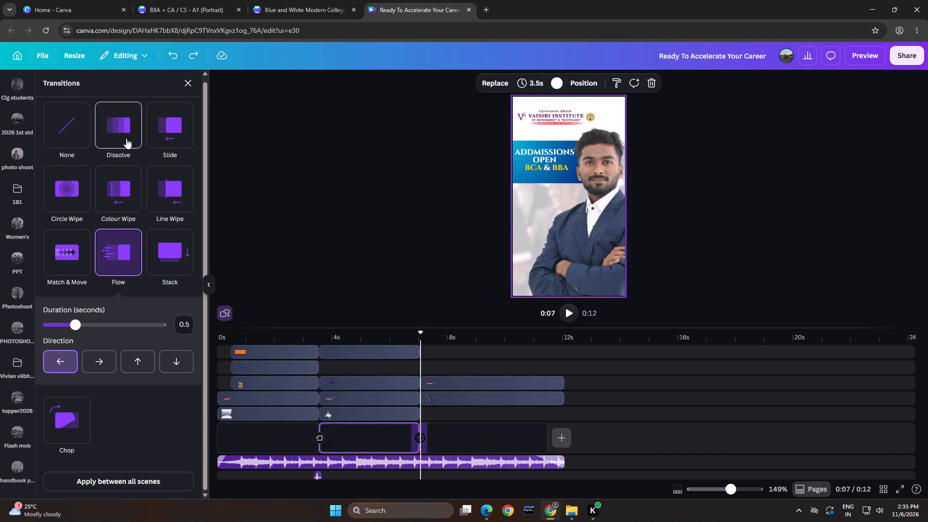
{"action": "left_click", "coordinate": [75, 181]}
{"action": "double_click", "coordinate": [291, 176]}
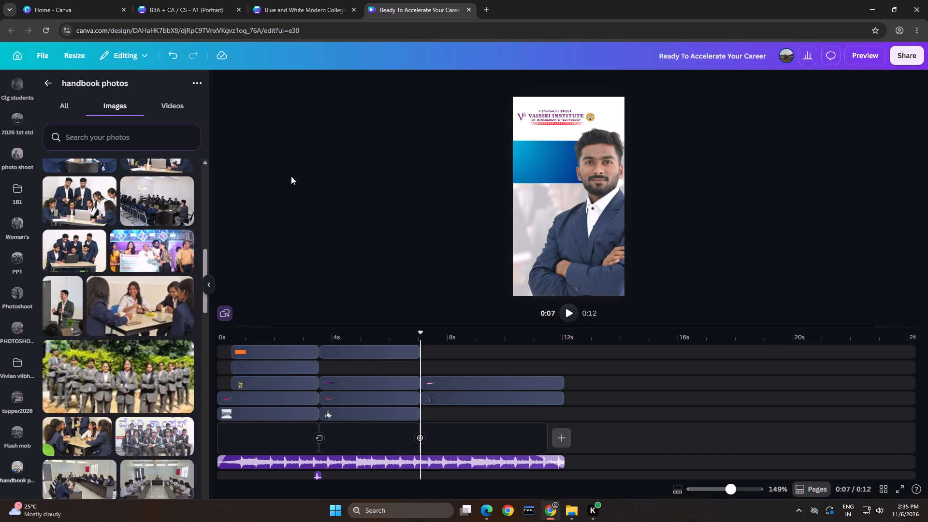
{"action": "left_click", "coordinate": [349, 370]}
{"action": "key", "text": "space"}
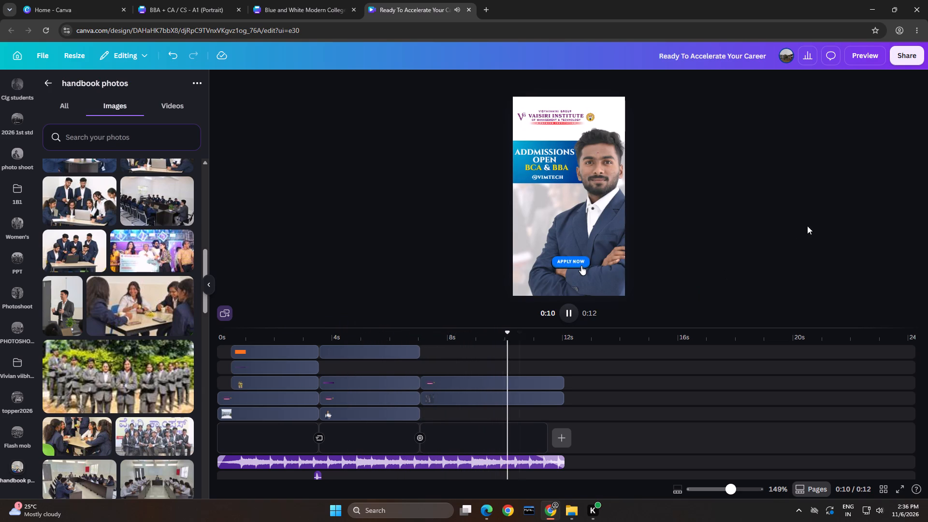
{"action": "left_click", "coordinate": [741, 203]}
{"action": "key", "text": "space"}
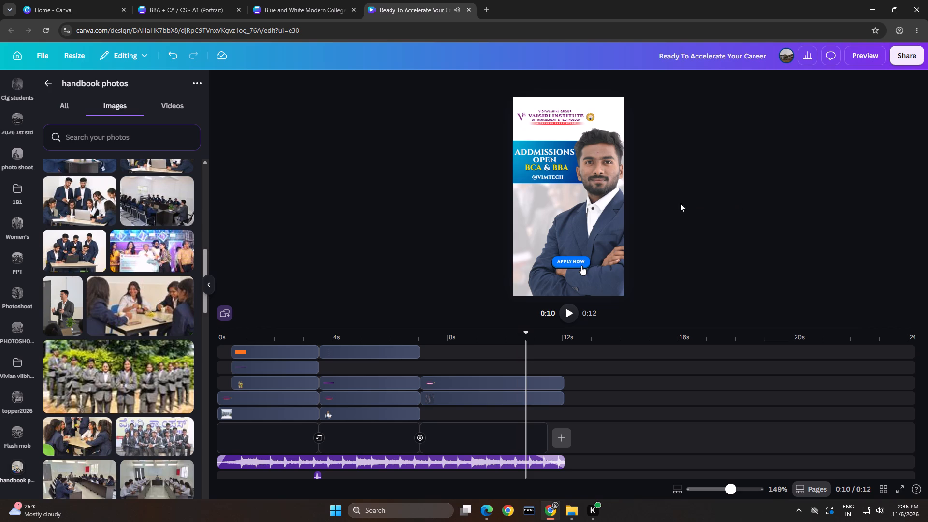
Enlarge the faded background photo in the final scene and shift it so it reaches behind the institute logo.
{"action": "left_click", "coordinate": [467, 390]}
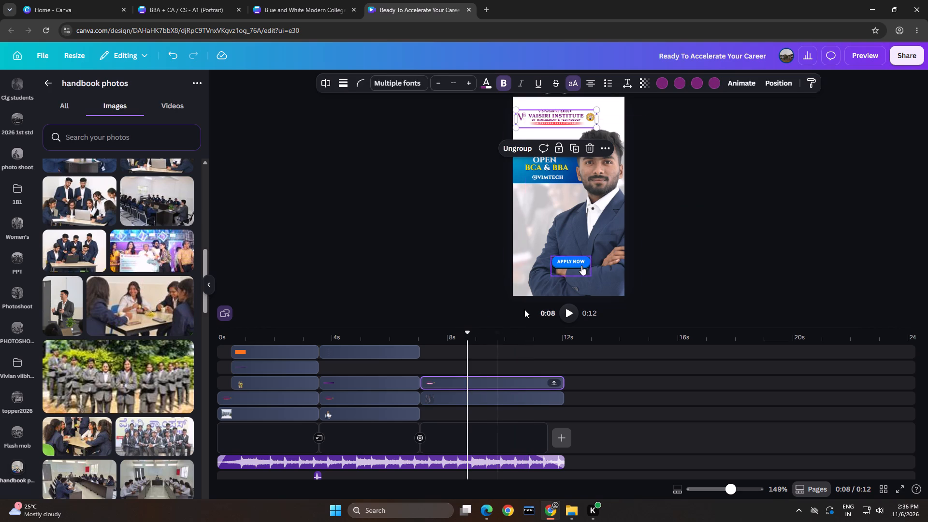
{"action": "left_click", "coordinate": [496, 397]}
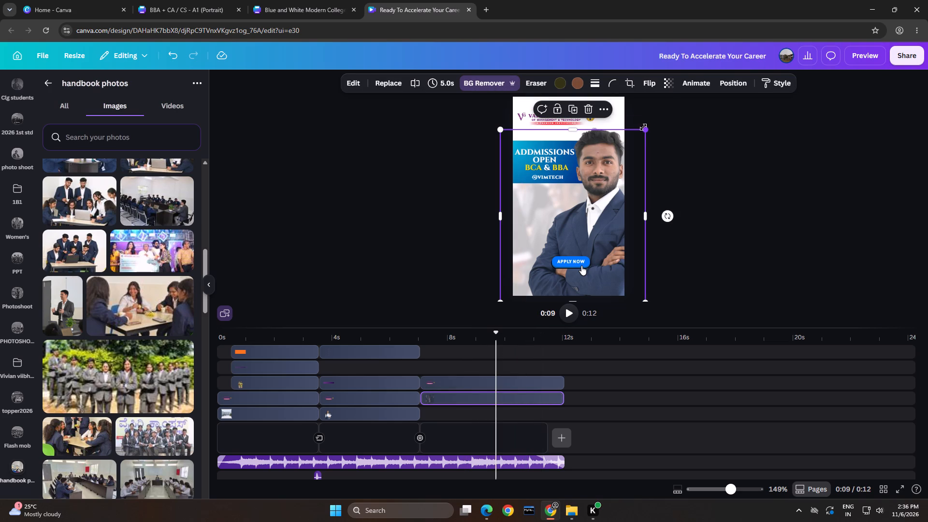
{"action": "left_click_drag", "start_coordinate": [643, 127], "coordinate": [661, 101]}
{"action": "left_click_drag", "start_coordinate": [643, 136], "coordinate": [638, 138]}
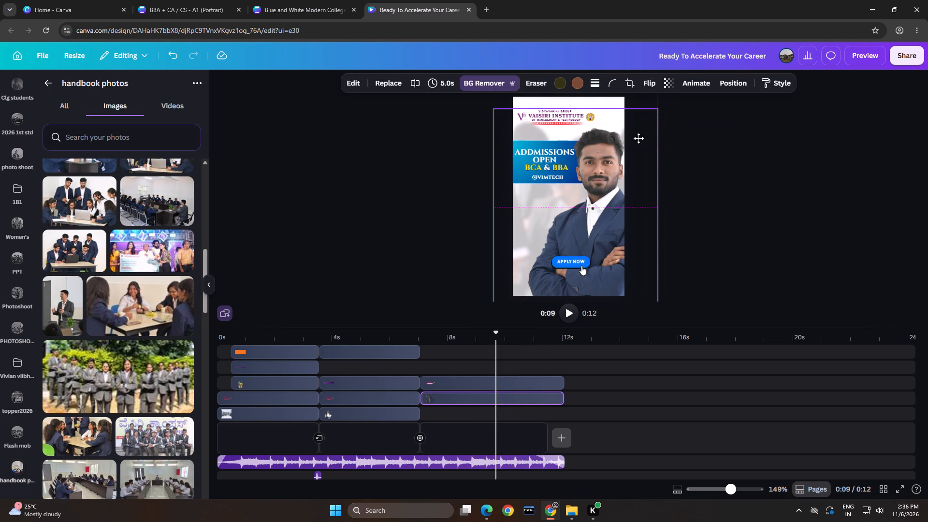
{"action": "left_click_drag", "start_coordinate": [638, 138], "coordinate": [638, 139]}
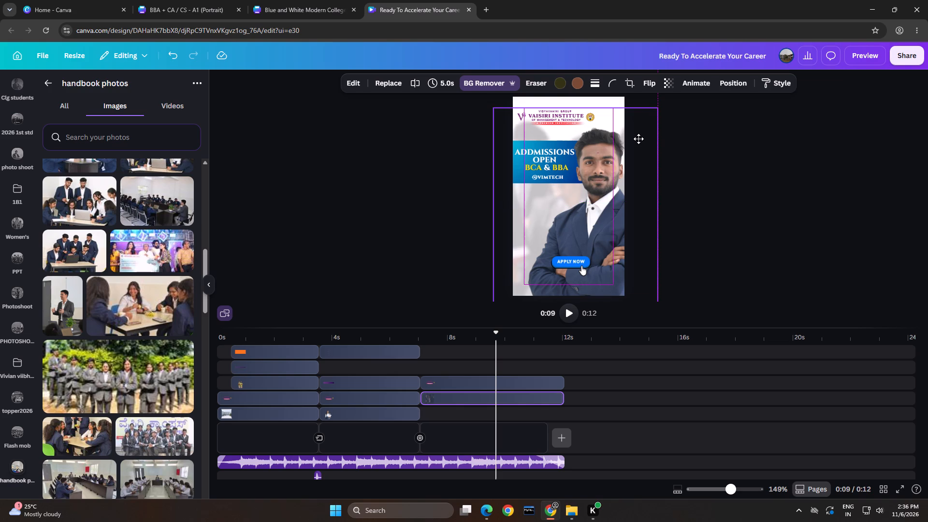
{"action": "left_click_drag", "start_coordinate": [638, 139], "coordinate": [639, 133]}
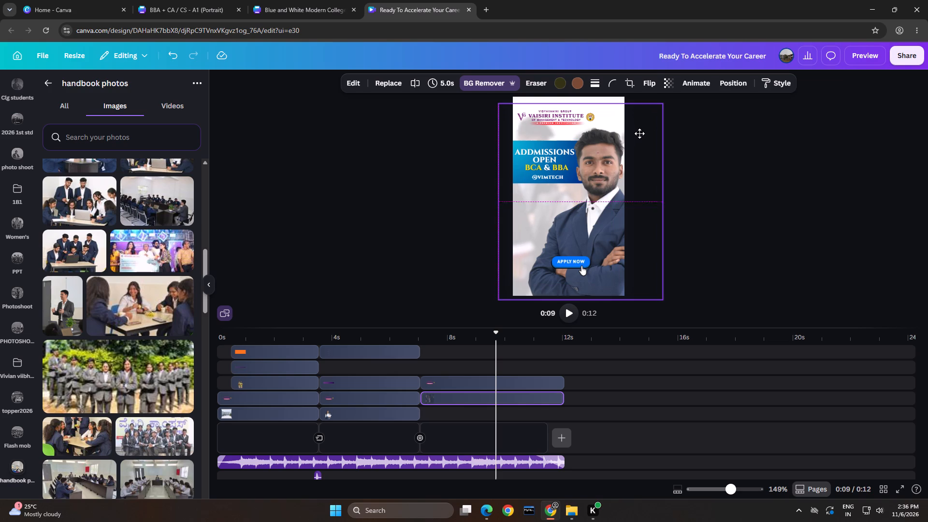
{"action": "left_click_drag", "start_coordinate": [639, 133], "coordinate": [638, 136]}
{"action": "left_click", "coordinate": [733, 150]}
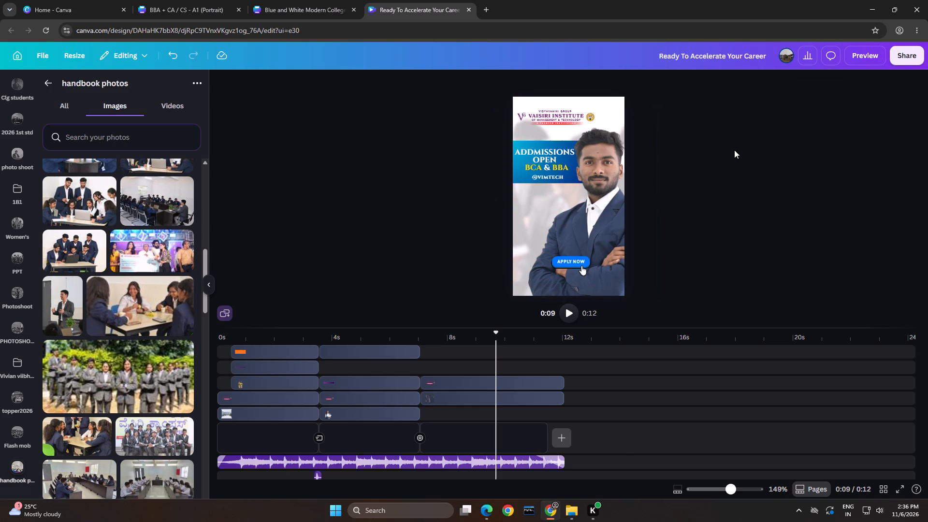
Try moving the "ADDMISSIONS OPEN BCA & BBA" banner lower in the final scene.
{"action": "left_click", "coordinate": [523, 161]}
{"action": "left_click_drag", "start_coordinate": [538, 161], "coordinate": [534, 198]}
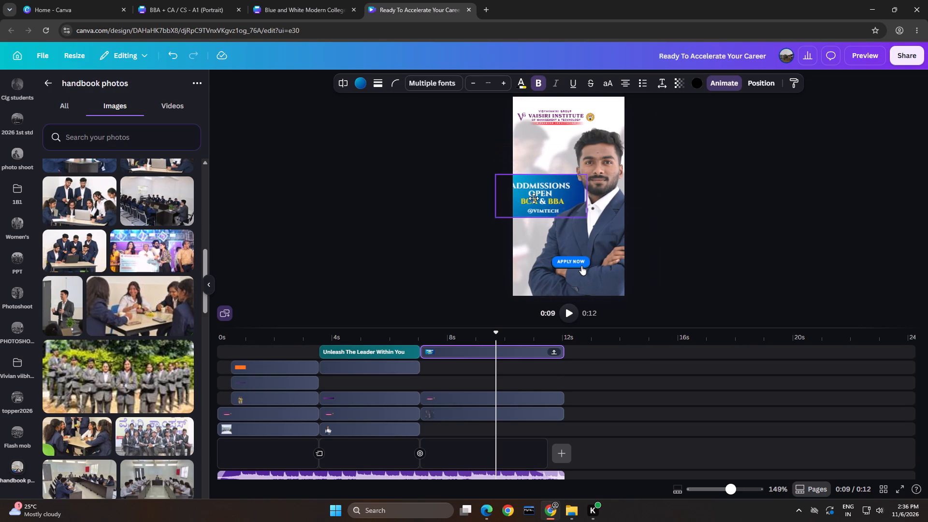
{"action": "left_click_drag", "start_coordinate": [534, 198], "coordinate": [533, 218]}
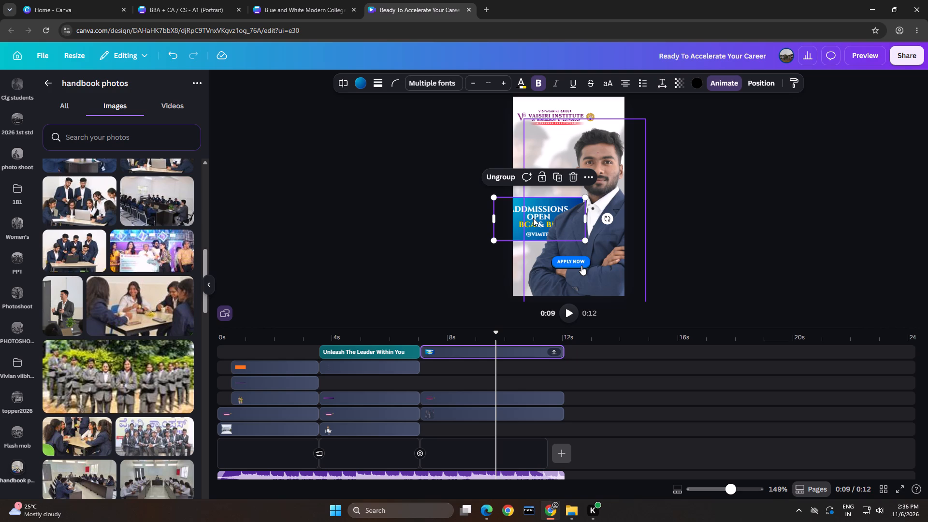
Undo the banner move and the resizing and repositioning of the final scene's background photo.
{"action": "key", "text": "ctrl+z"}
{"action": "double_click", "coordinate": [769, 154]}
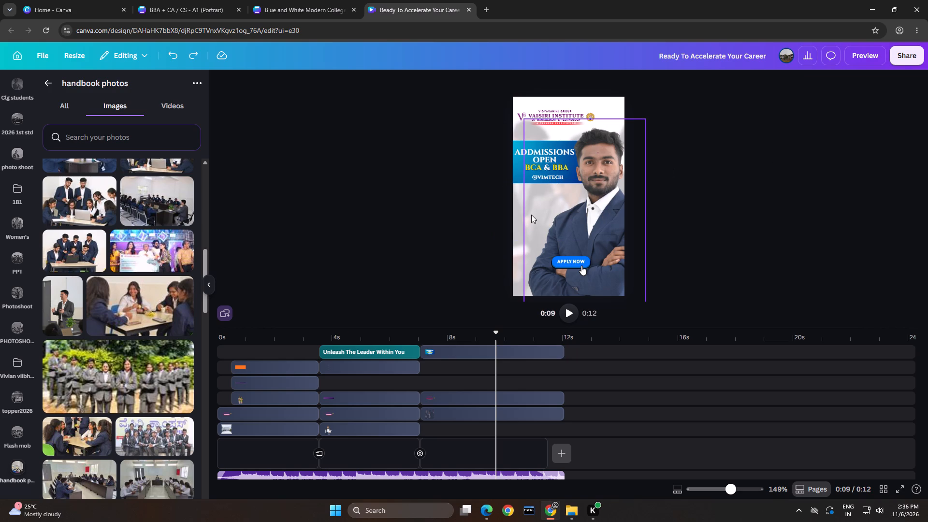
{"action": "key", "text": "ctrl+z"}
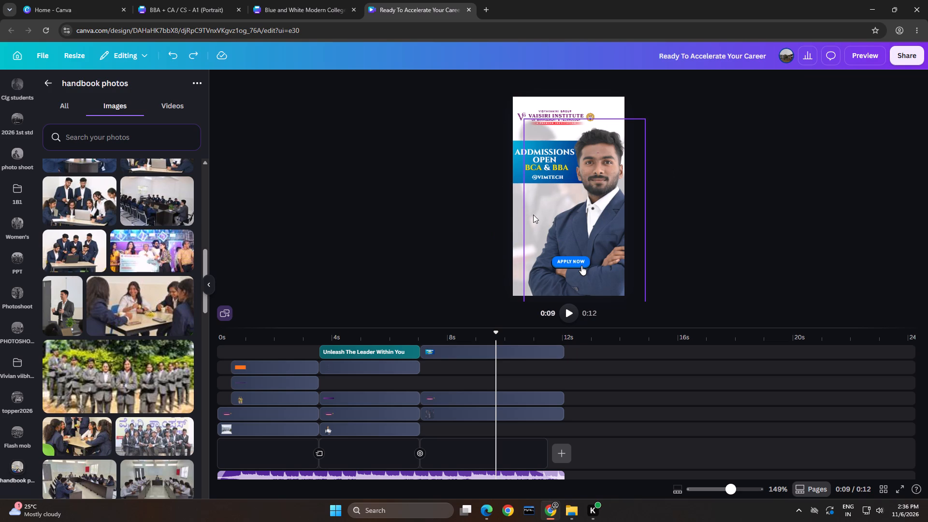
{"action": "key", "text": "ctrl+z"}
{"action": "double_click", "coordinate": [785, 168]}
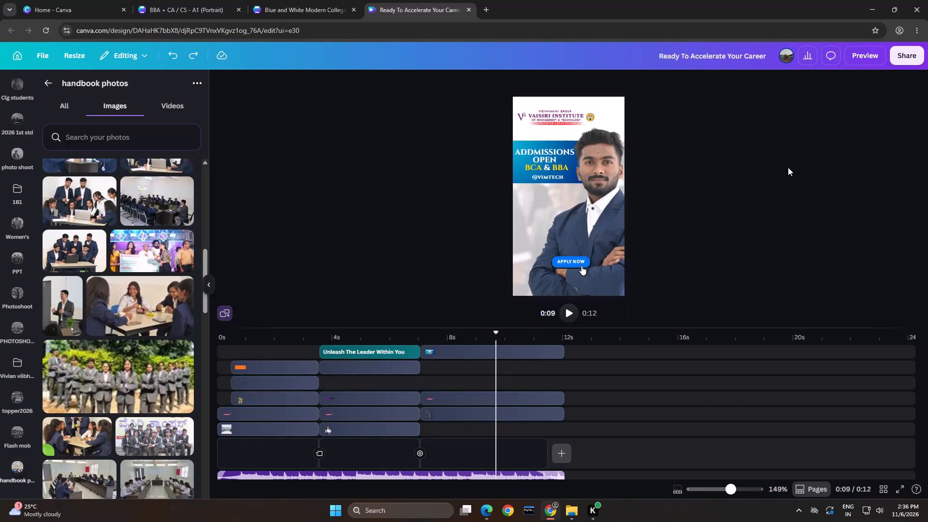
Close the browser tabs of the blue and white college design and the BBA + CA / CS - A1 (Portrait) design.
{"action": "left_click", "coordinate": [352, 7]}
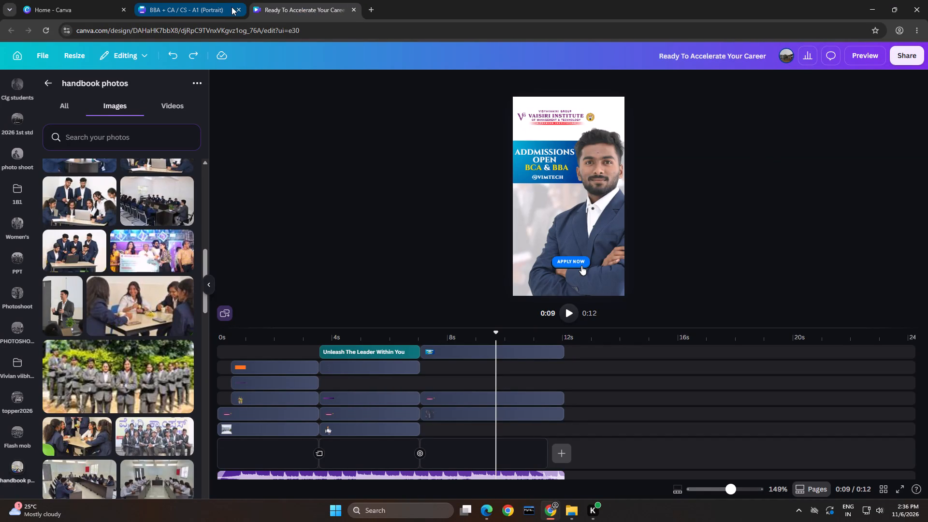
{"action": "left_click", "coordinate": [236, 7]}
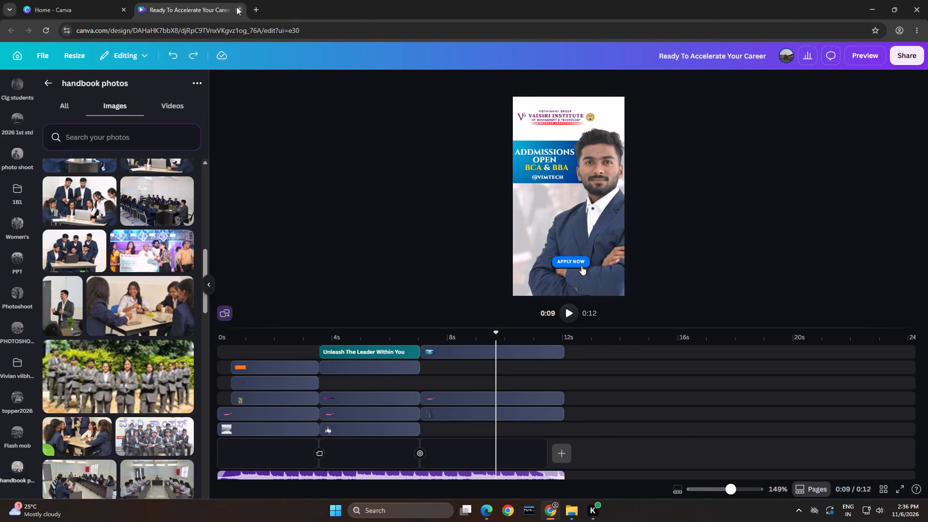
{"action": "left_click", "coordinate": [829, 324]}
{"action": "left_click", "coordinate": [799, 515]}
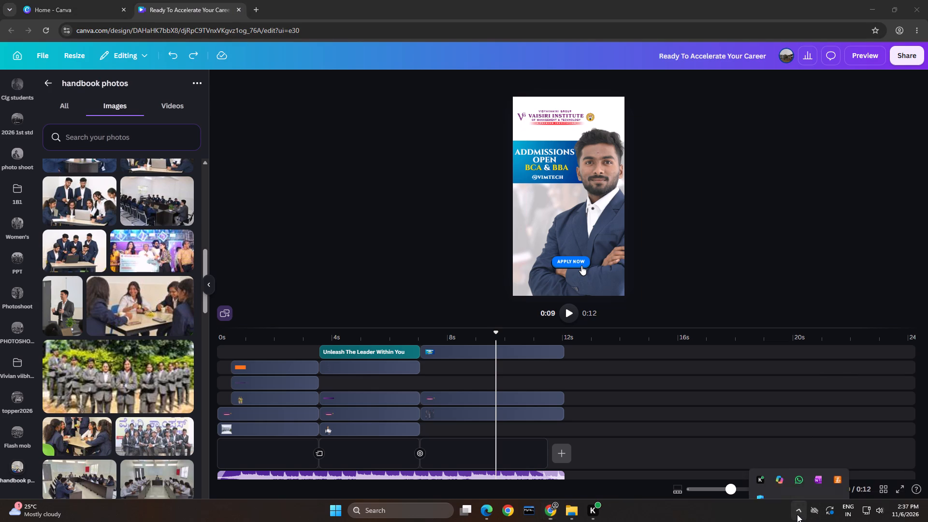
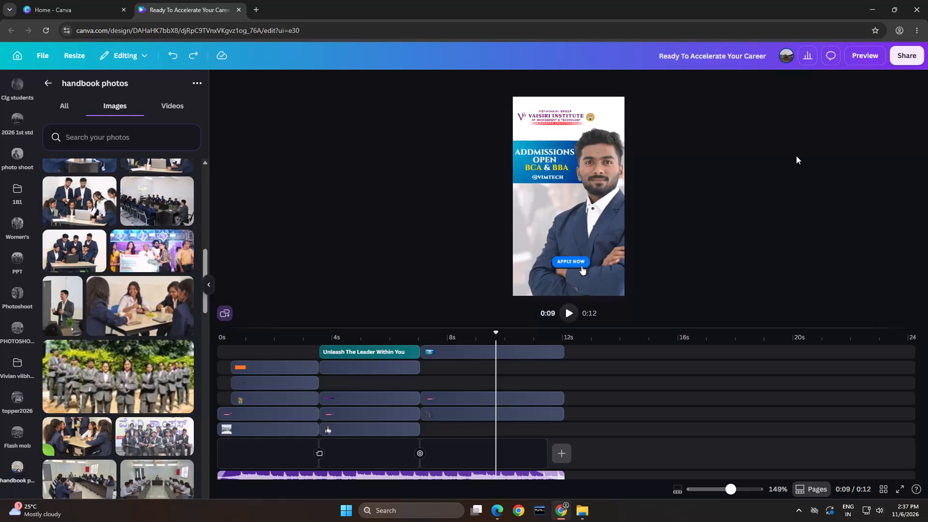
Play the whole reel from 0:00 with the handbook photos collapsed to review its scenes and transitions.
{"action": "left_click", "coordinate": [205, 286]}
{"action": "left_click", "coordinate": [775, 182]}
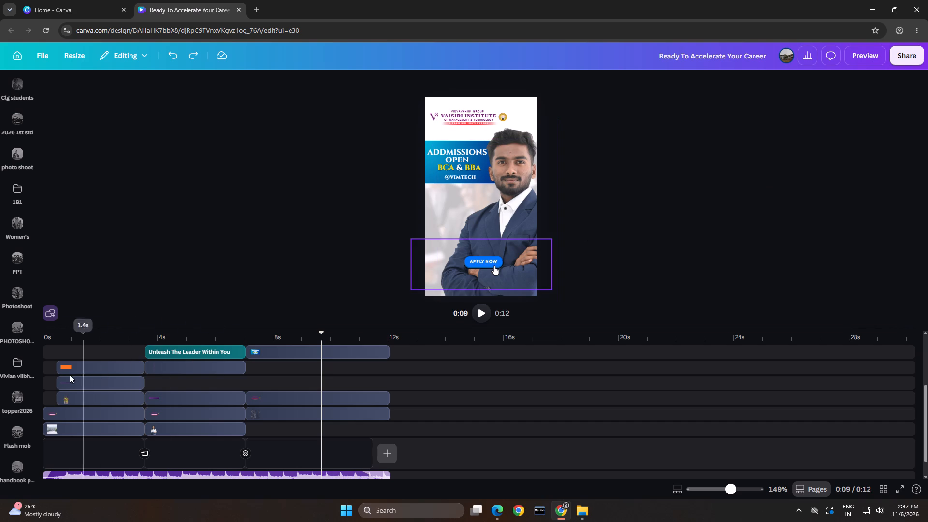
{"action": "left_click", "coordinate": [43, 375]}
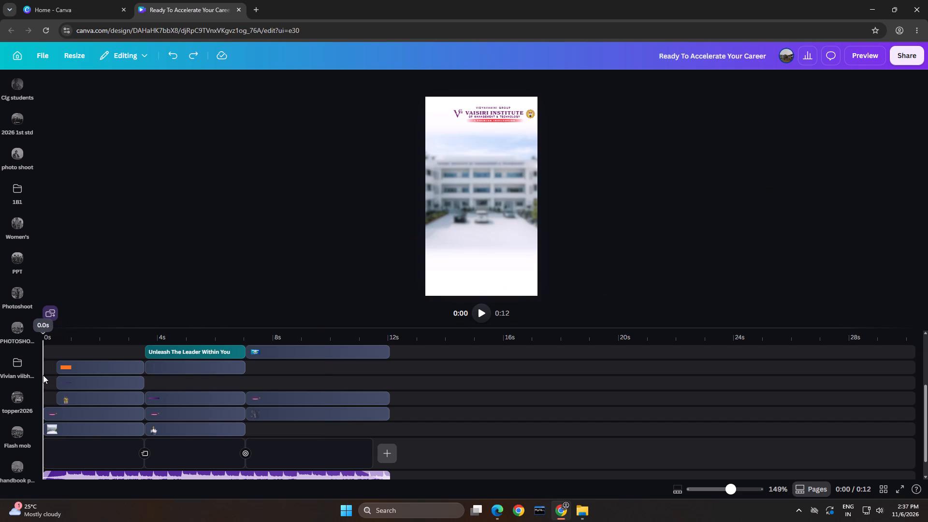
{"action": "key", "text": "space"}
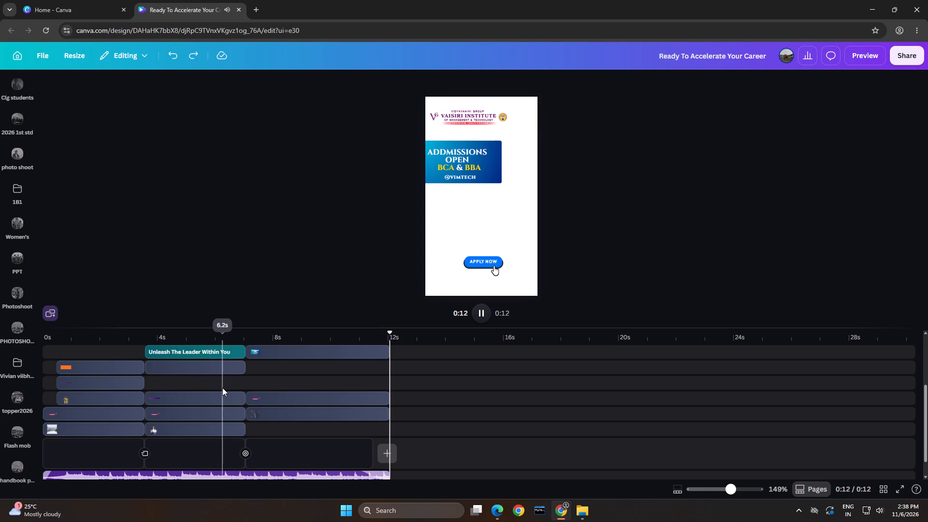
Examine the reel's timeline layers and audio tracks, and bring the preview back to the final scene at 0:10.
{"action": "scroll", "coordinate": [222, 388], "scroll_direction": "up", "scroll_amount": 6}
{"action": "scroll", "coordinate": [123, 389], "scroll_direction": "up", "scroll_amount": 1}
{"action": "scroll", "coordinate": [126, 389], "scroll_direction": "down", "scroll_amount": 6}
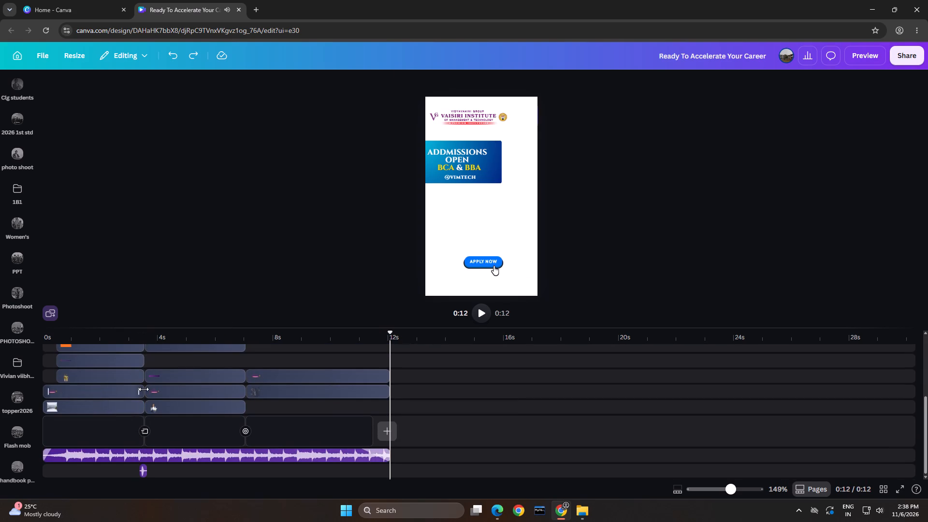
{"action": "scroll", "coordinate": [68, 396], "scroll_direction": "down", "scroll_amount": 3}
{"action": "scroll", "coordinate": [88, 396], "scroll_direction": "up", "scroll_amount": 8}
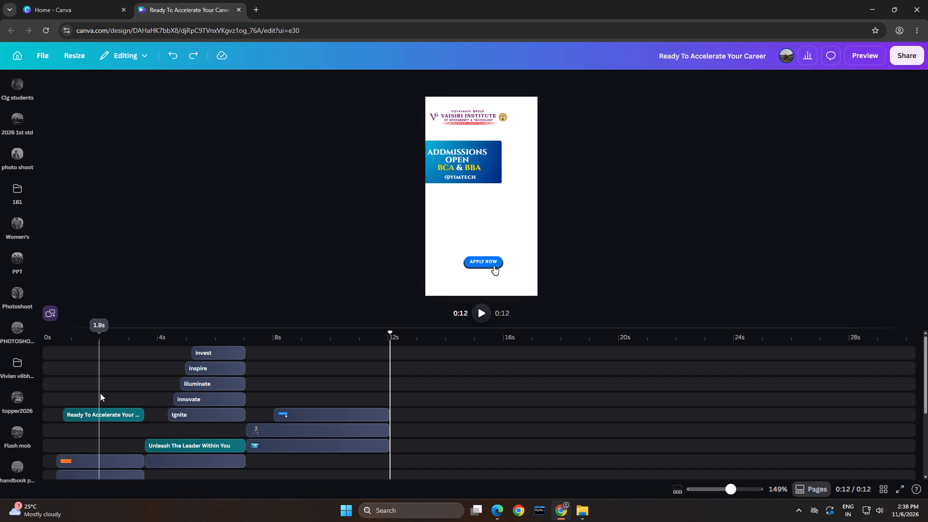
{"action": "left_click", "coordinate": [333, 377]}
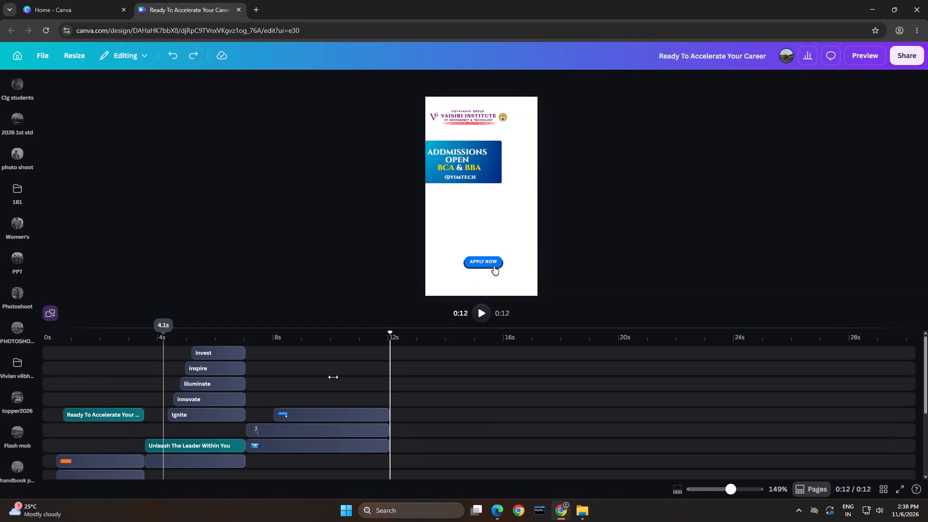
{"action": "left_click", "coordinate": [341, 388]}
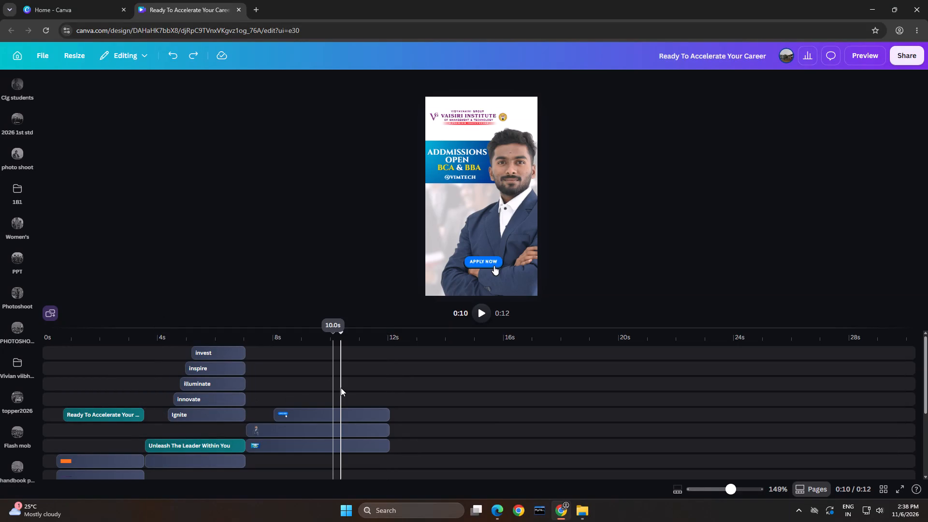